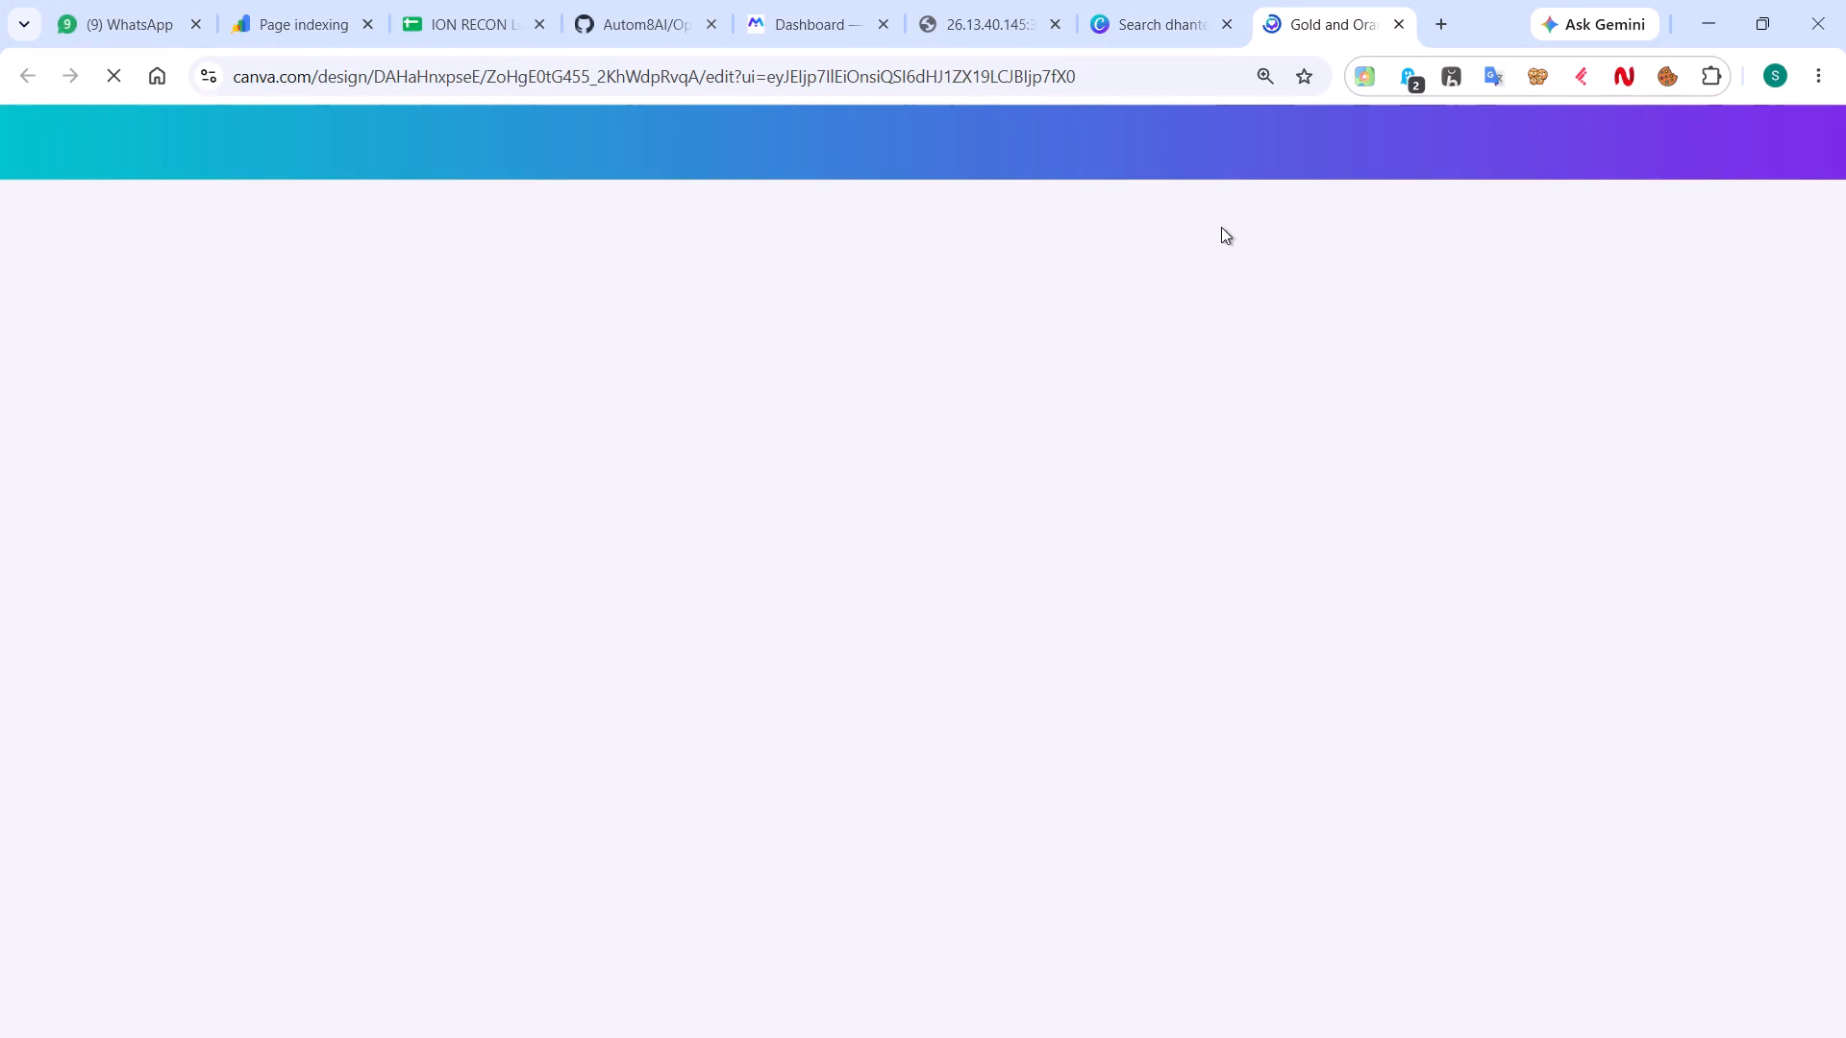
Return to the Dhanteras greetings card search page with the Gold and Orange Illustrated Dhanteras Greetings template preview.
click(1129, 0)
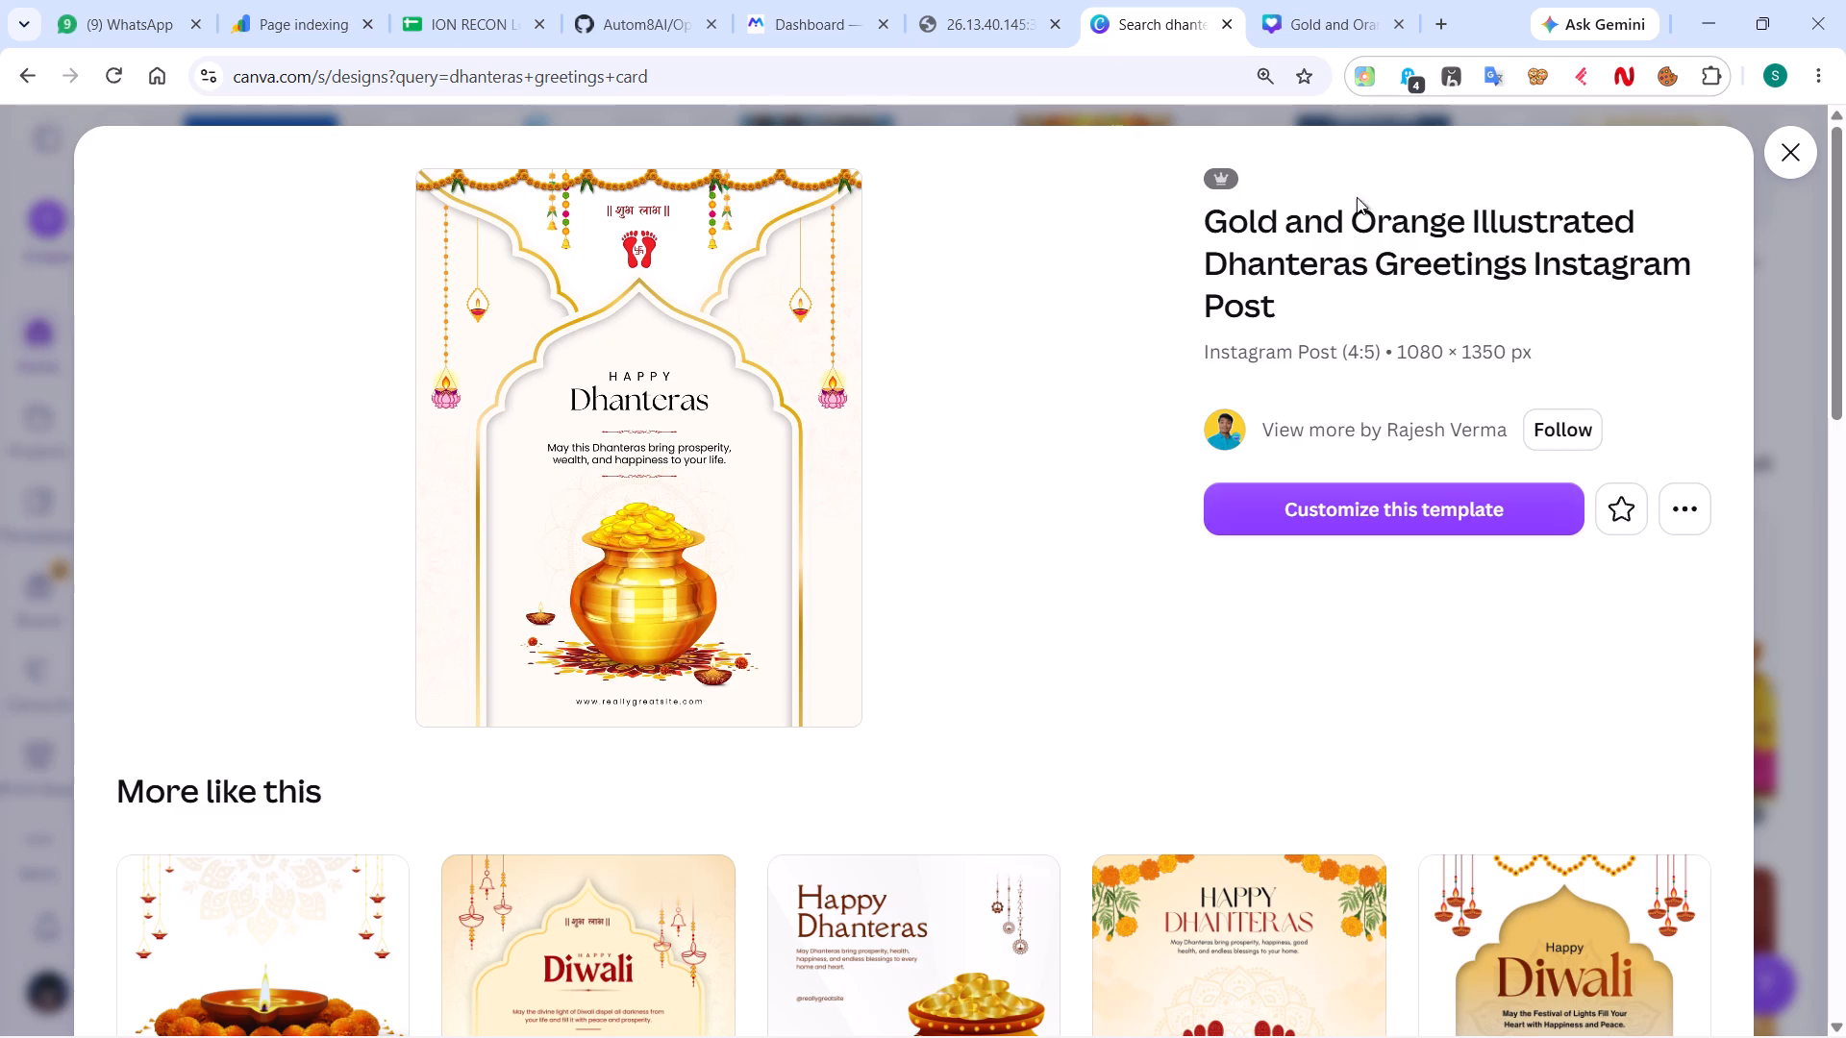
View the Gold and Orange Illustrated Dhanteras Greetings design in the editor, and close its browser tab.
click(1313, 0)
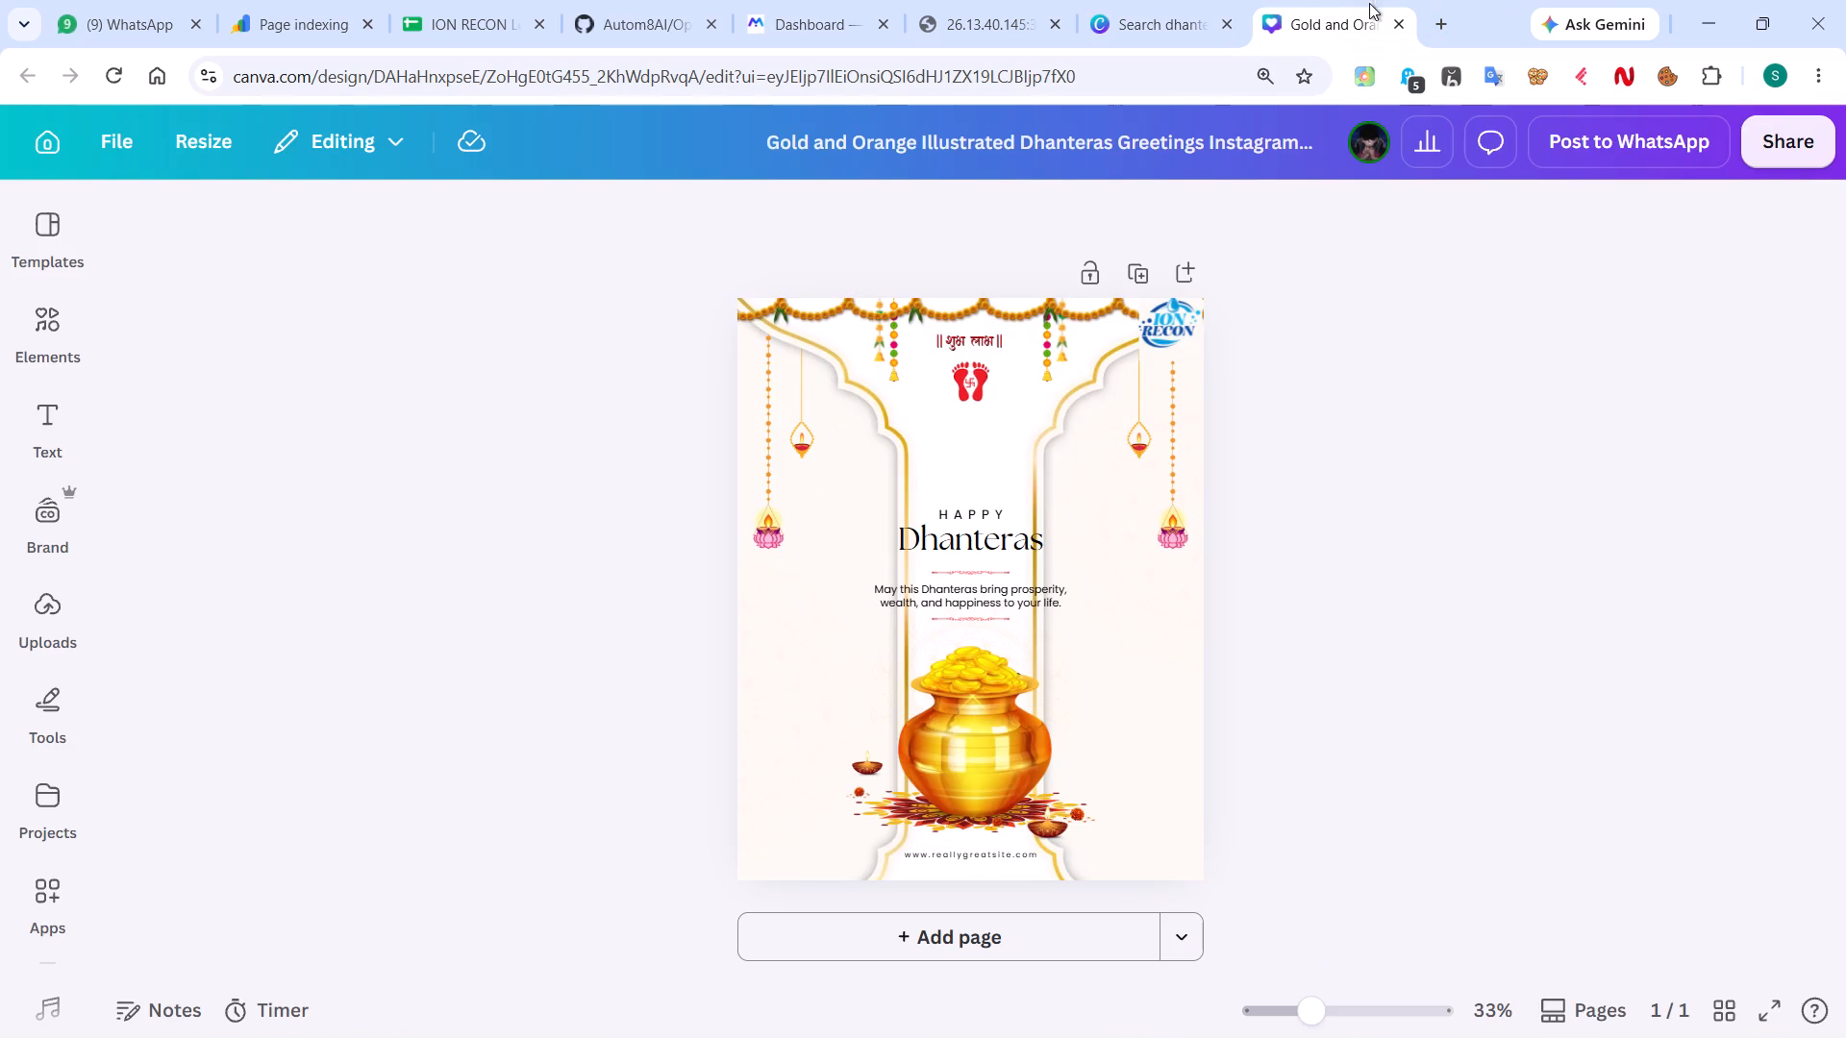
click(1399, 17)
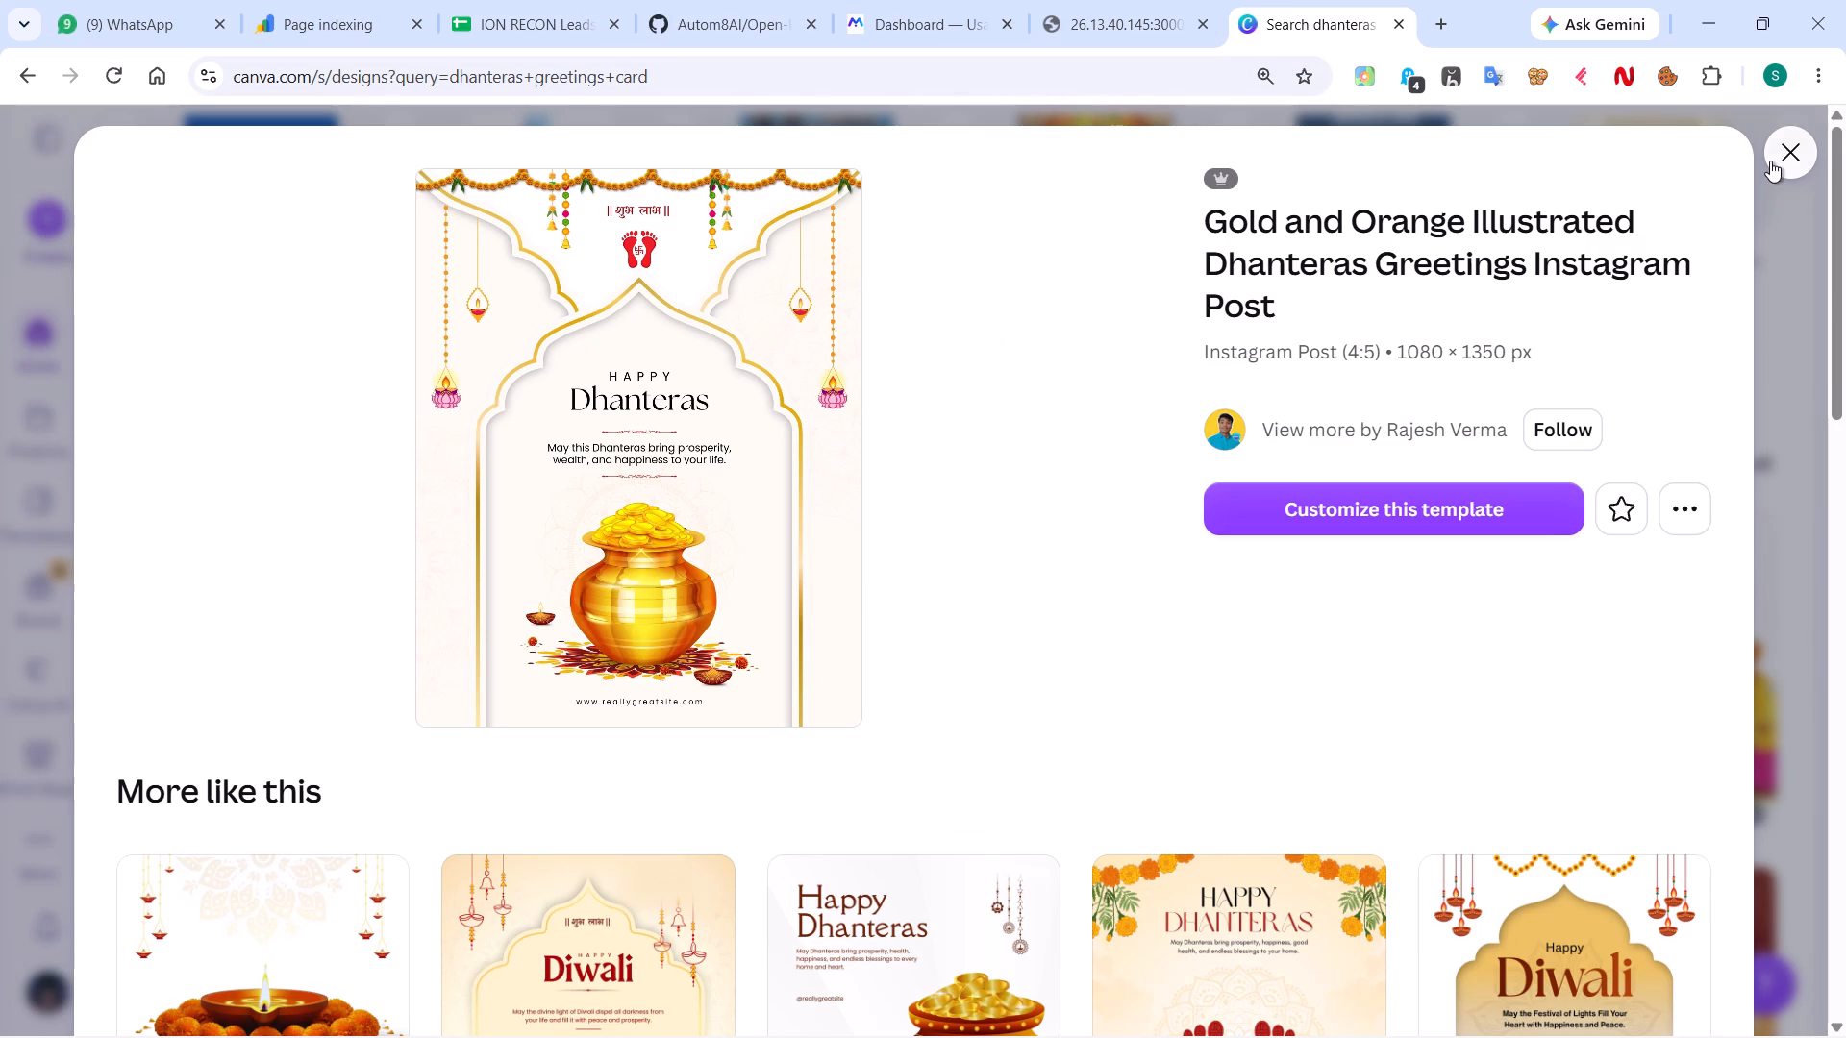
Close the template preview and look over the designs and templates matching "dhanteras greetings card".
click(1774, 161)
scroll(16, 400, down, 5)
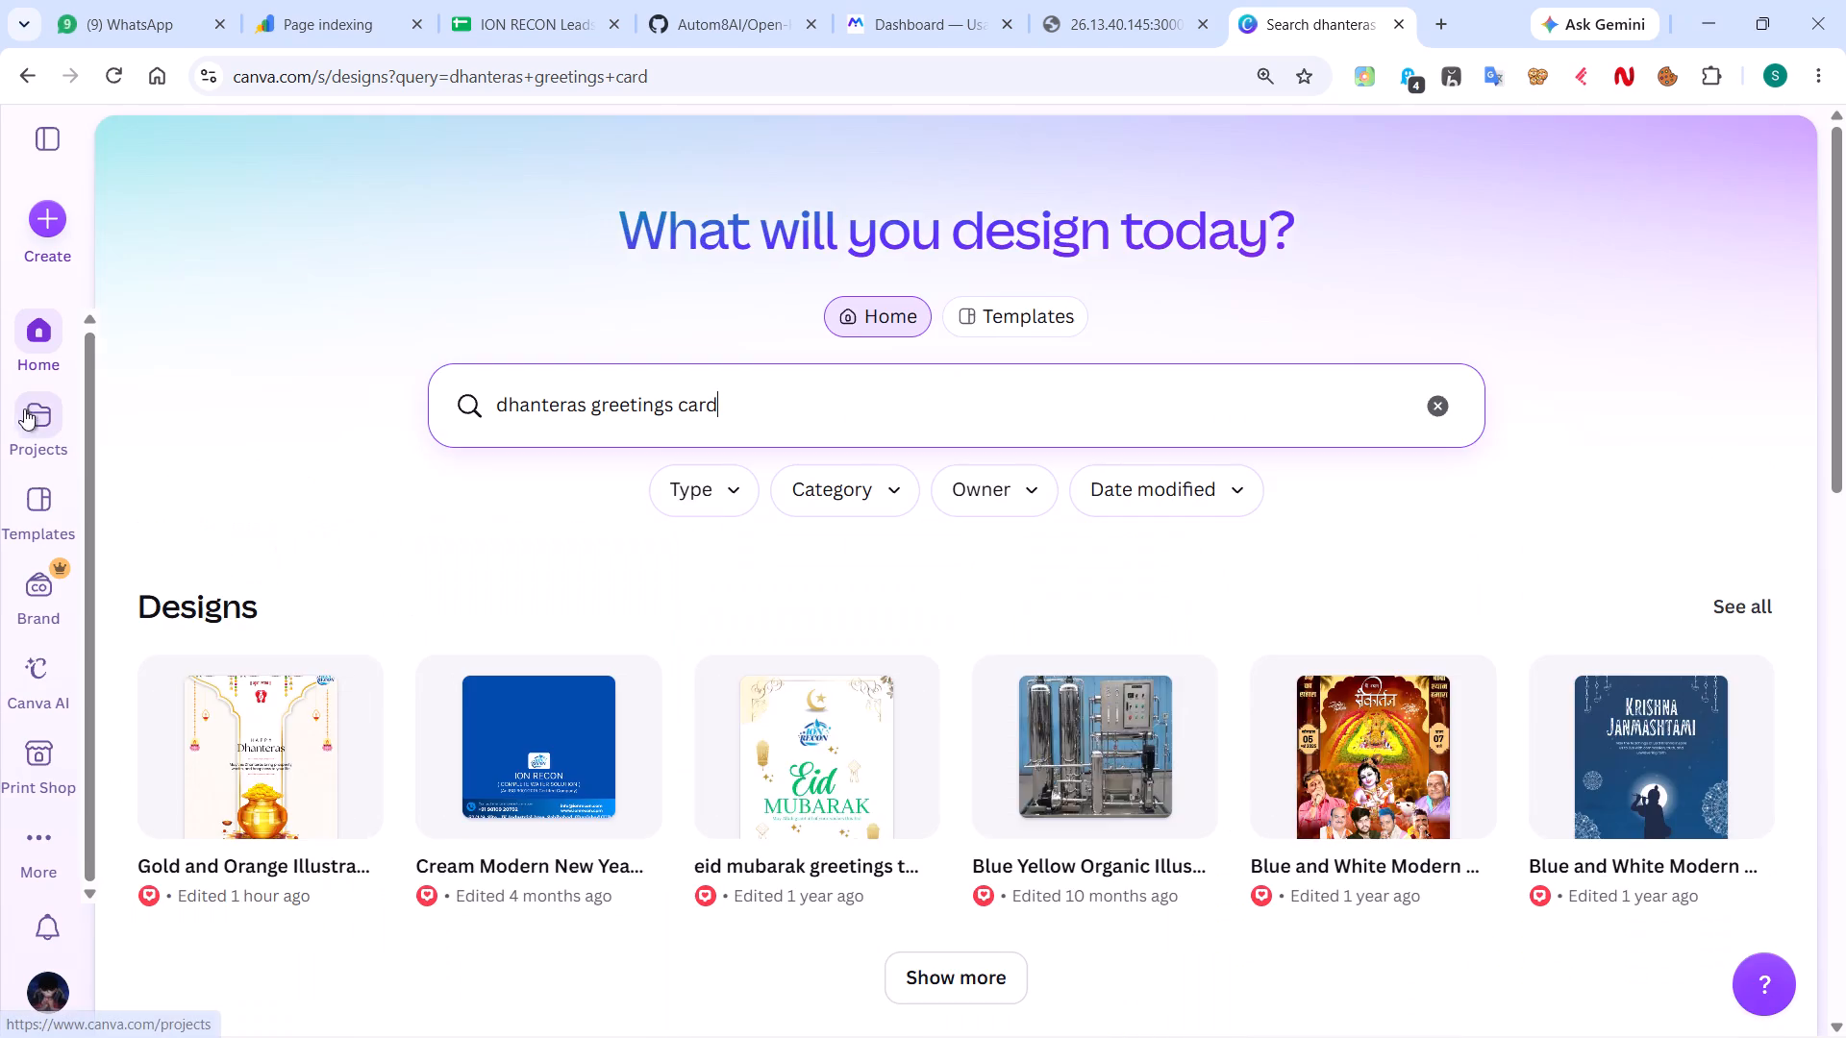
scroll(31, 460, down, 6)
scroll(453, 530, up, 3)
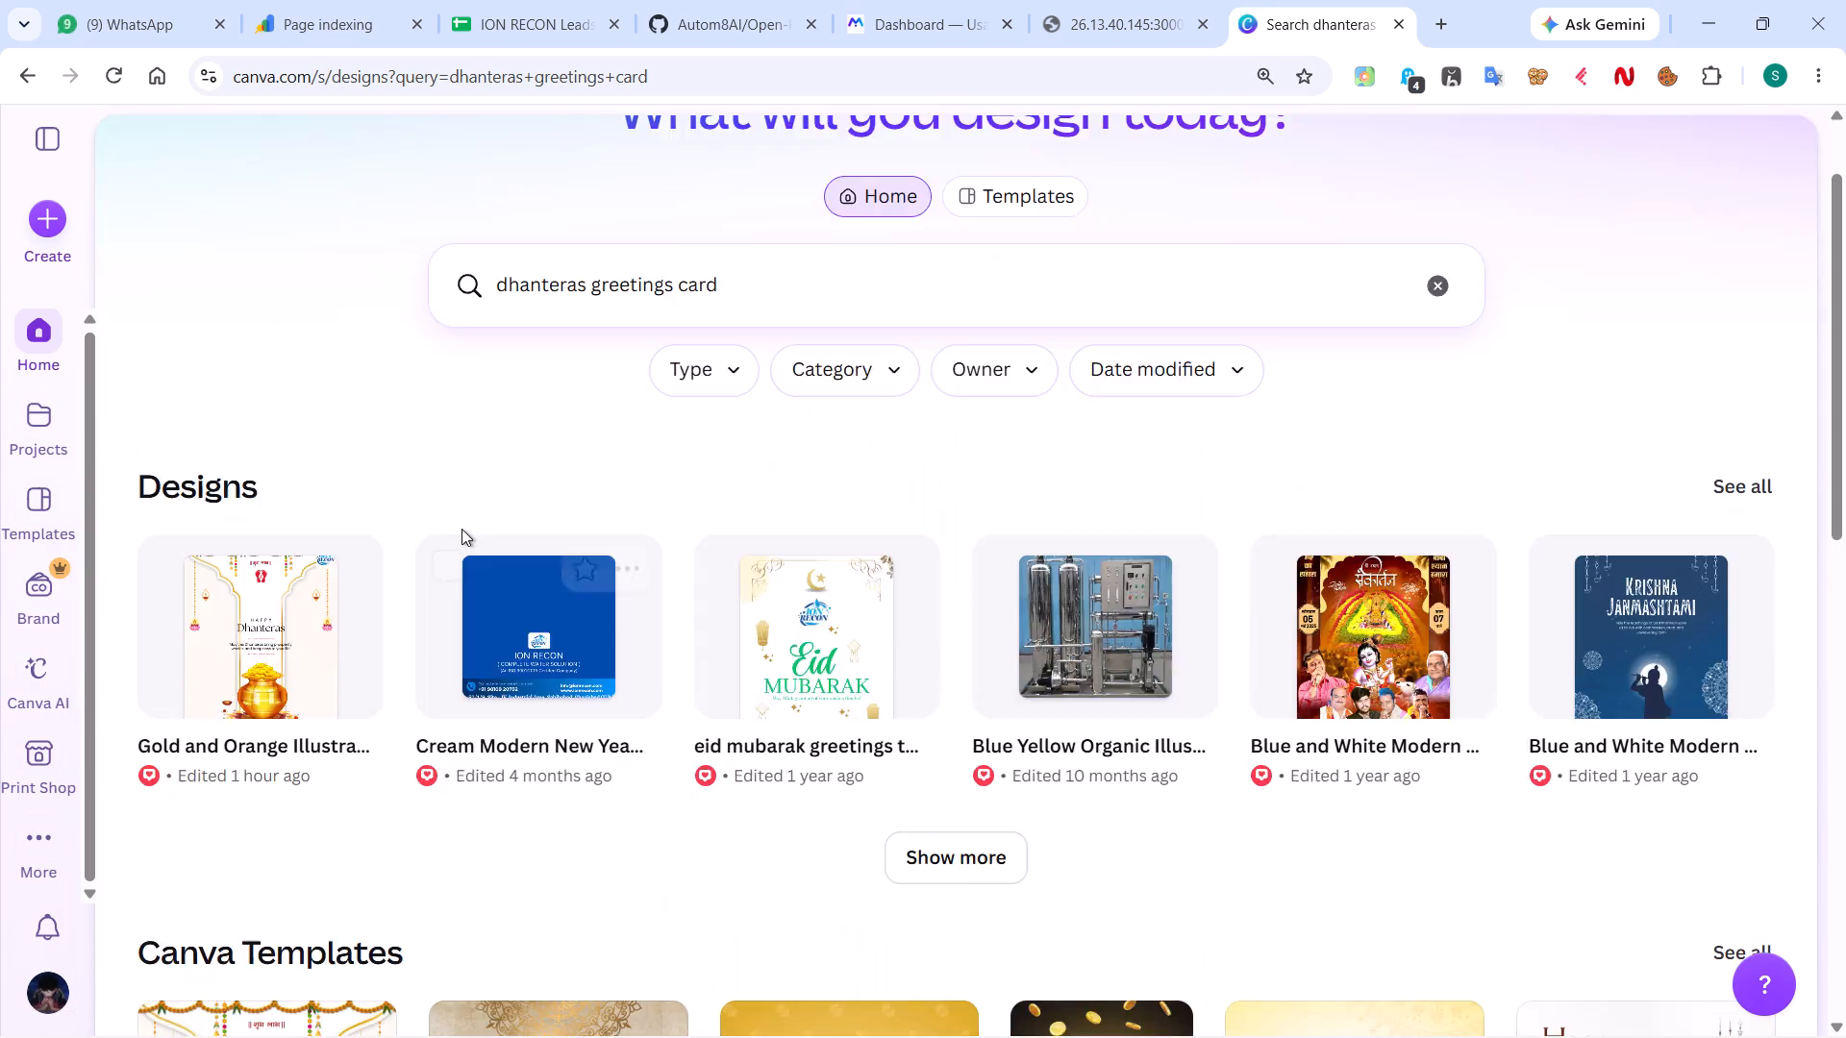
scroll(461, 529, up, 13)
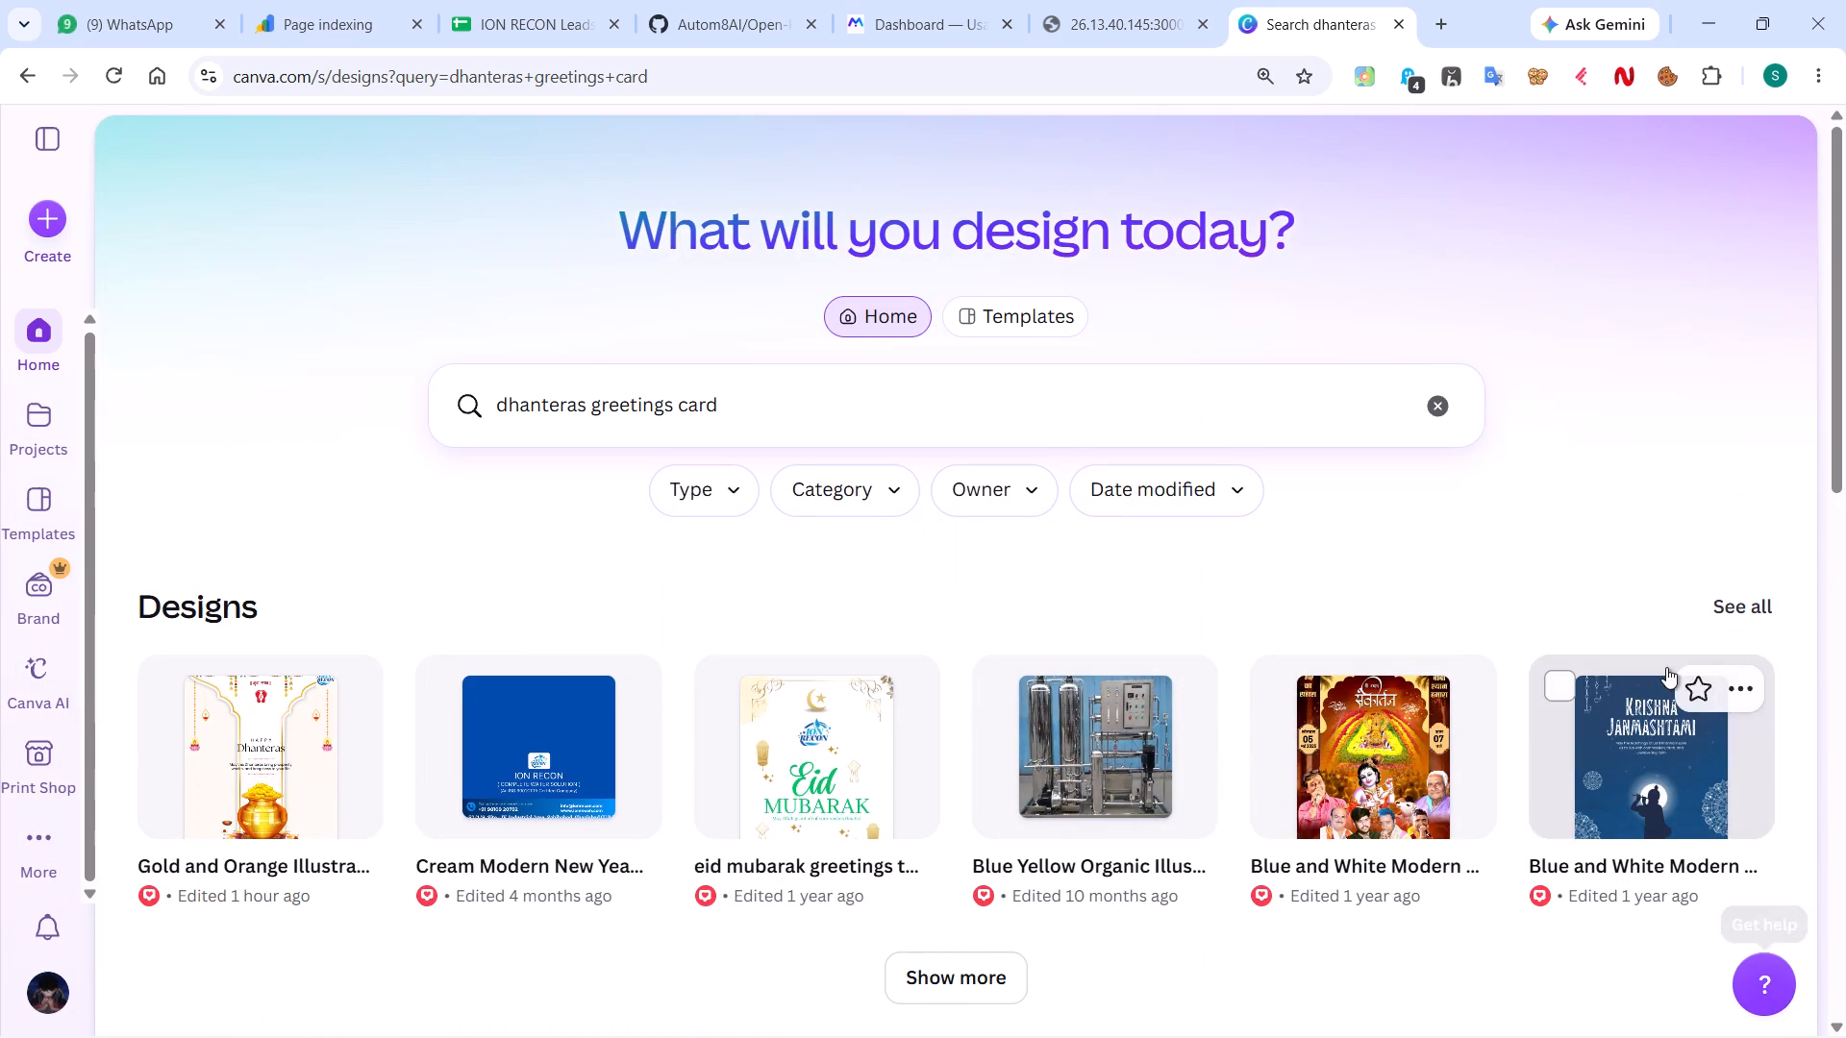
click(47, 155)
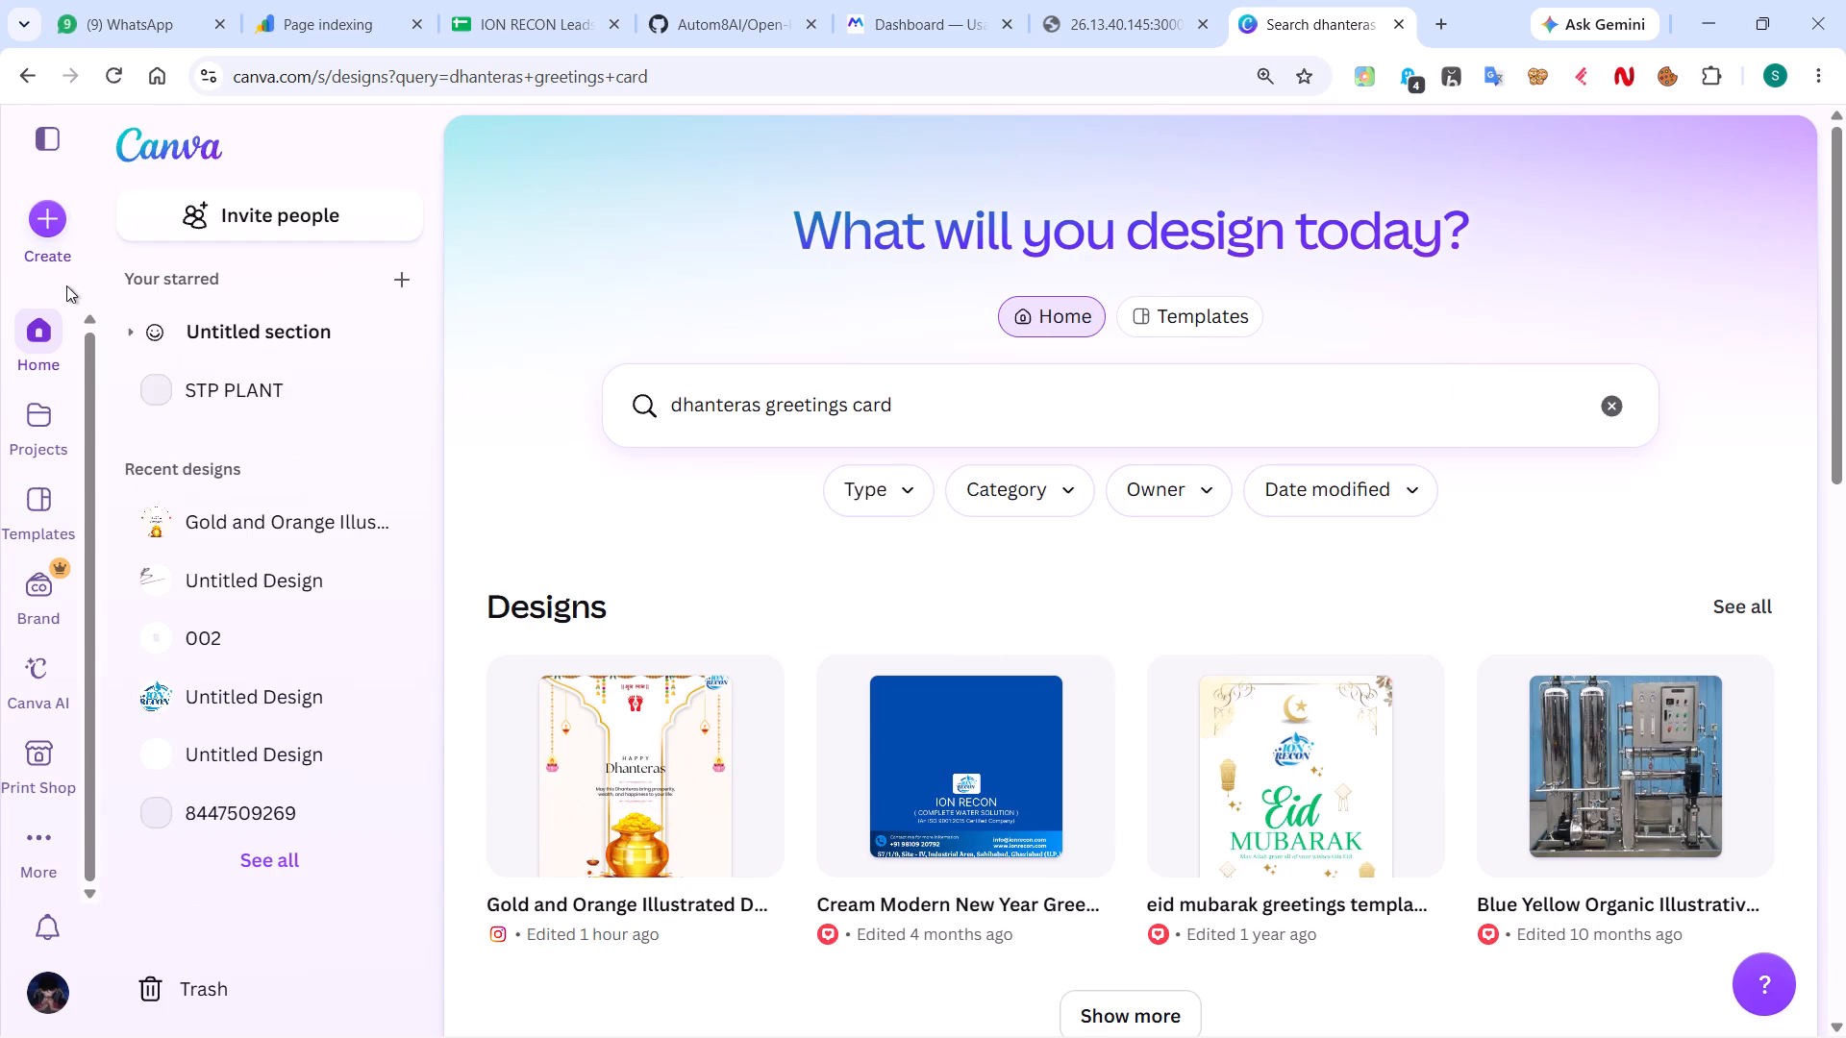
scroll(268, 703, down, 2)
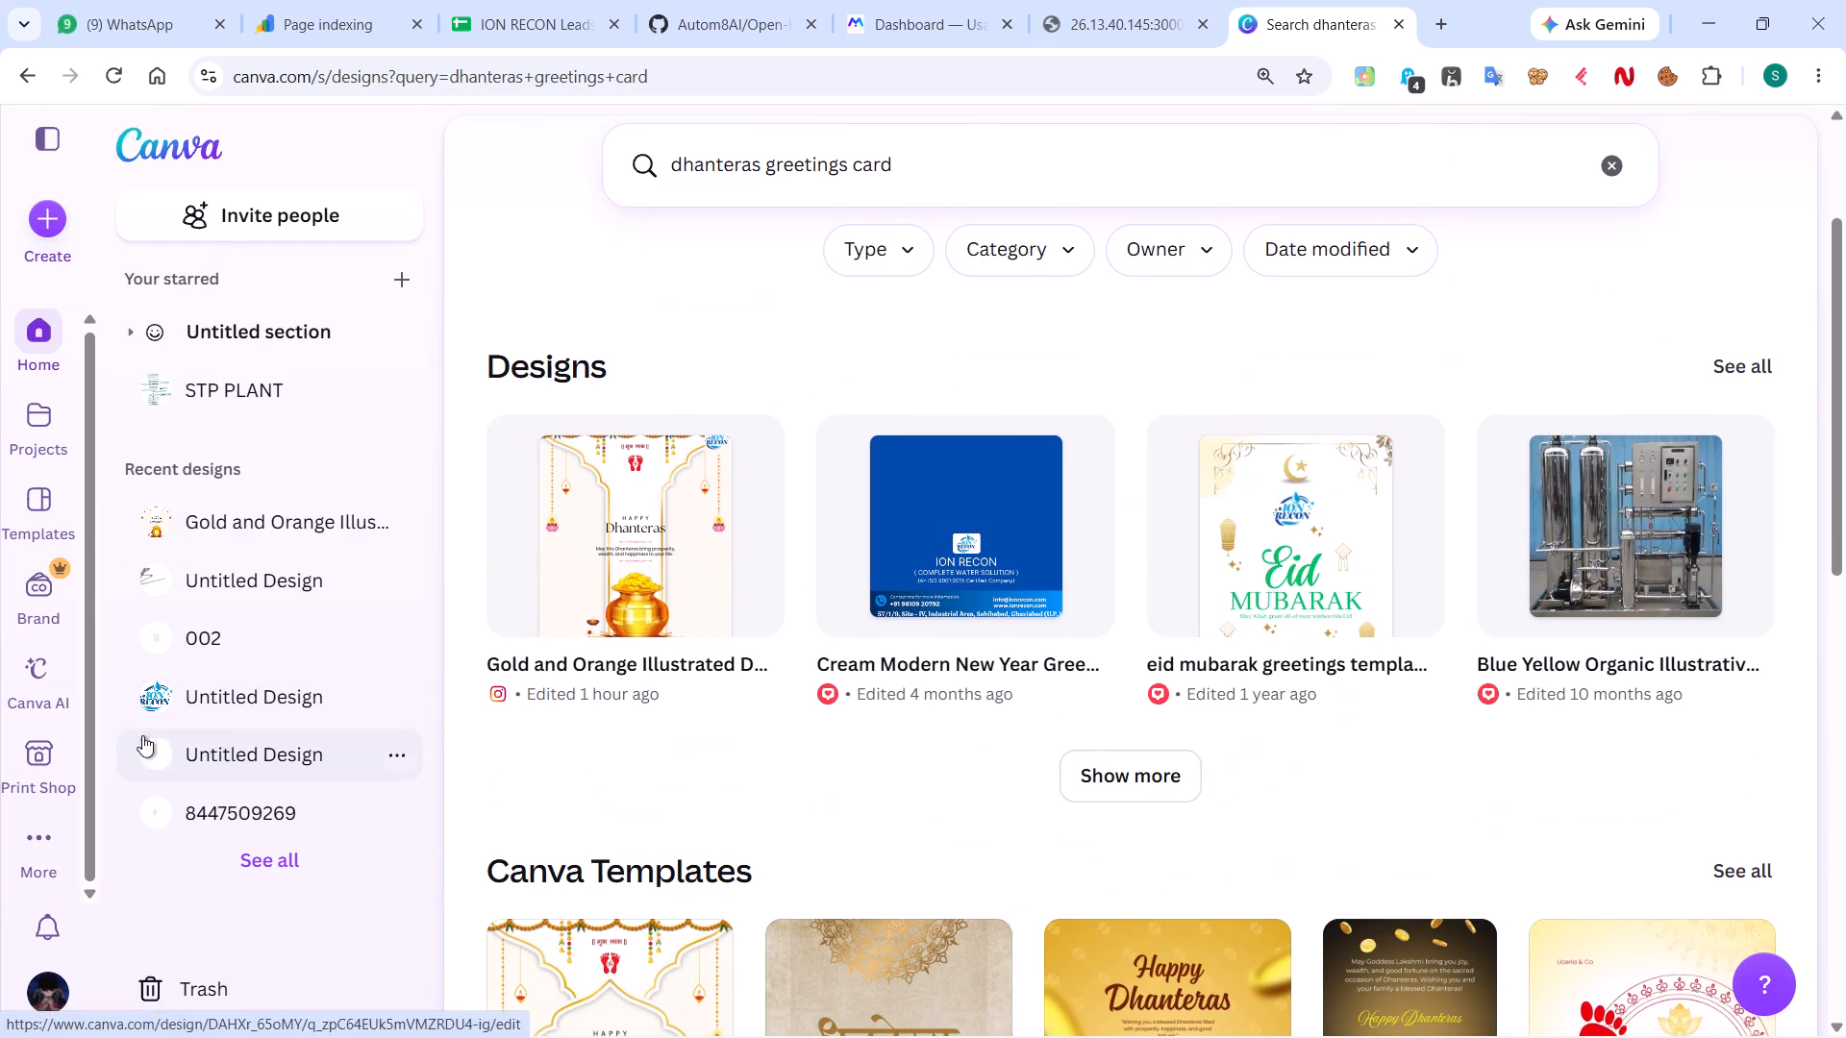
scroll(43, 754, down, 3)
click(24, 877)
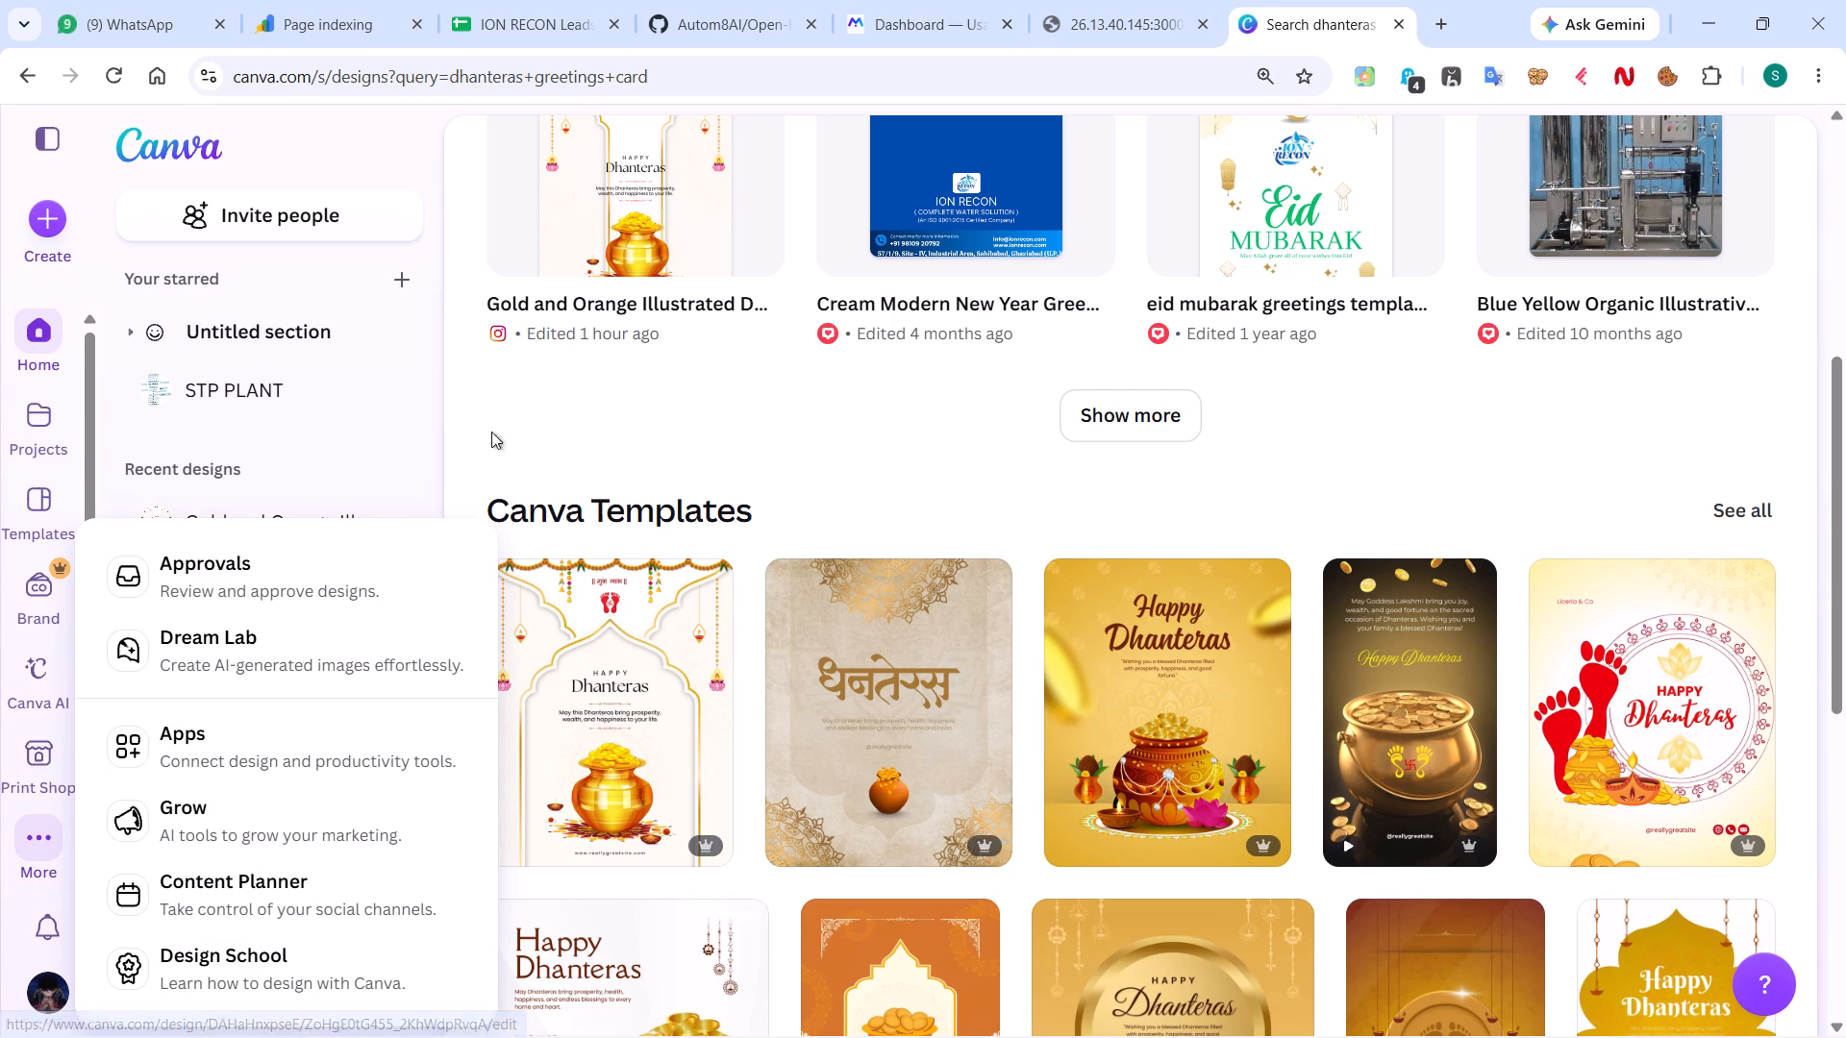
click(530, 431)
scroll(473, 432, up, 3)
Look through the design types offered for creating a new design, including those under More, and close the dialog.
click(57, 203)
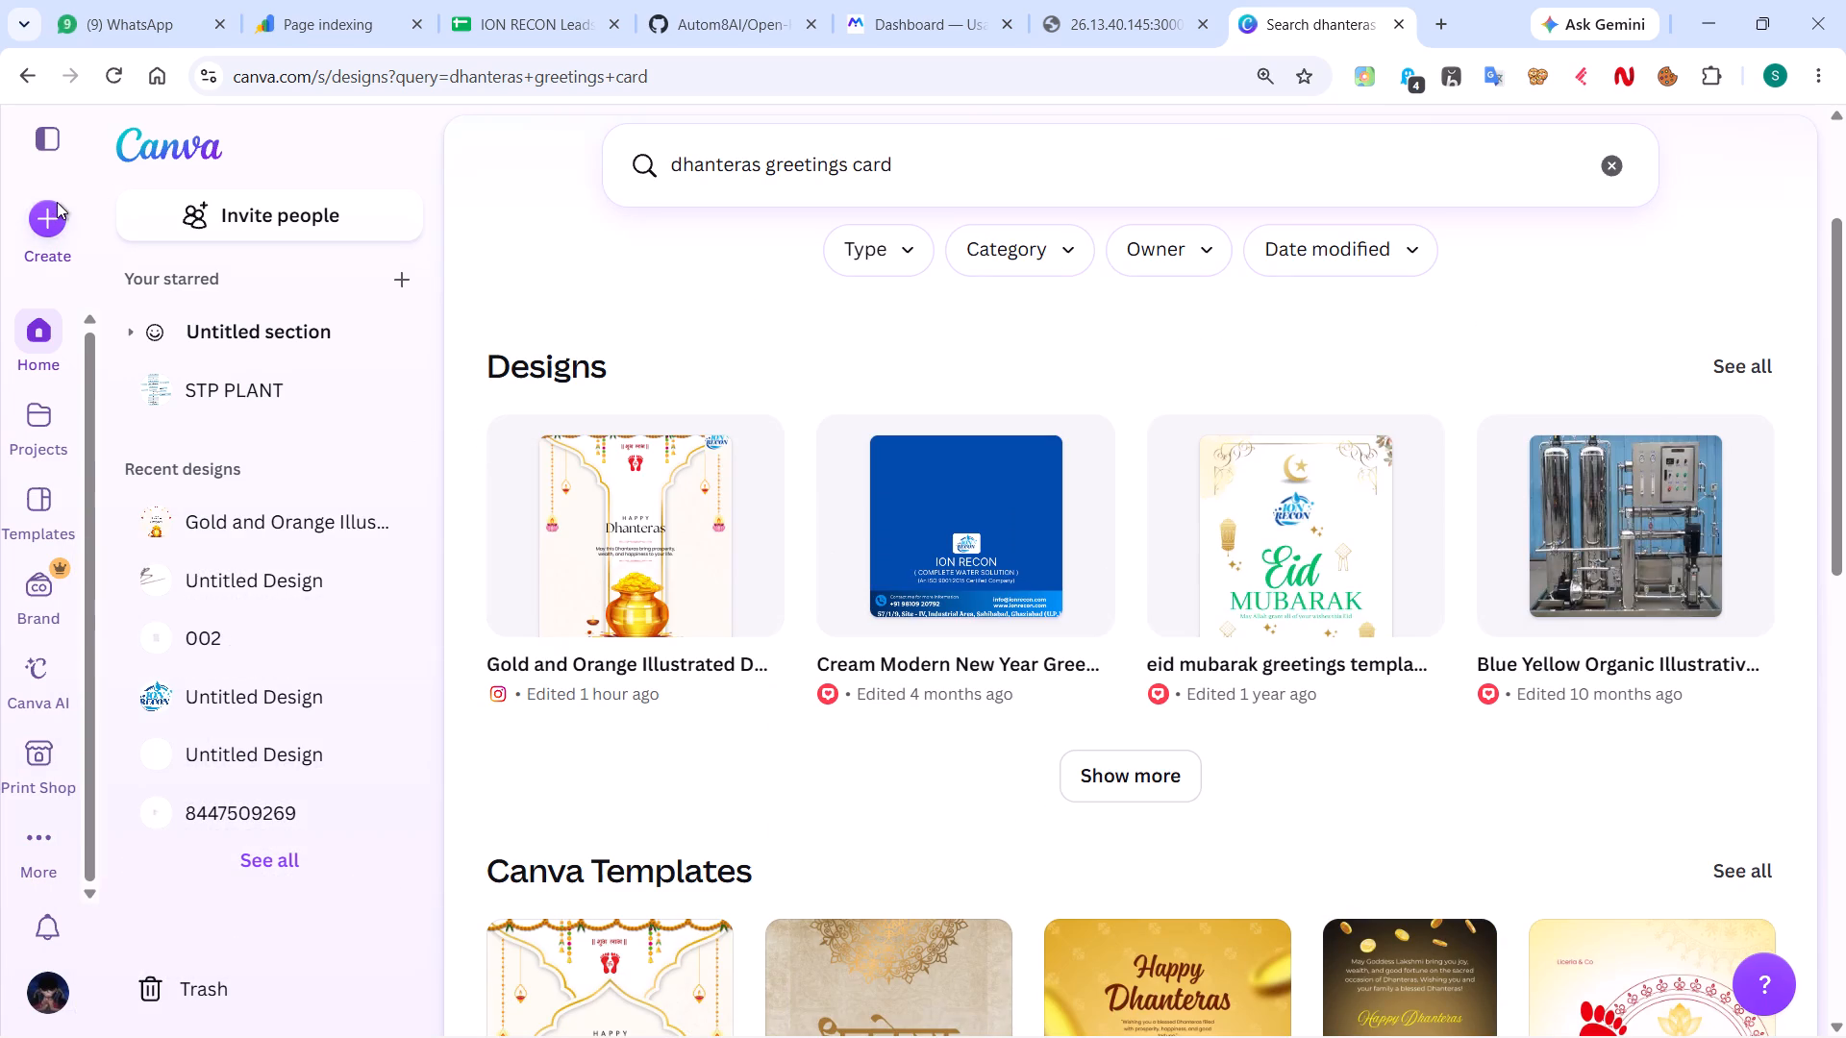
scroll(248, 520, down, 2)
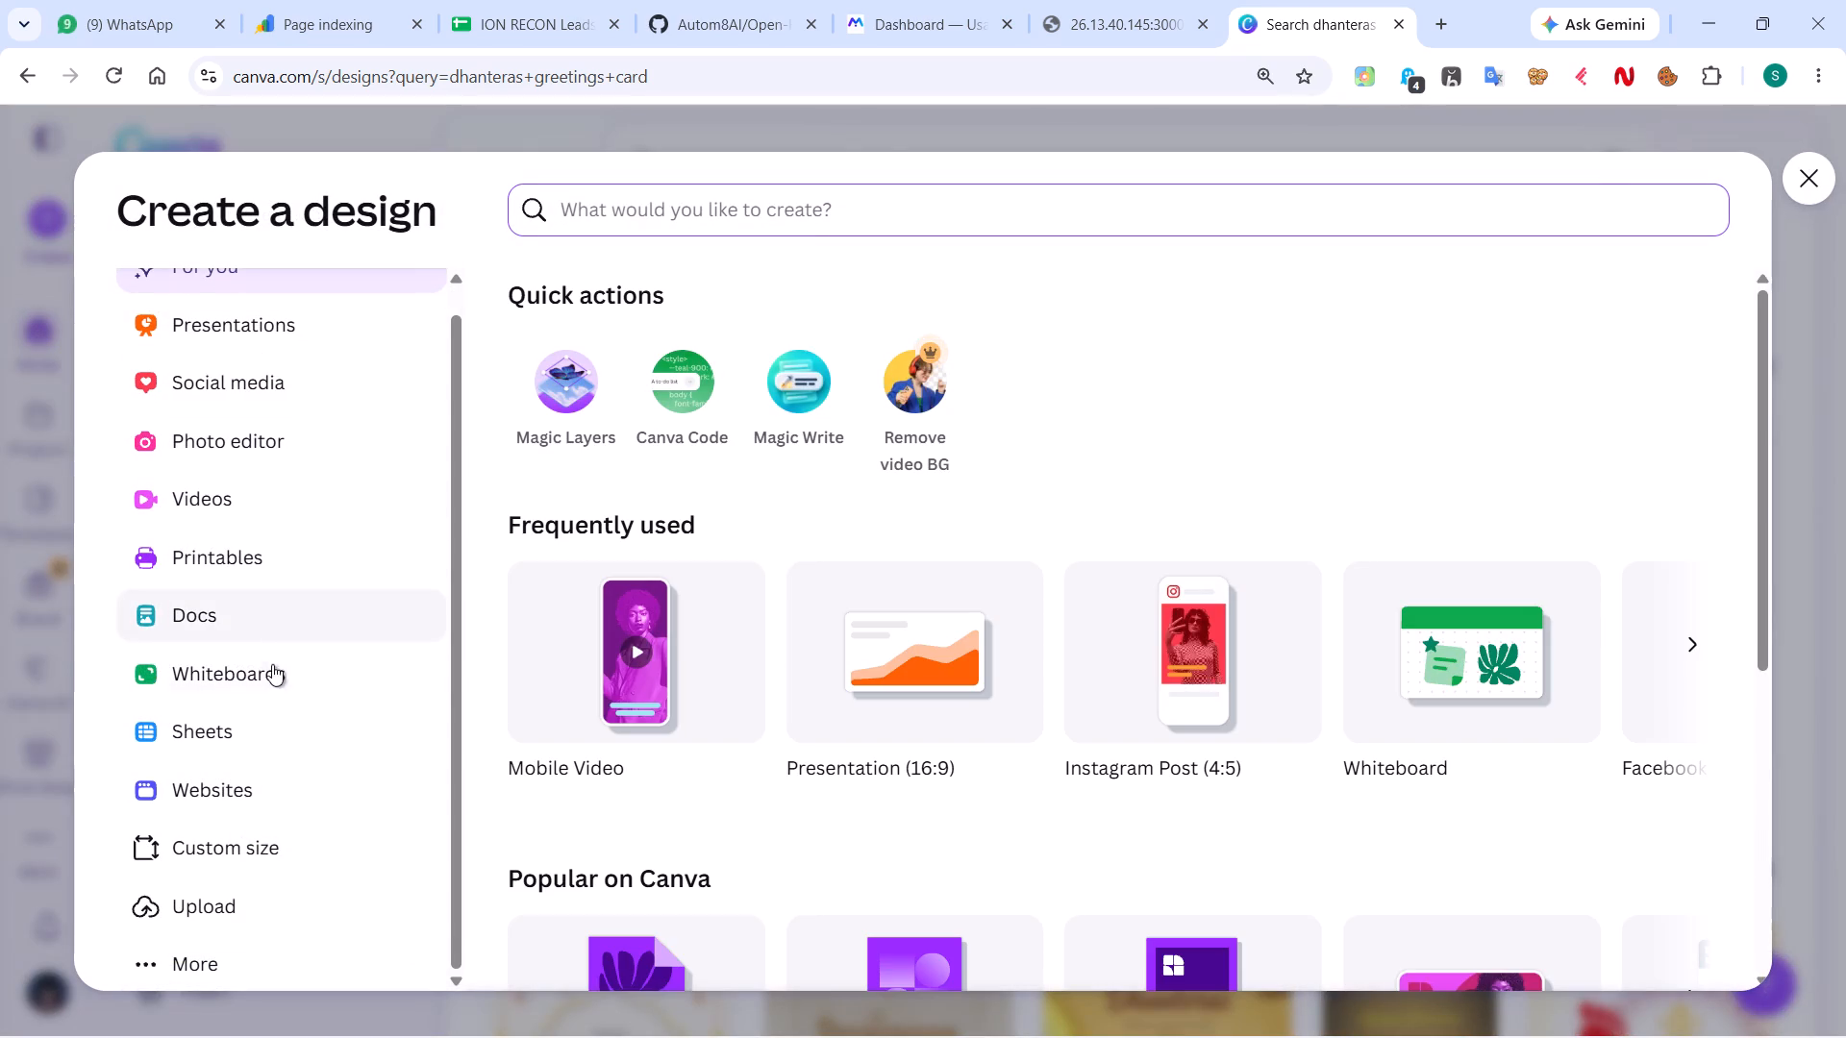
scroll(246, 561, up, 2)
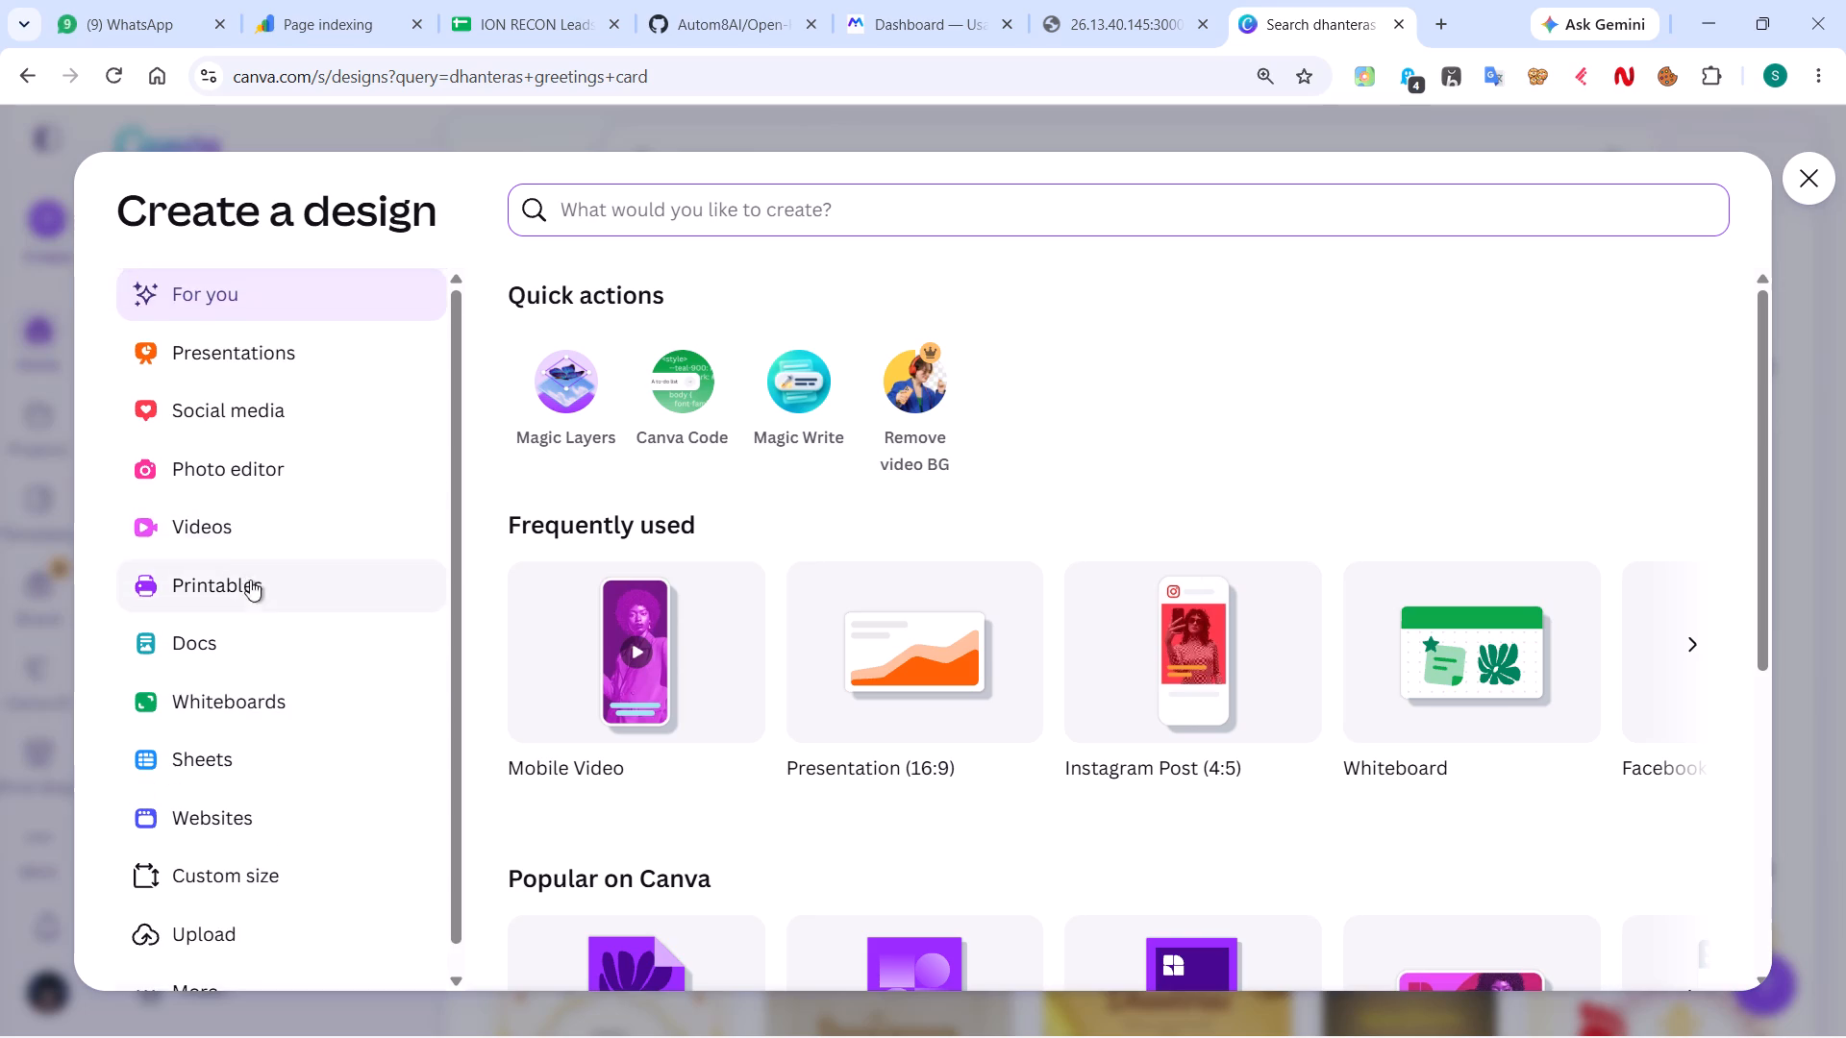
scroll(256, 643, down, 3)
click(224, 970)
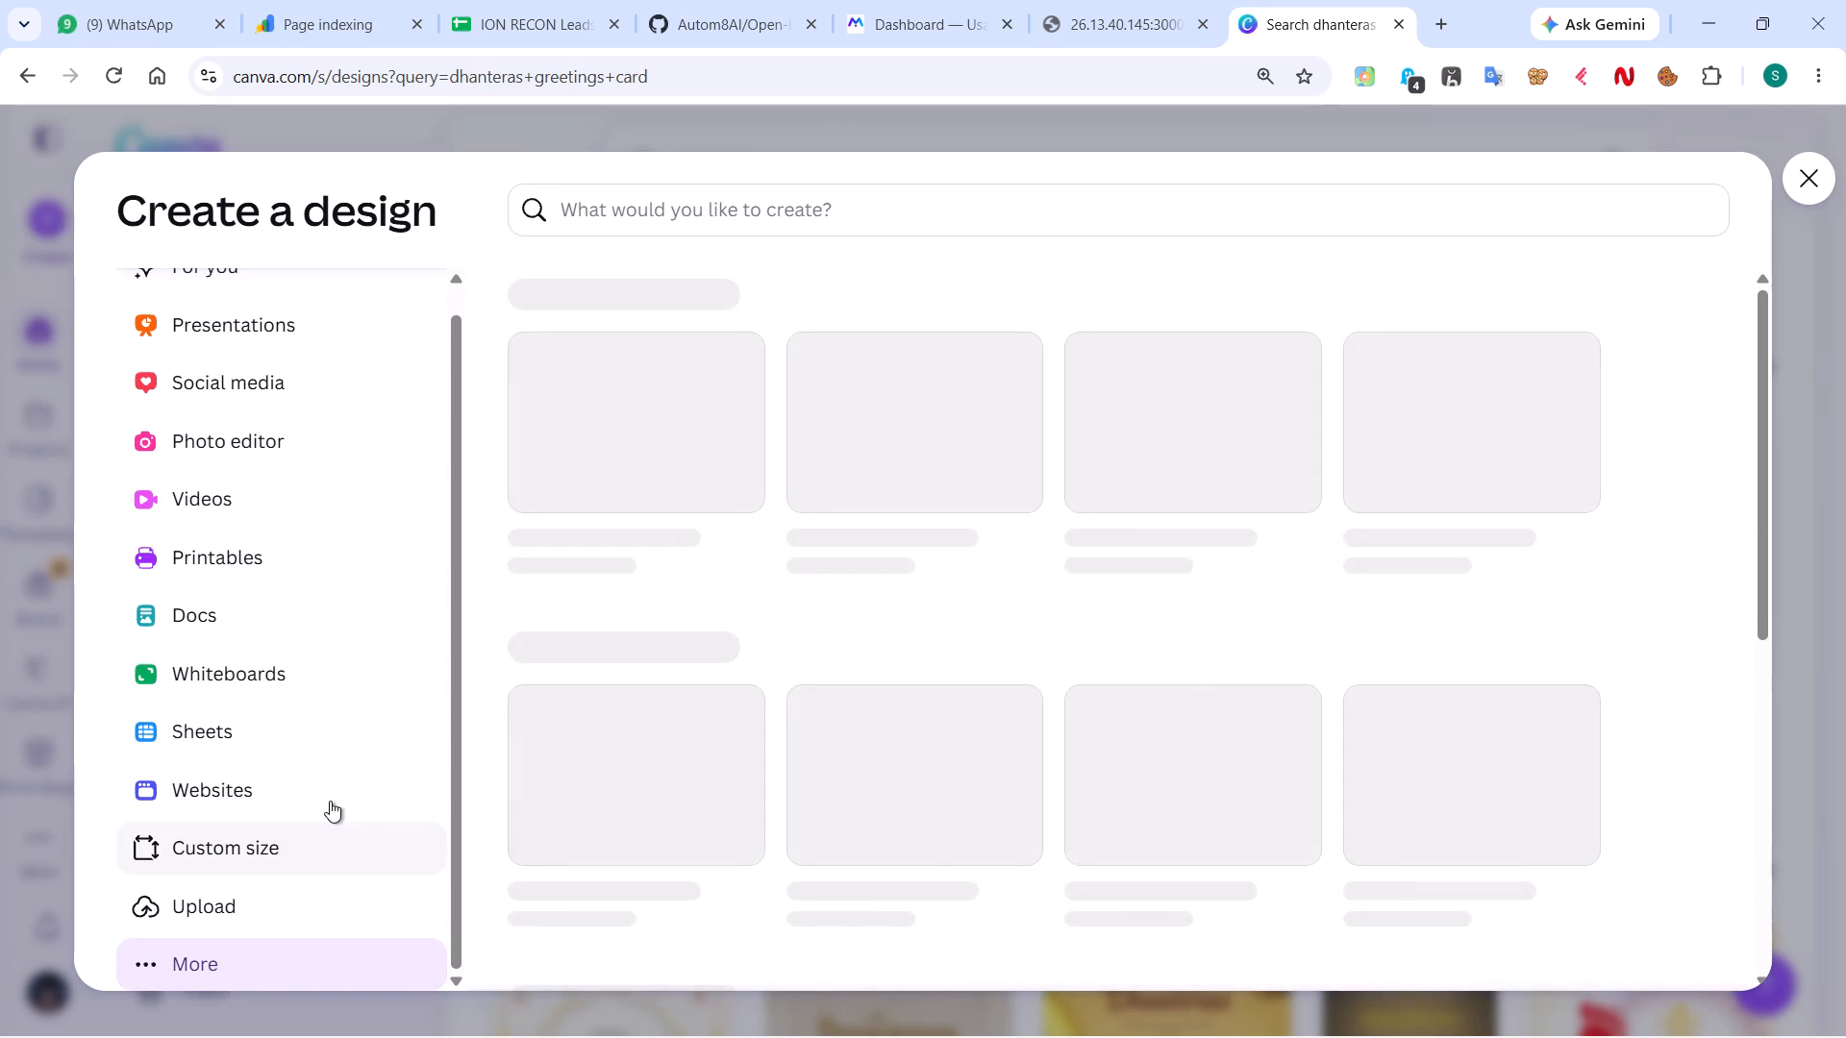
scroll(645, 740, down, 6)
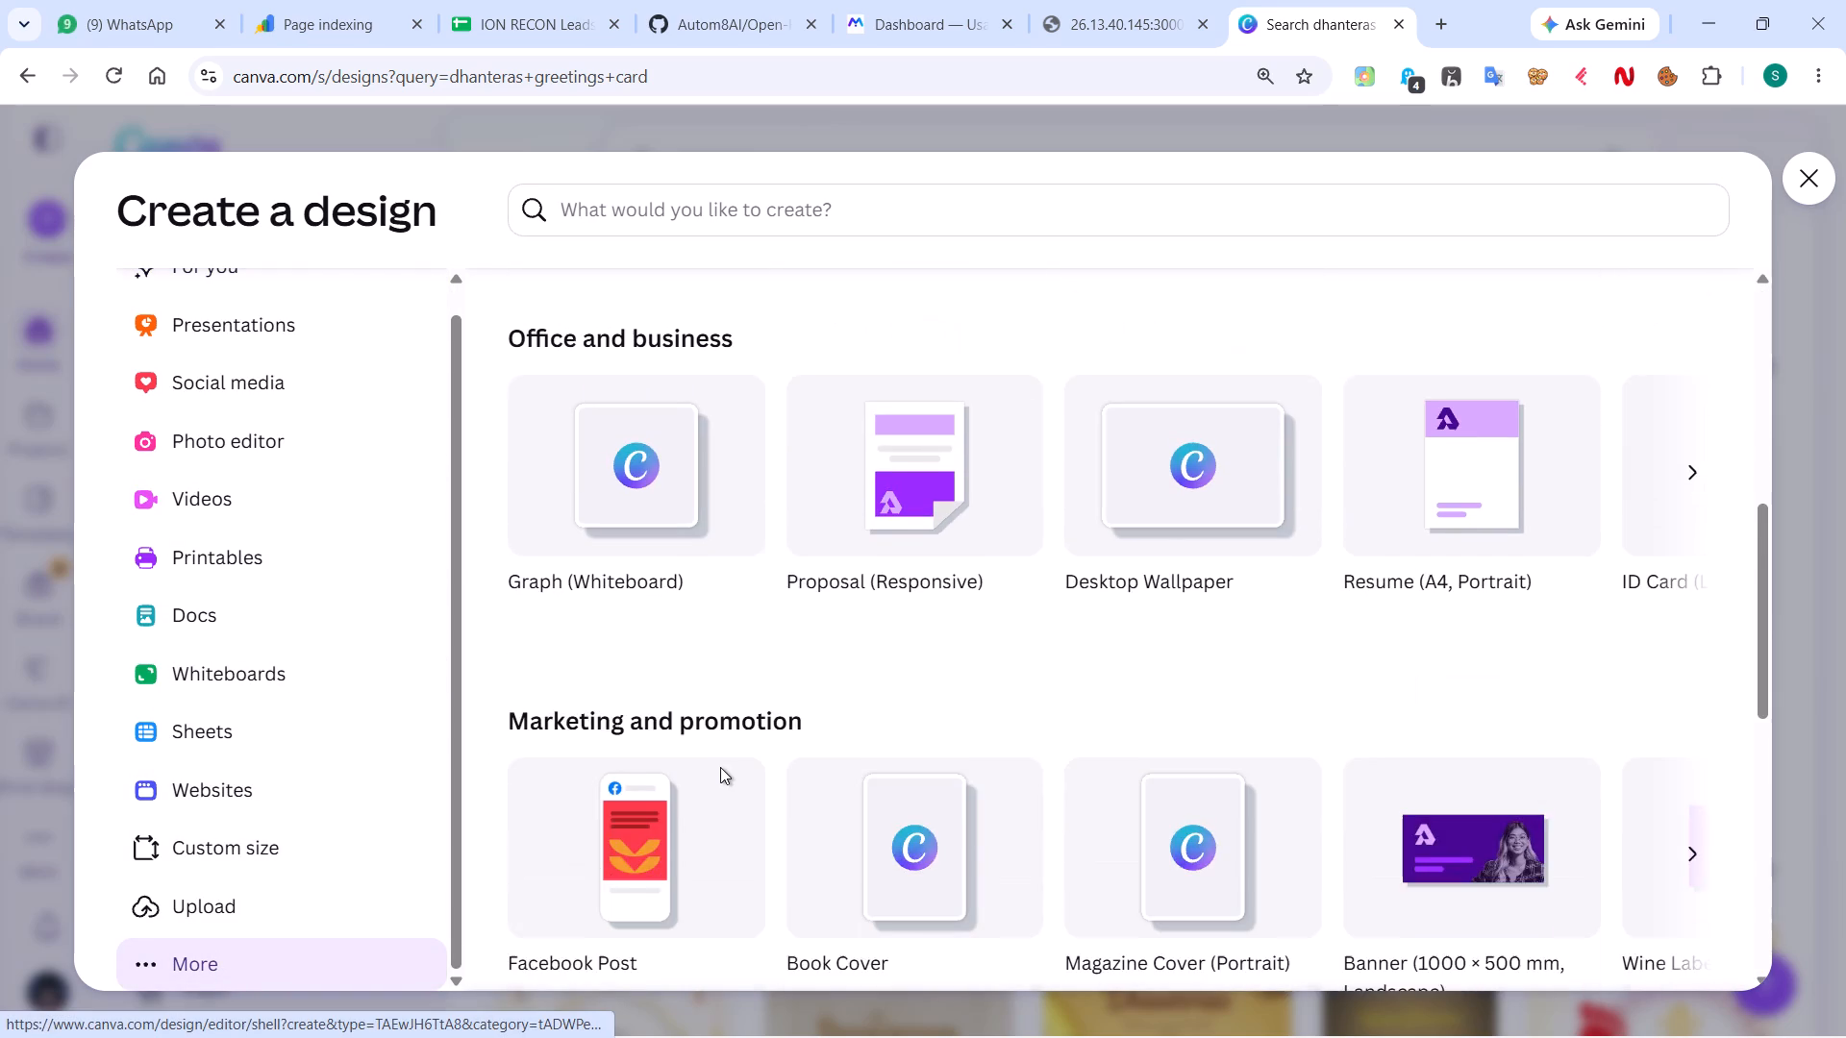
scroll(720, 767, down, 8)
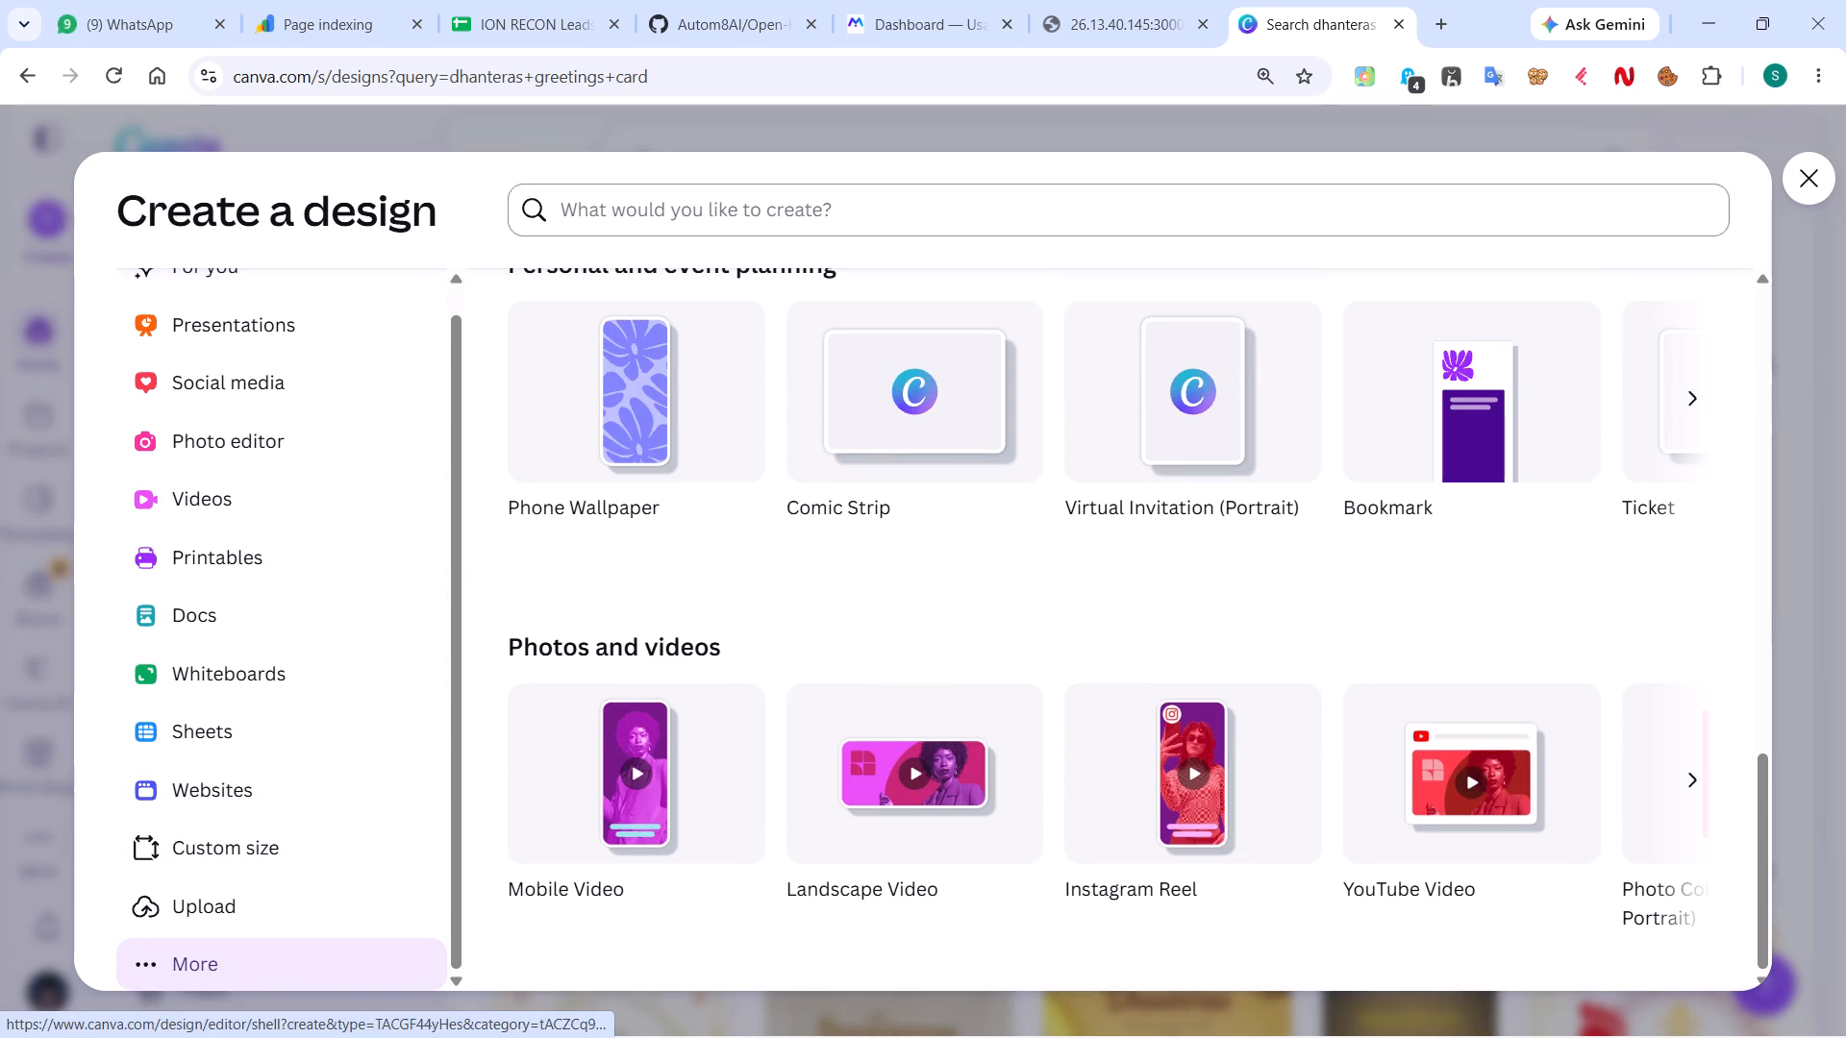
click(1808, 175)
Return to the home page, open the full list of recent designs, and look through it.
scroll(51, 329, up, 3)
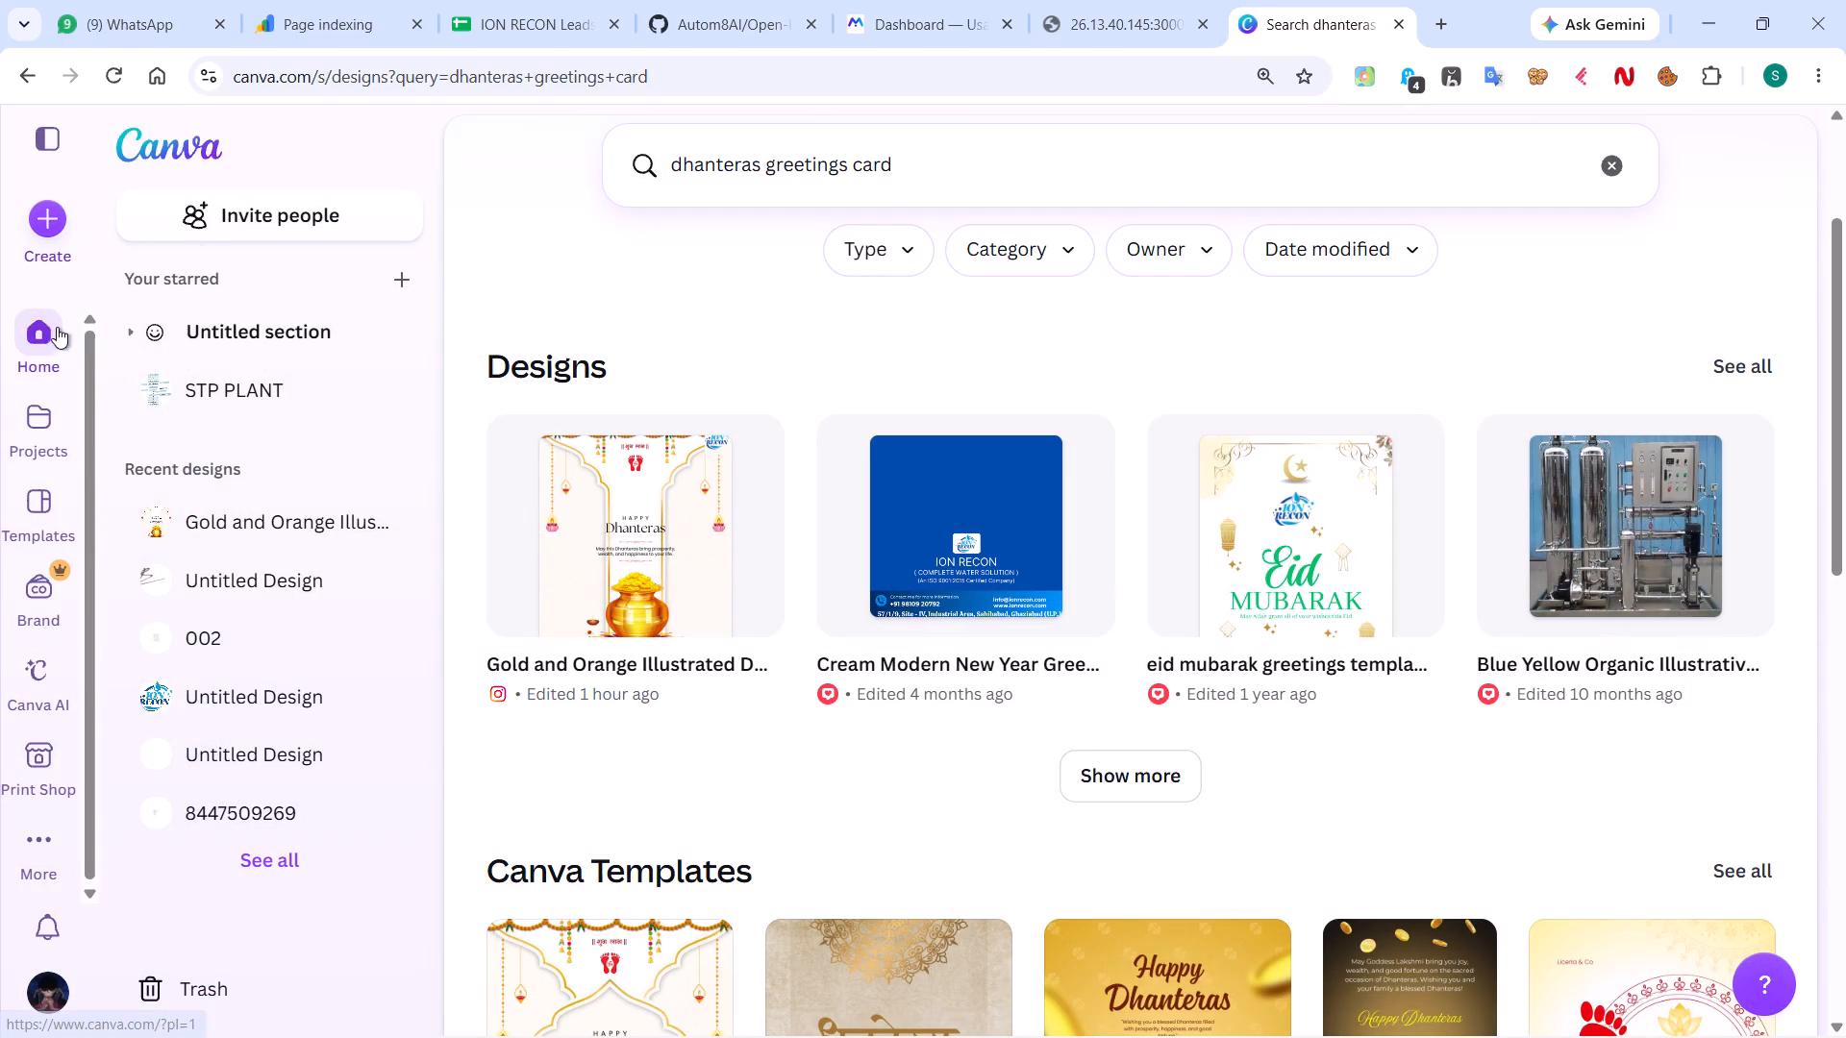
click(36, 354)
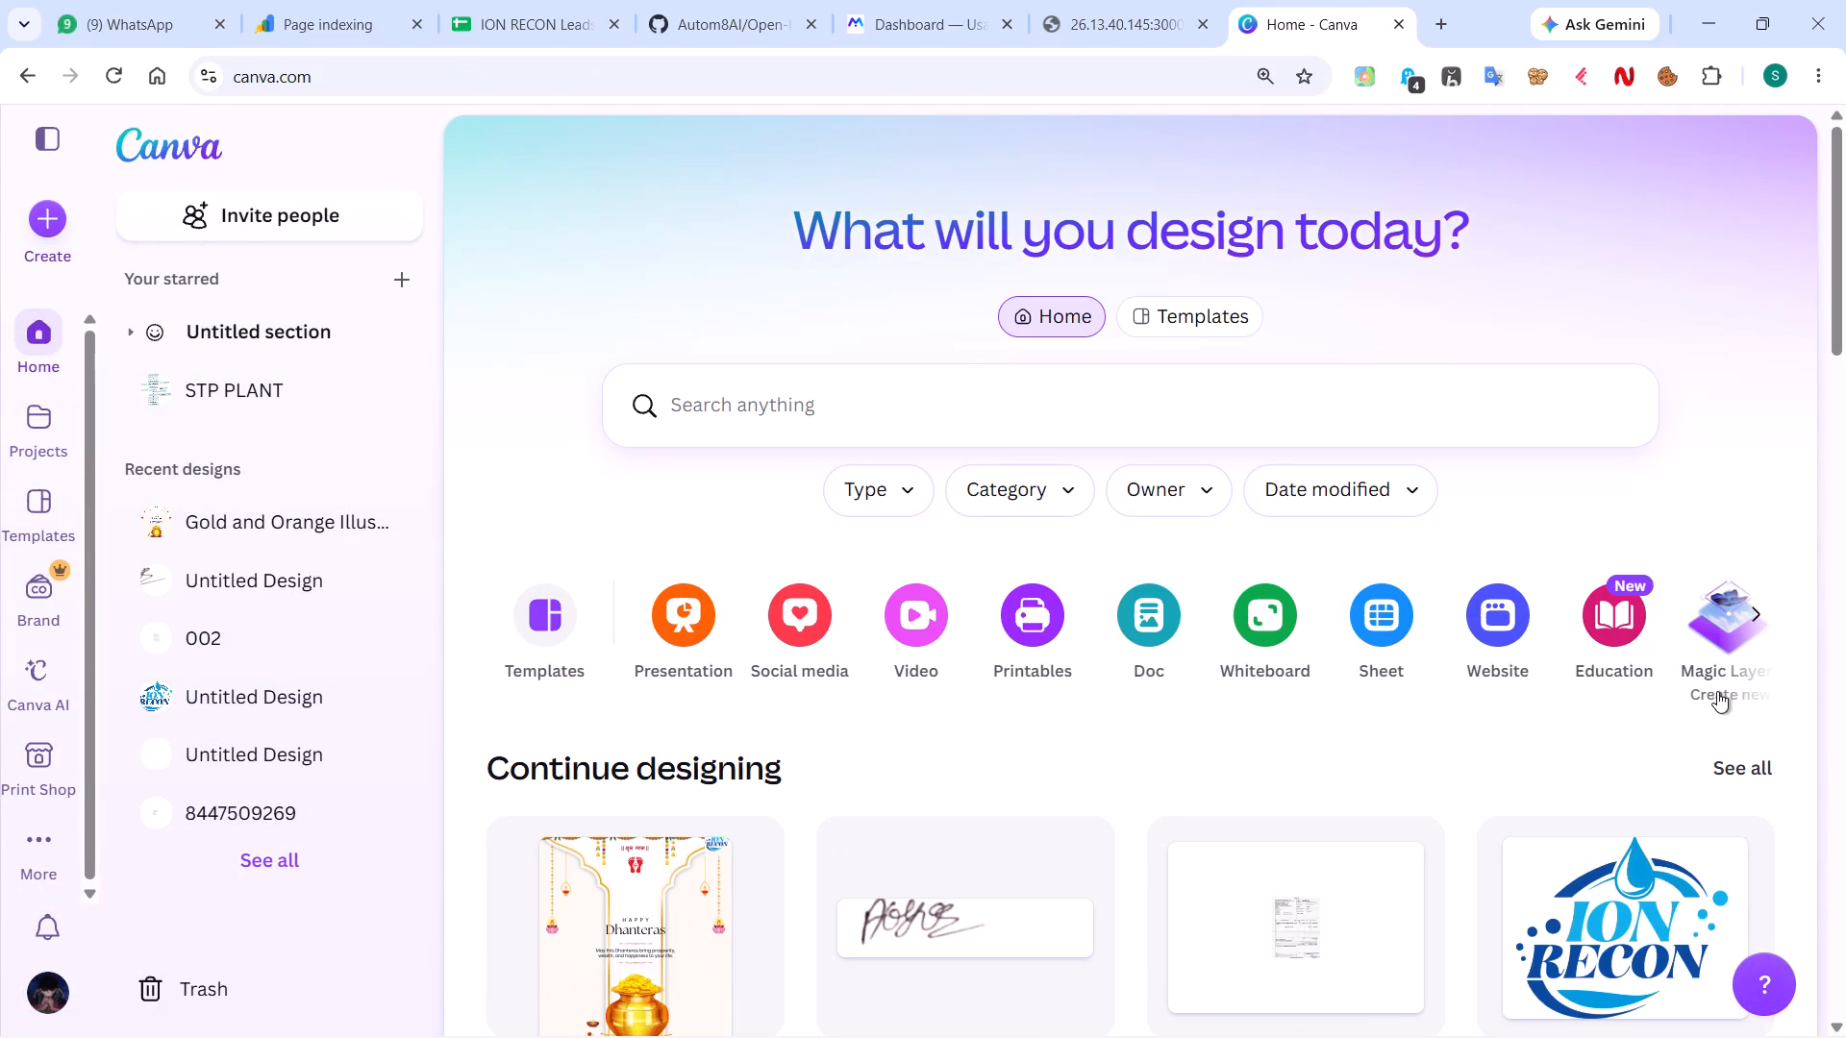
click(1764, 763)
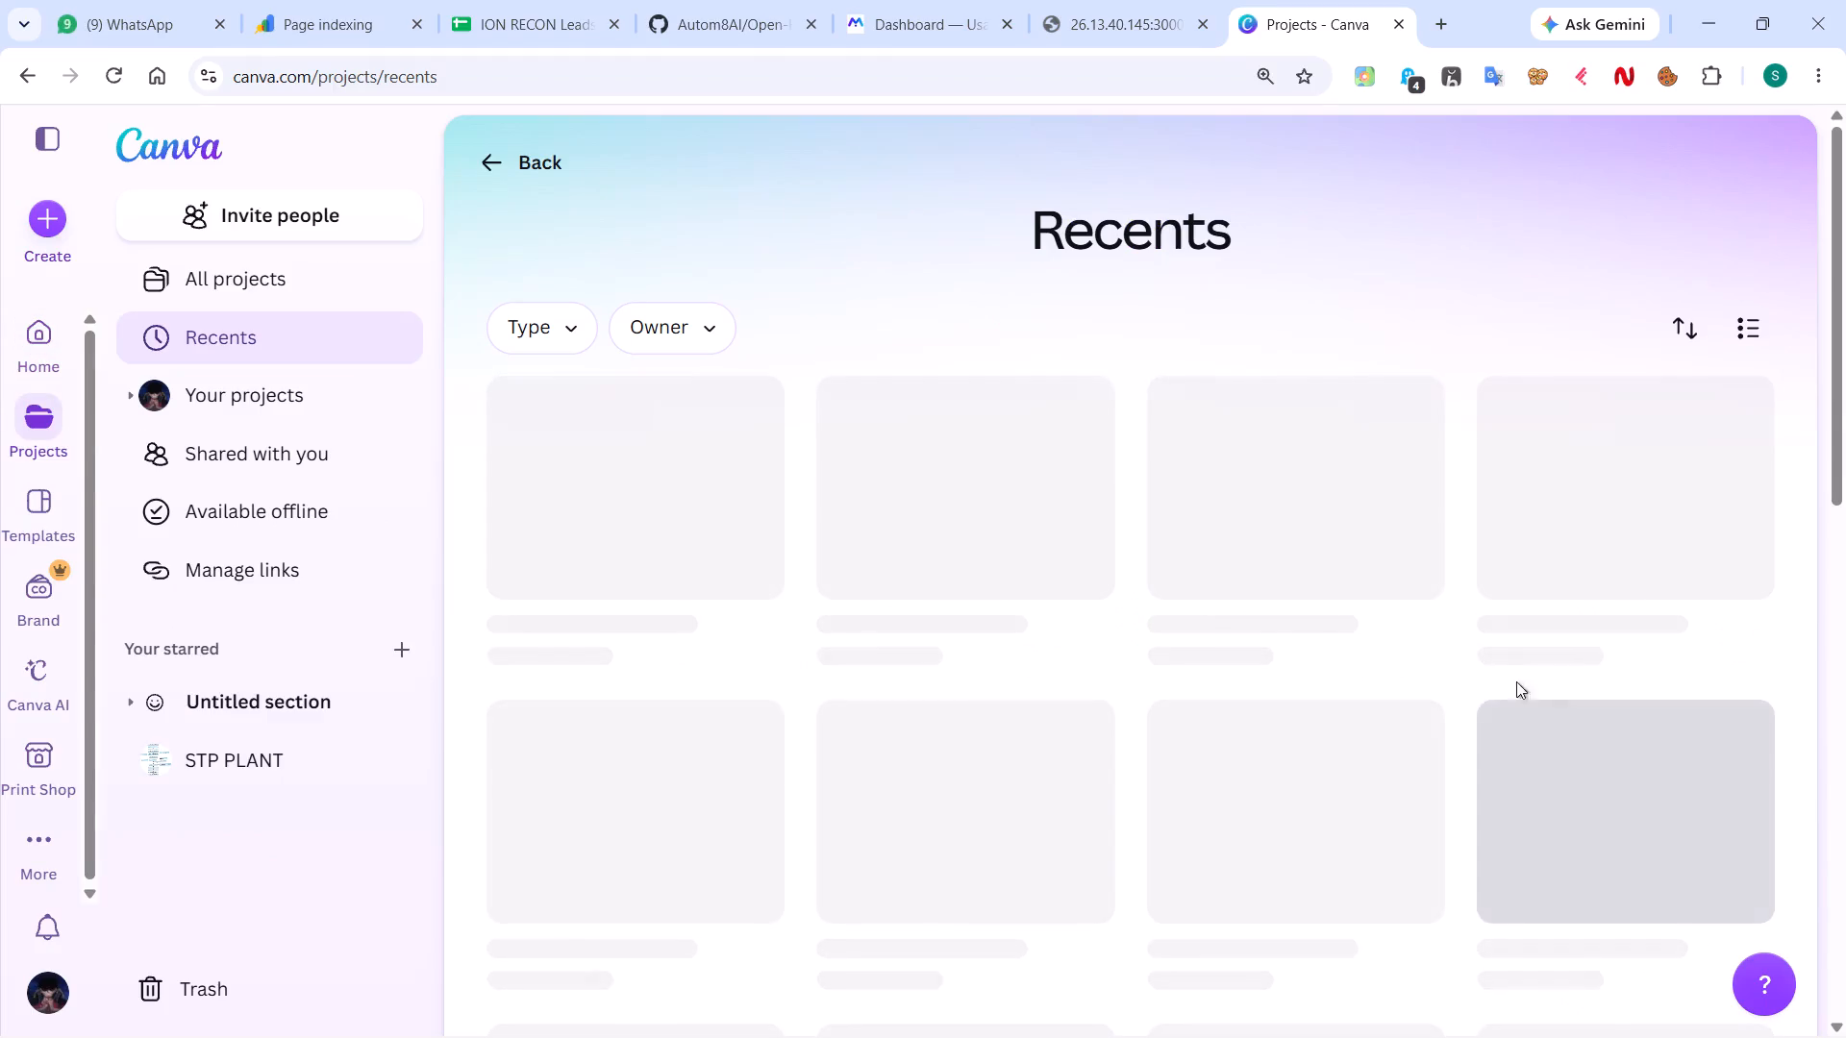
scroll(886, 528, down, 2)
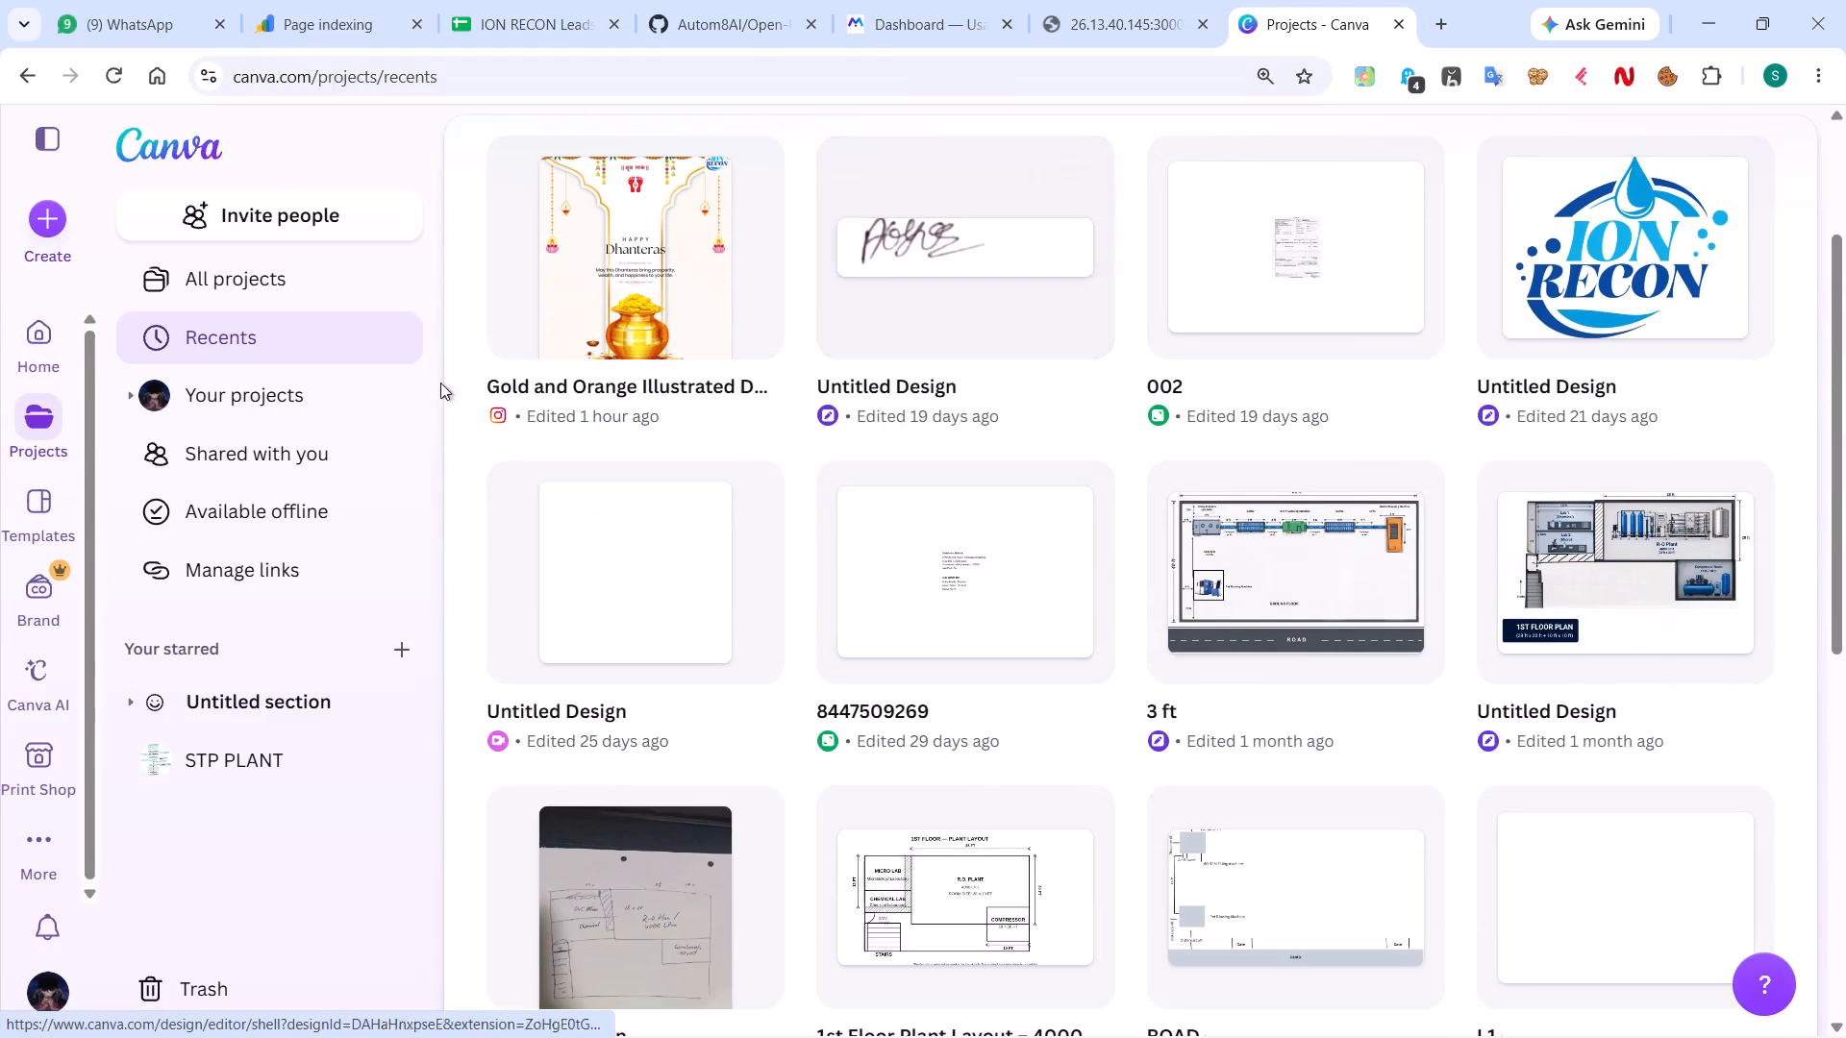
Search the web for "dhanteras greetings card canva" and open the Free Customizable Dhanteras Poster Design Templates page.
click(1127, 71)
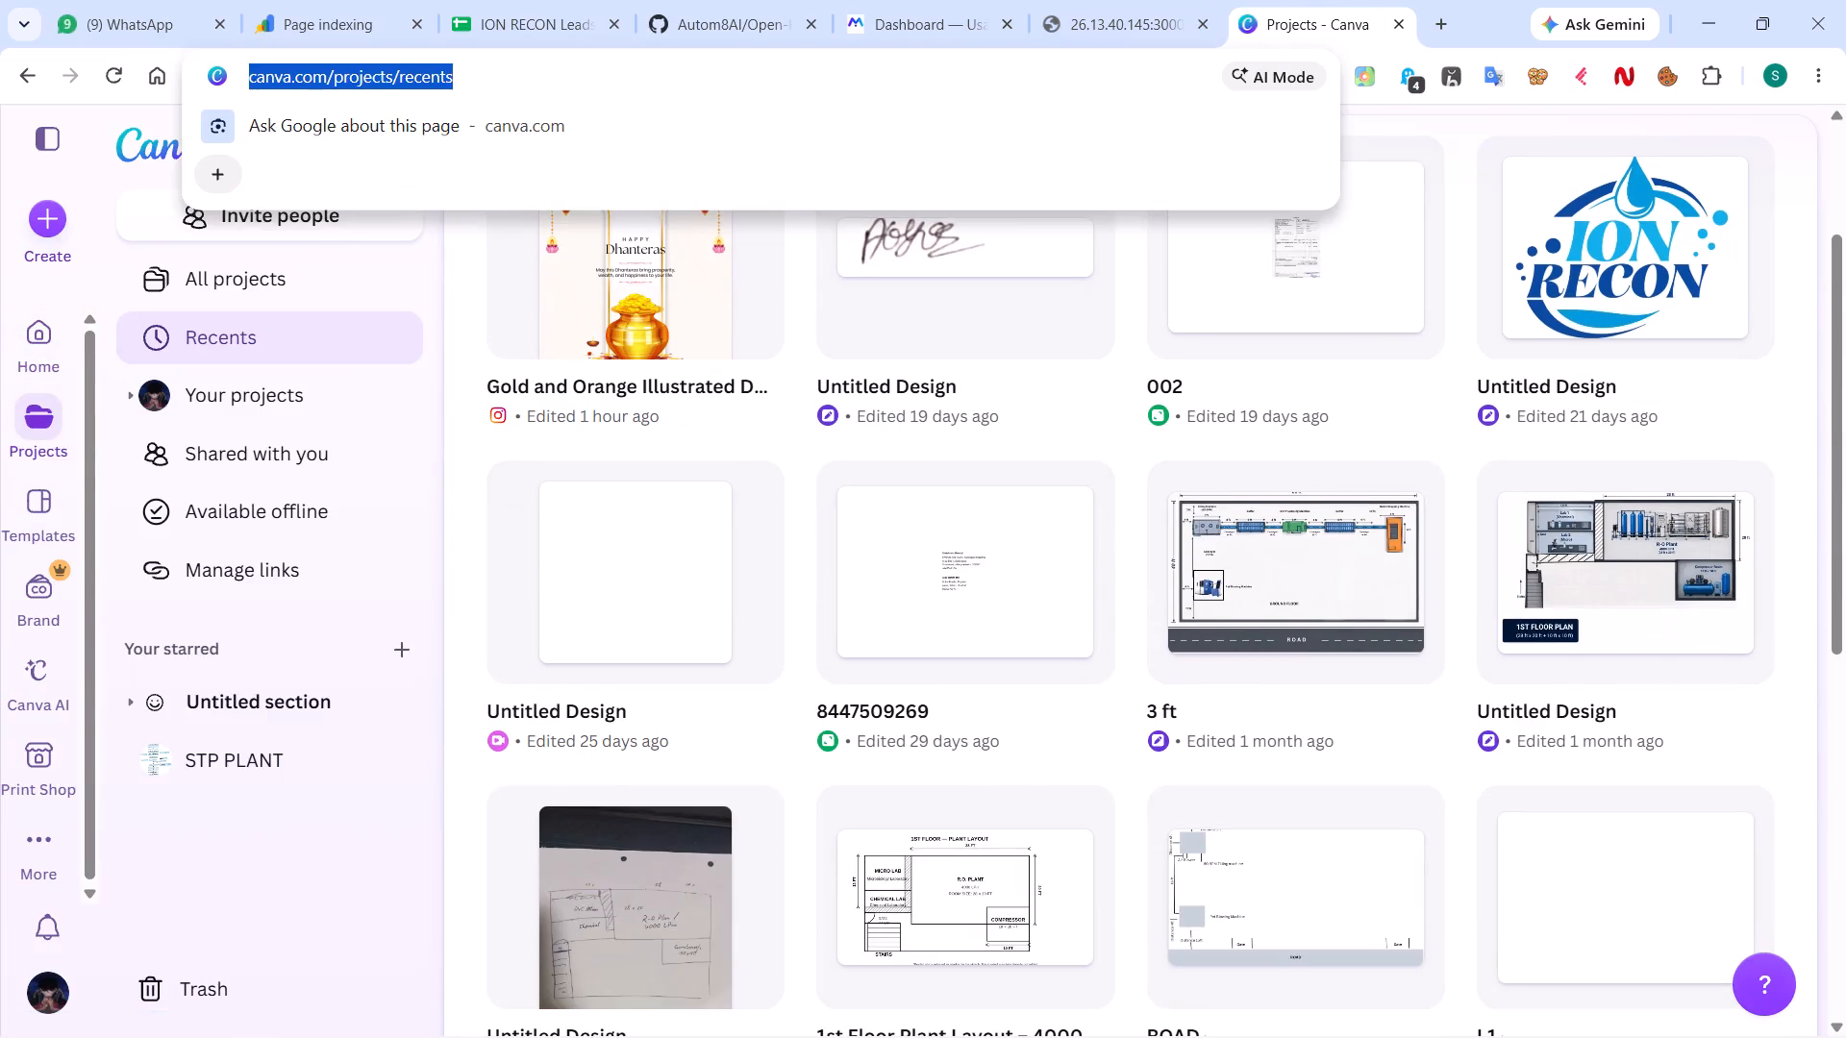
text(dhan)
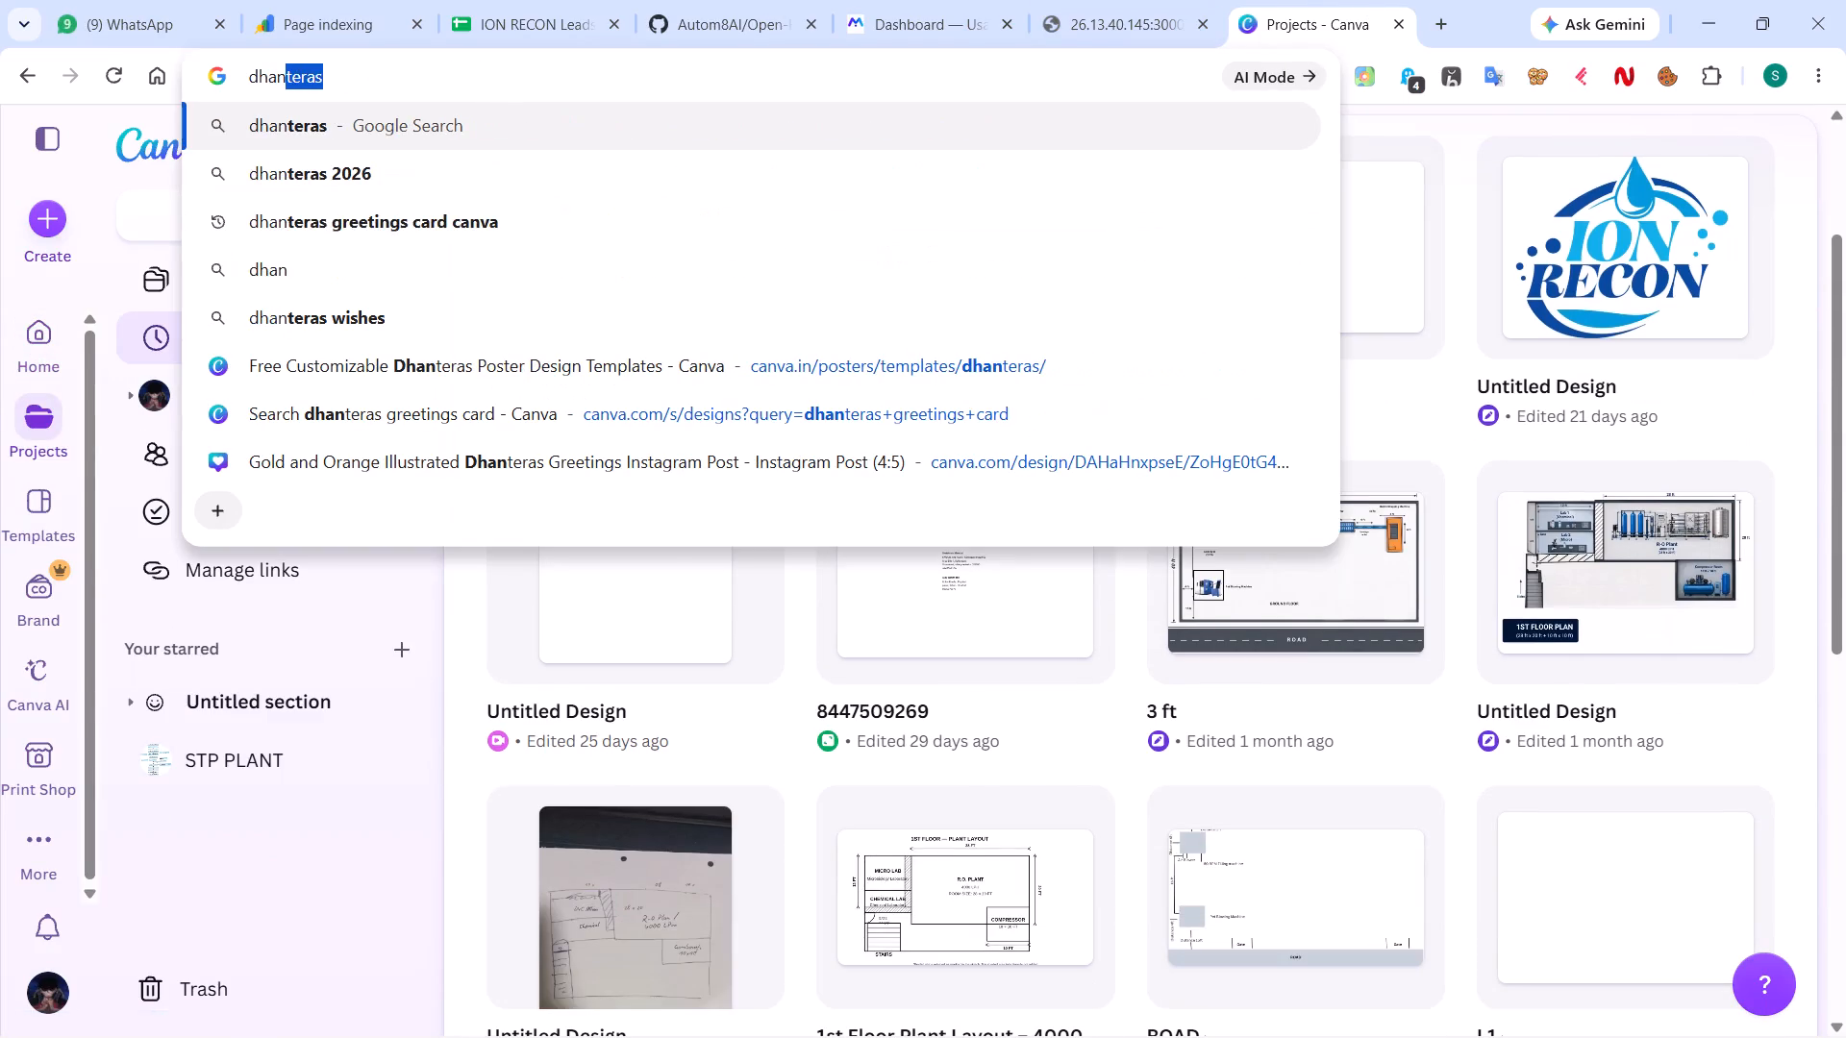
key(Down)
key(Down)
key(Return)
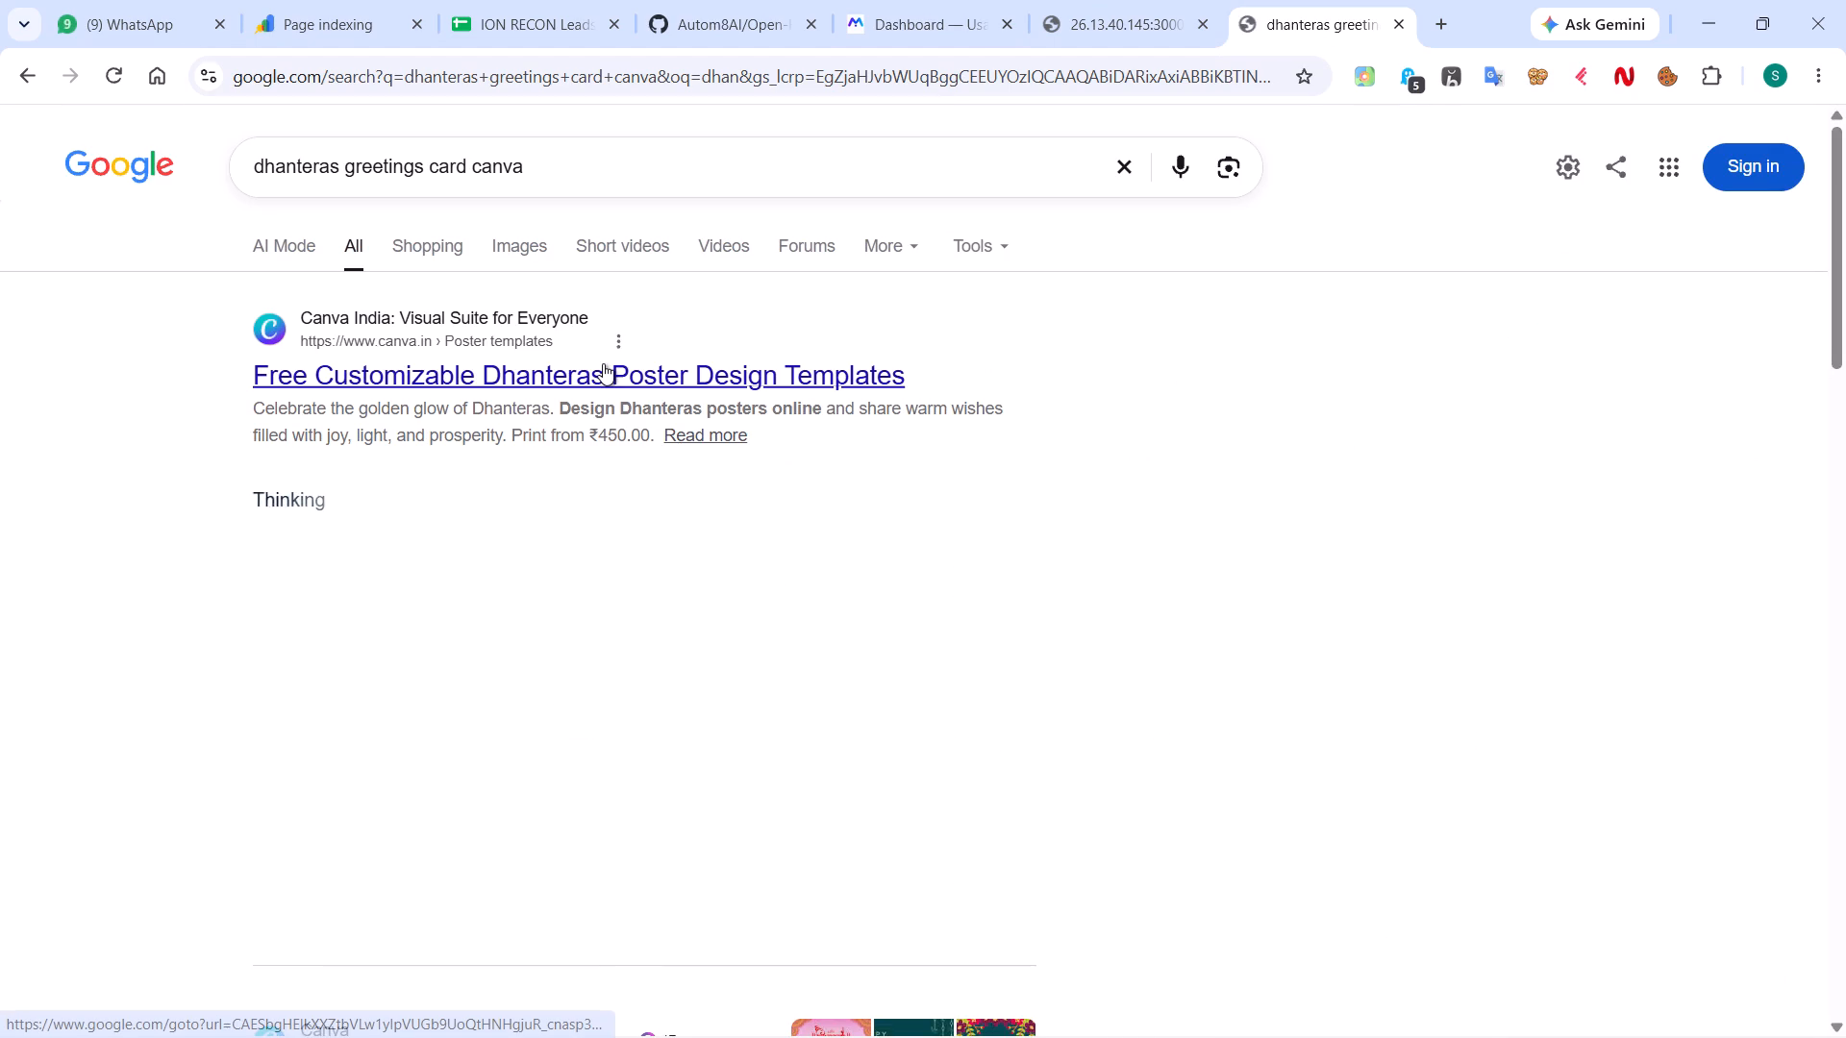
click(603, 362)
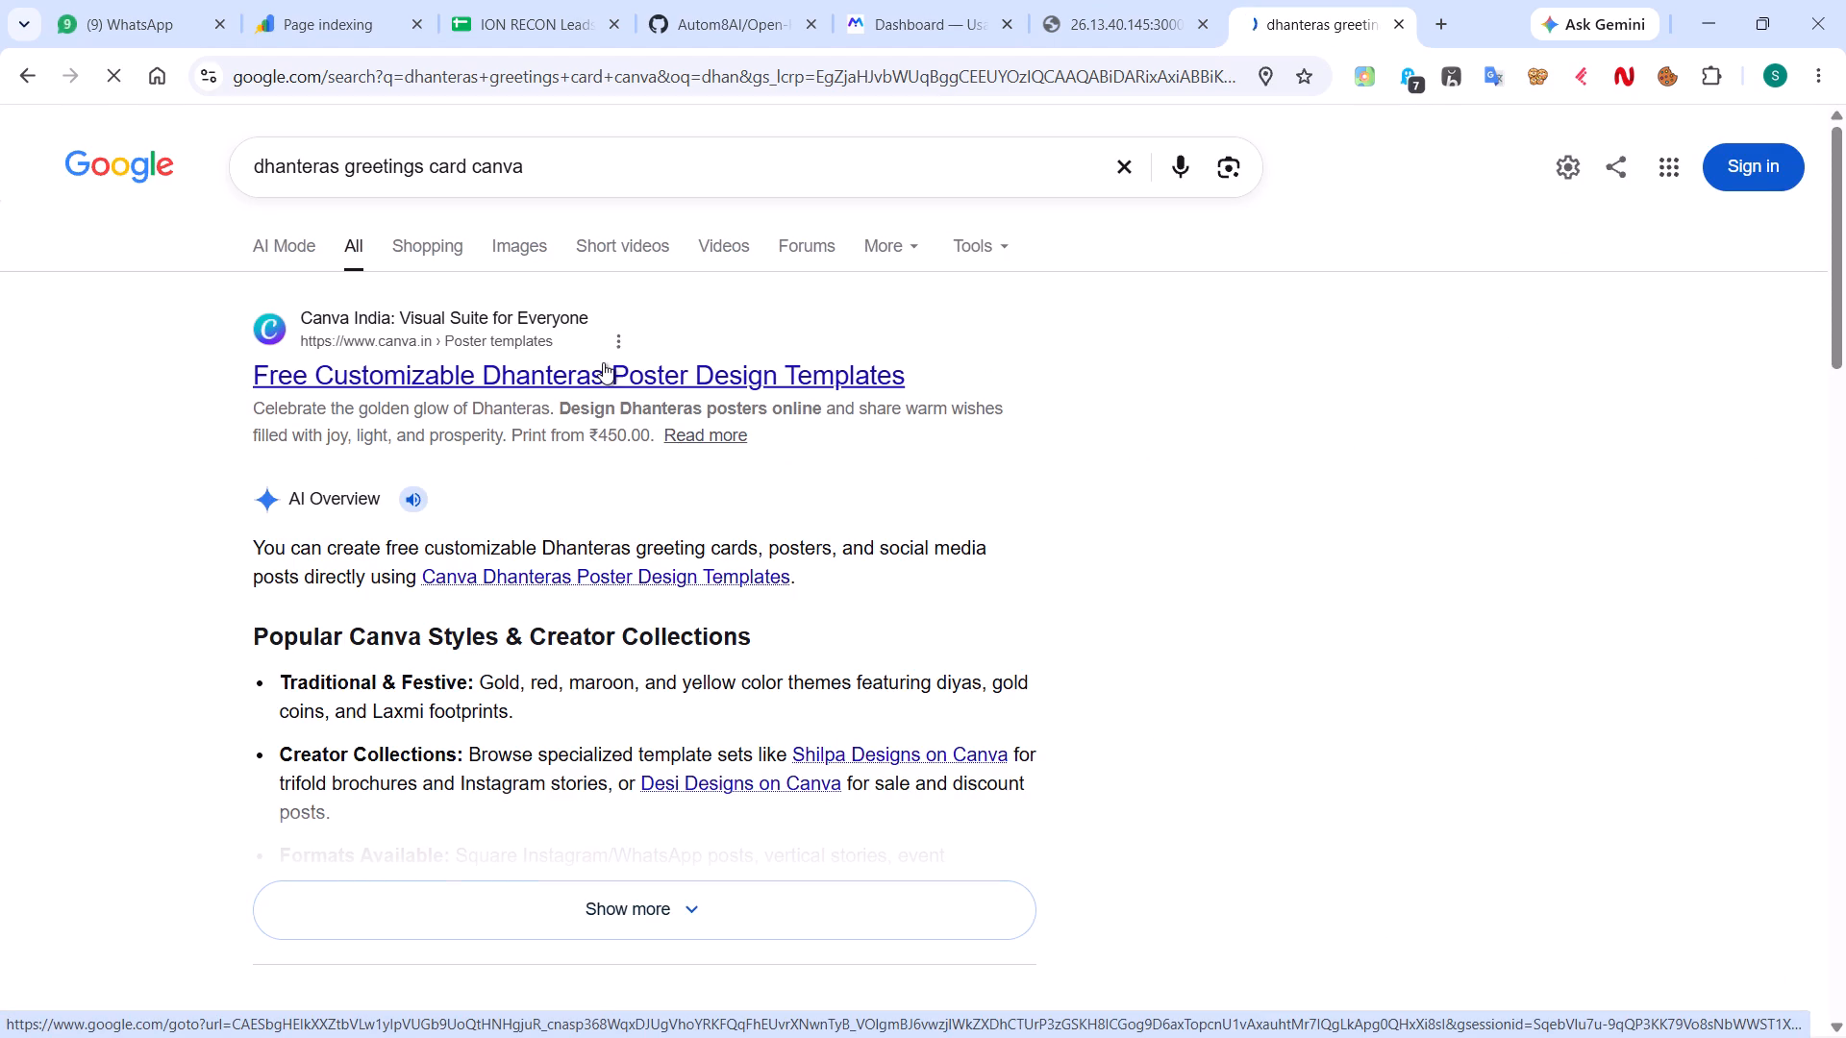
Browse the Dhanteras poster templates, dismissing the Google sign-in prompt.
scroll(807, 465, down, 2)
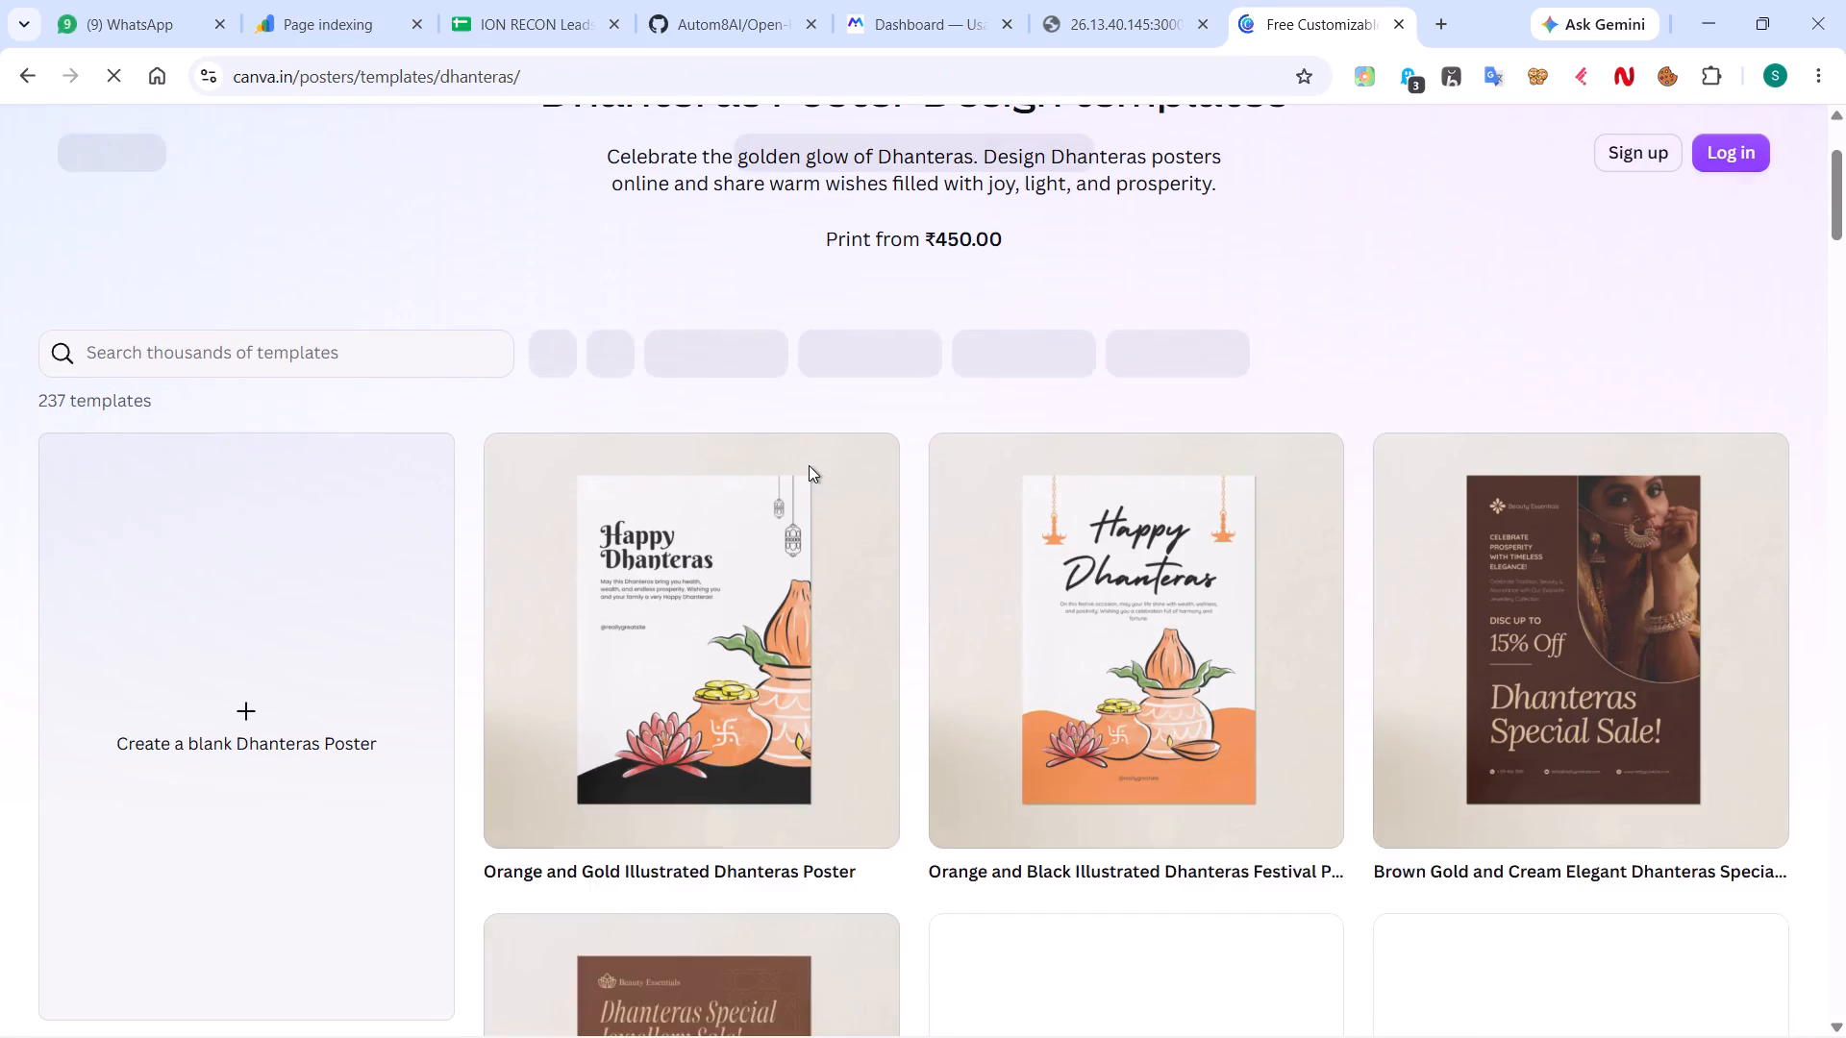
scroll(822, 572, down, 2)
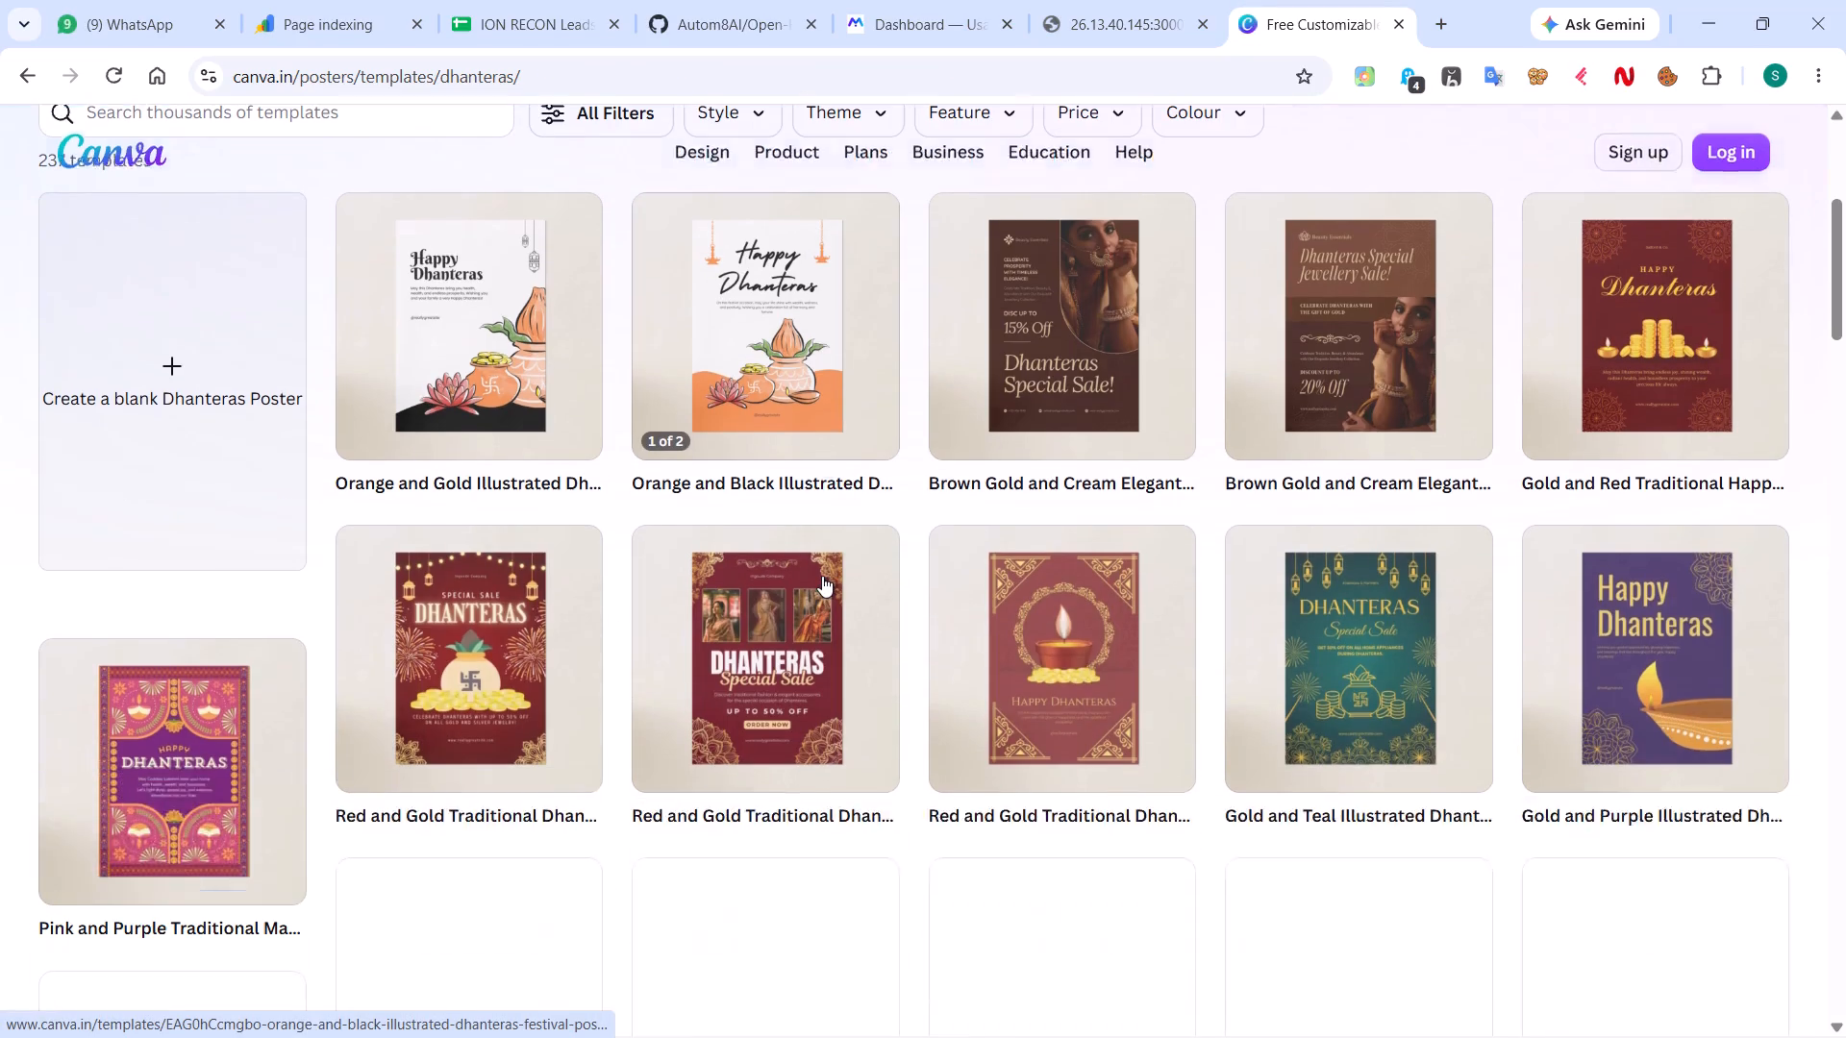
scroll(820, 576, down, 3)
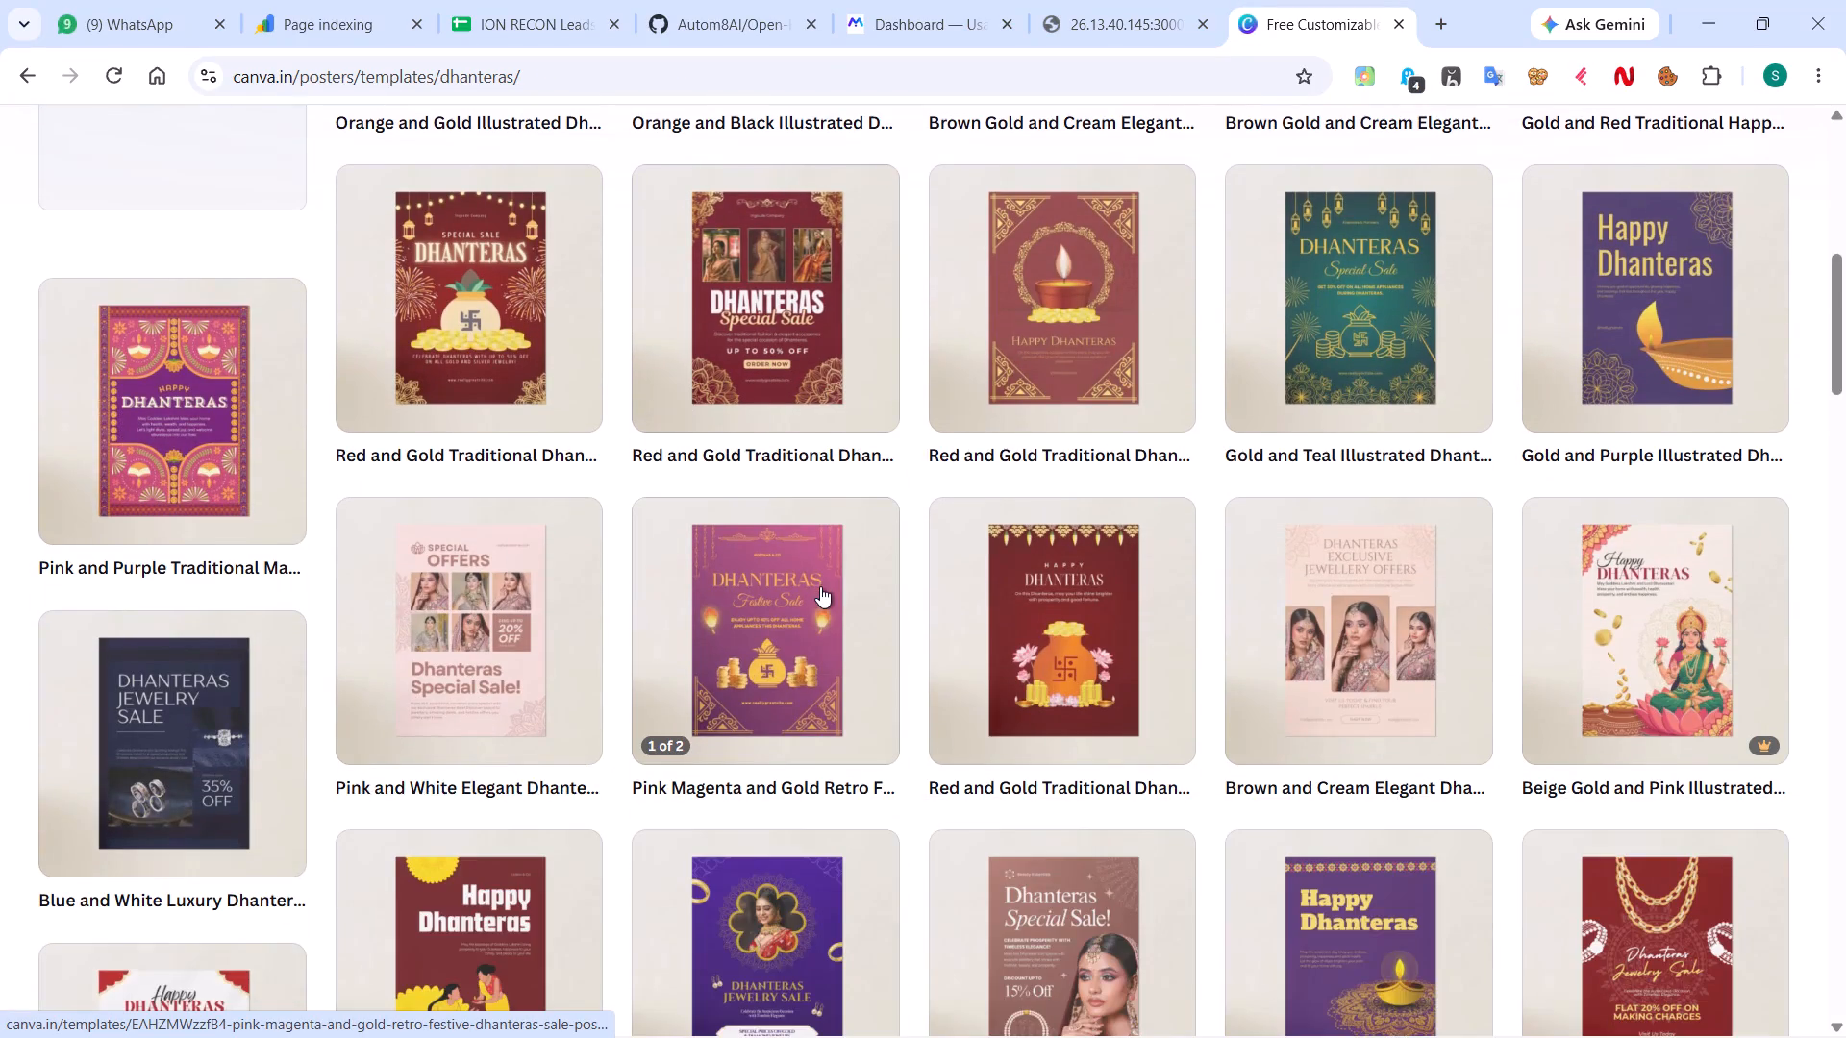
scroll(820, 586, down, 2)
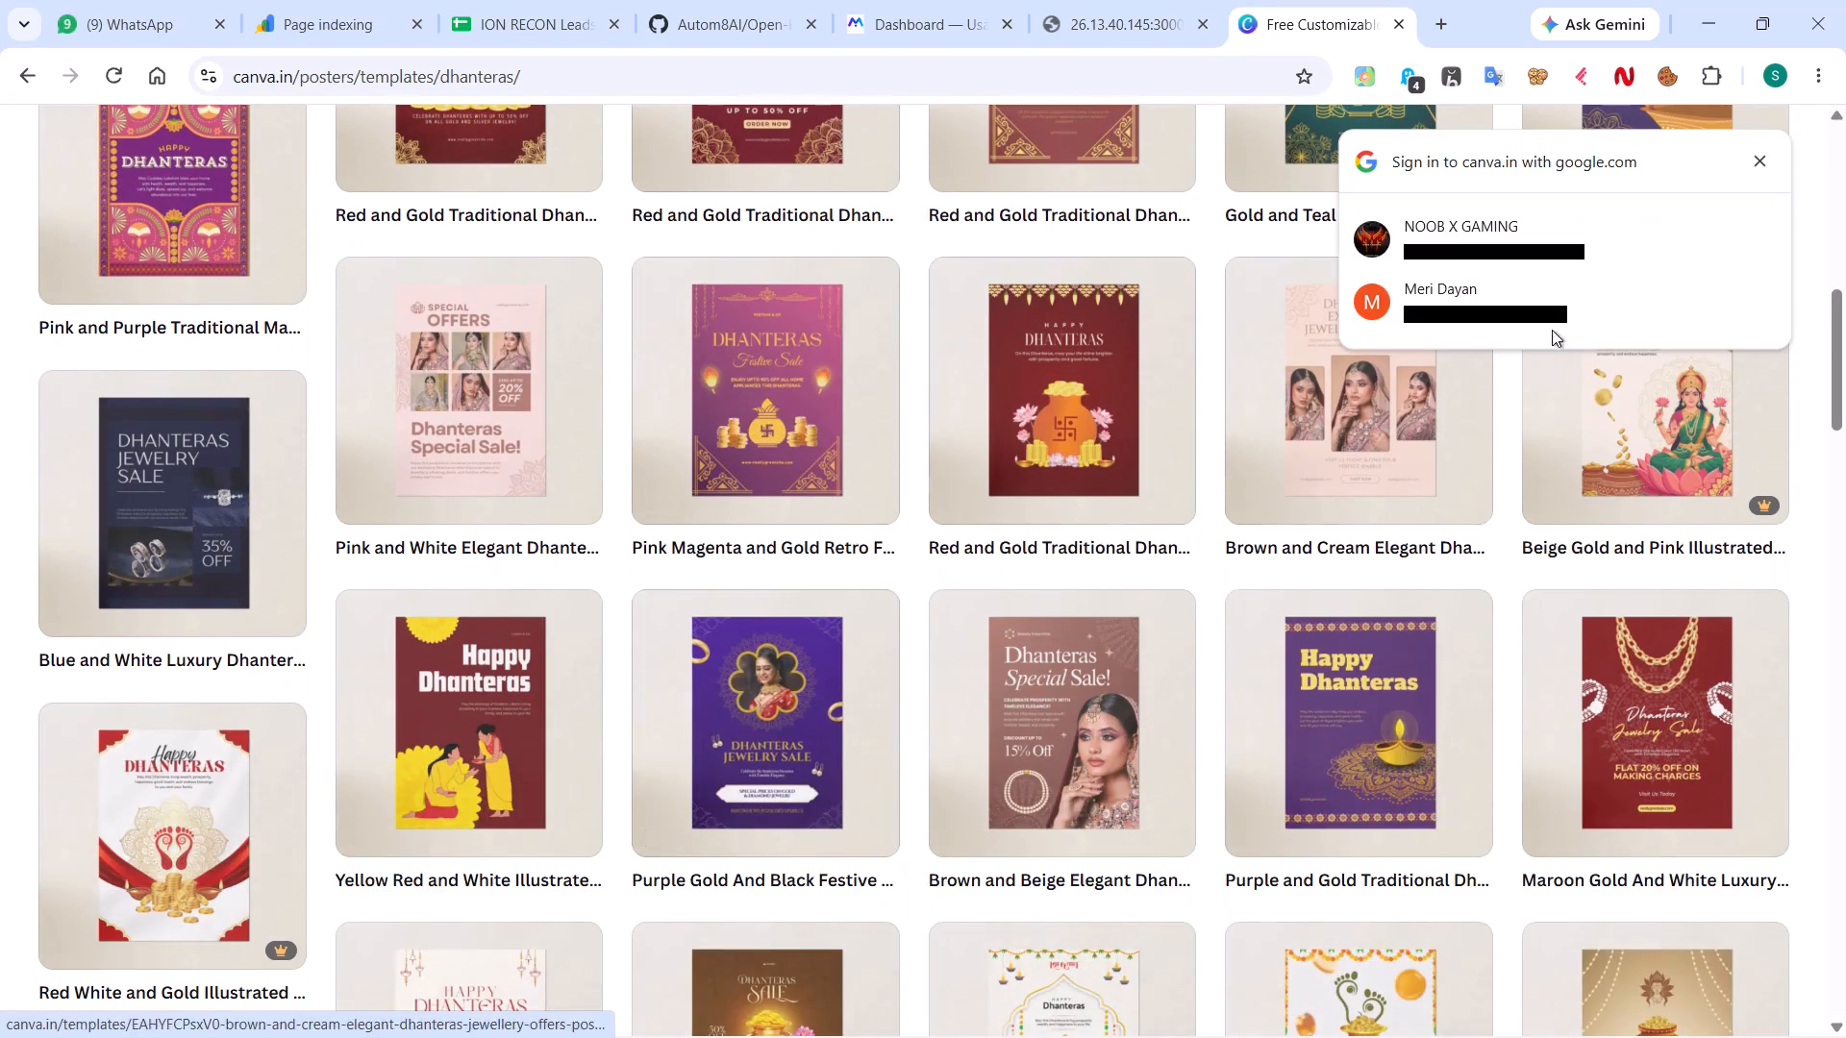
click(1744, 157)
scroll(1498, 383, up, 7)
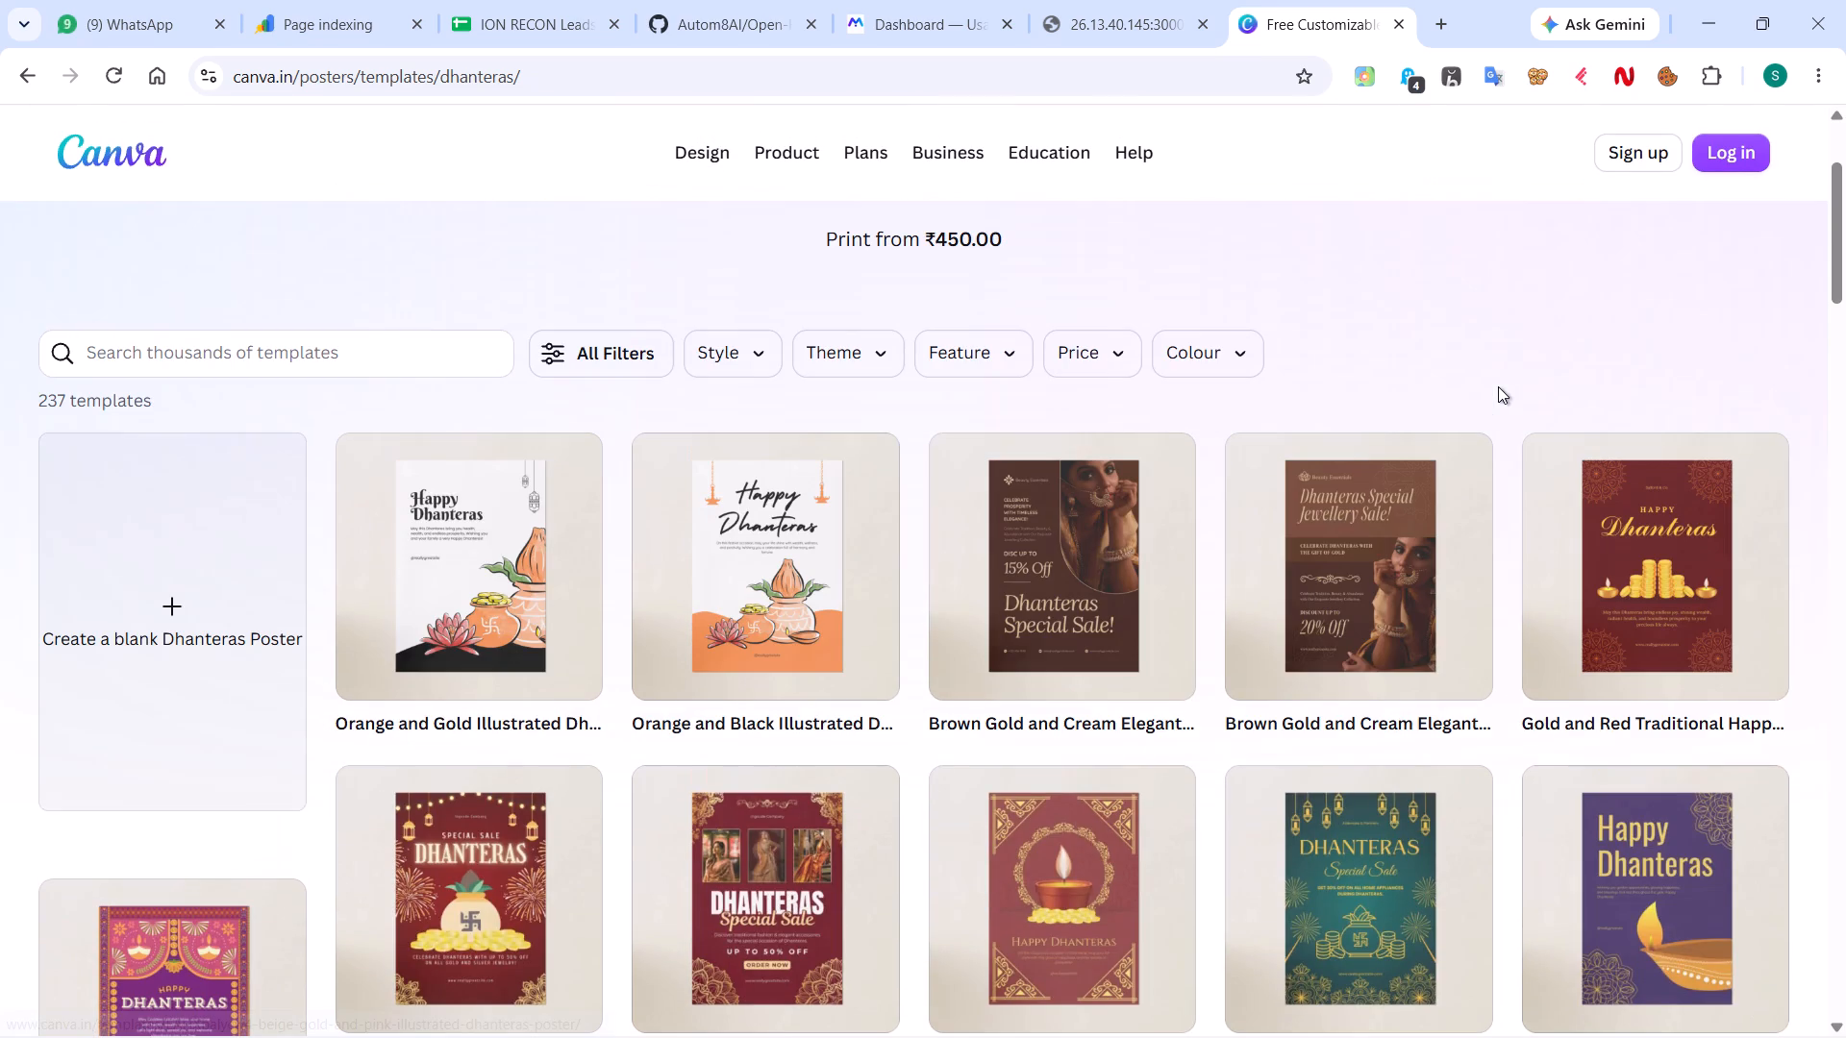
Log in to Canva and look over the recent designs on the home page.
click(1741, 149)
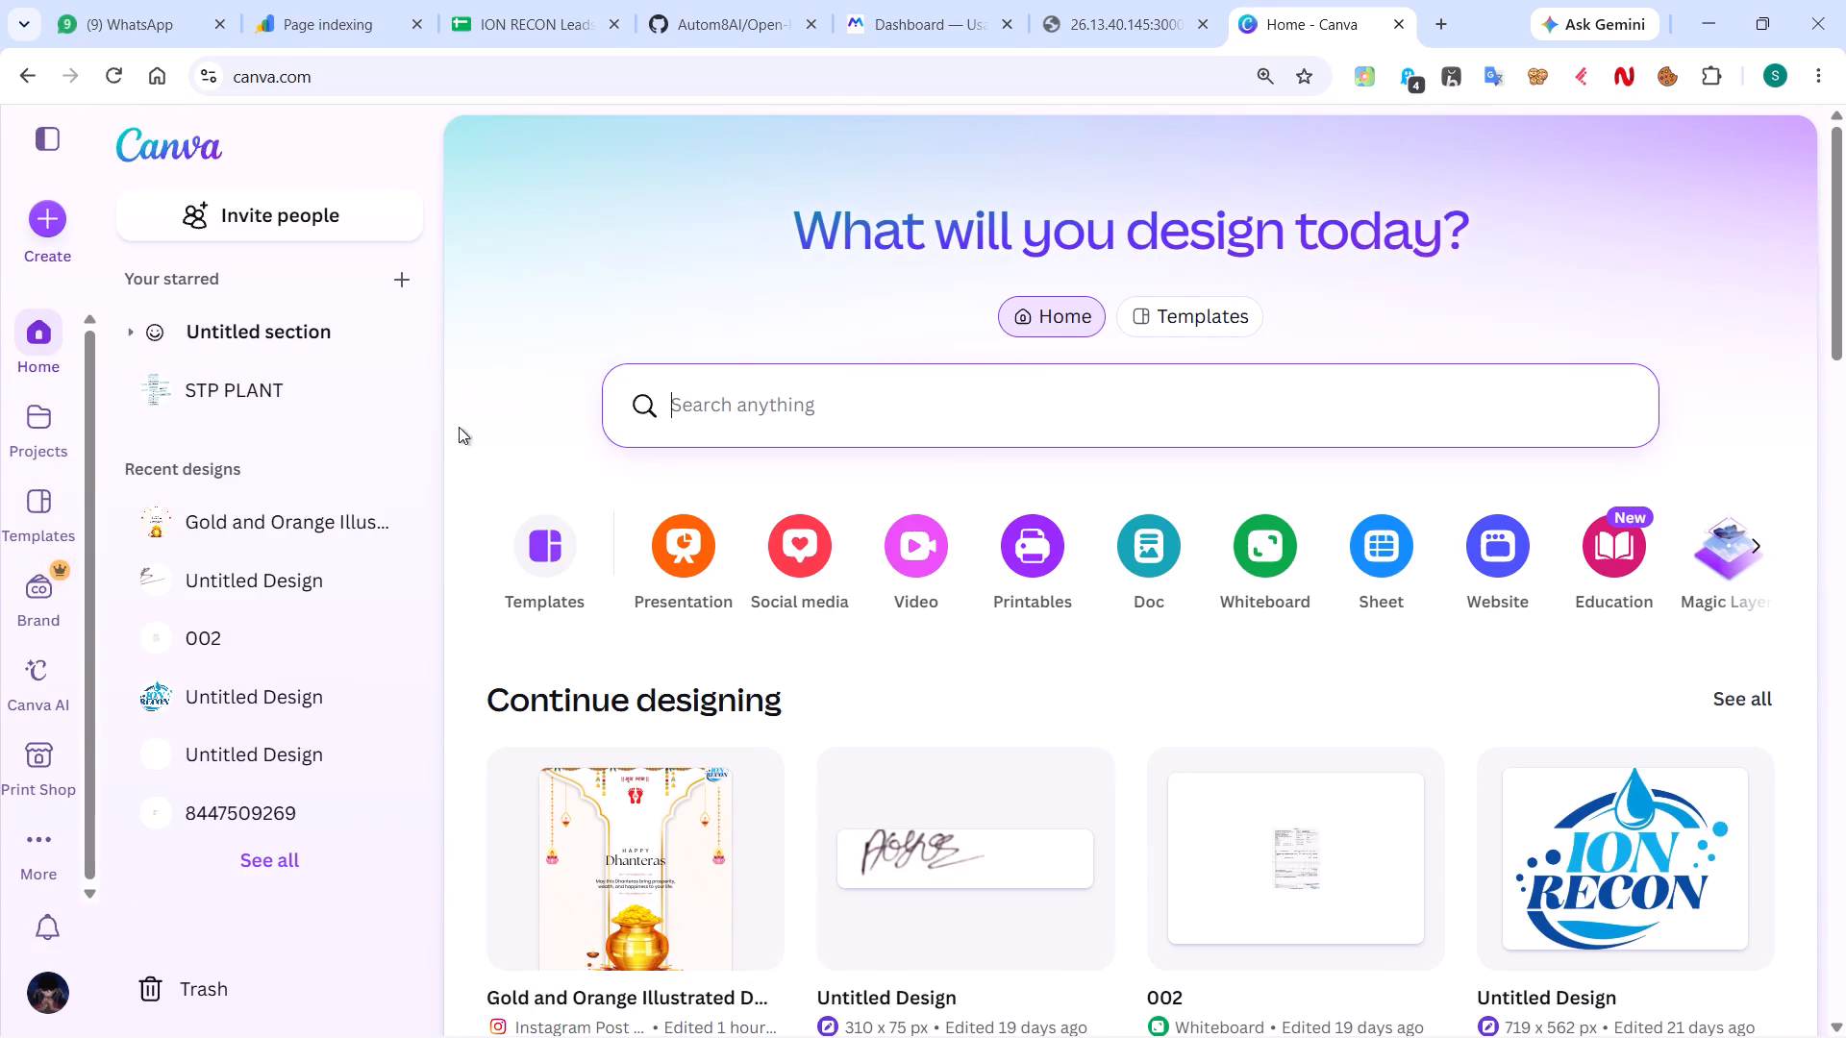
scroll(1053, 450, down, 4)
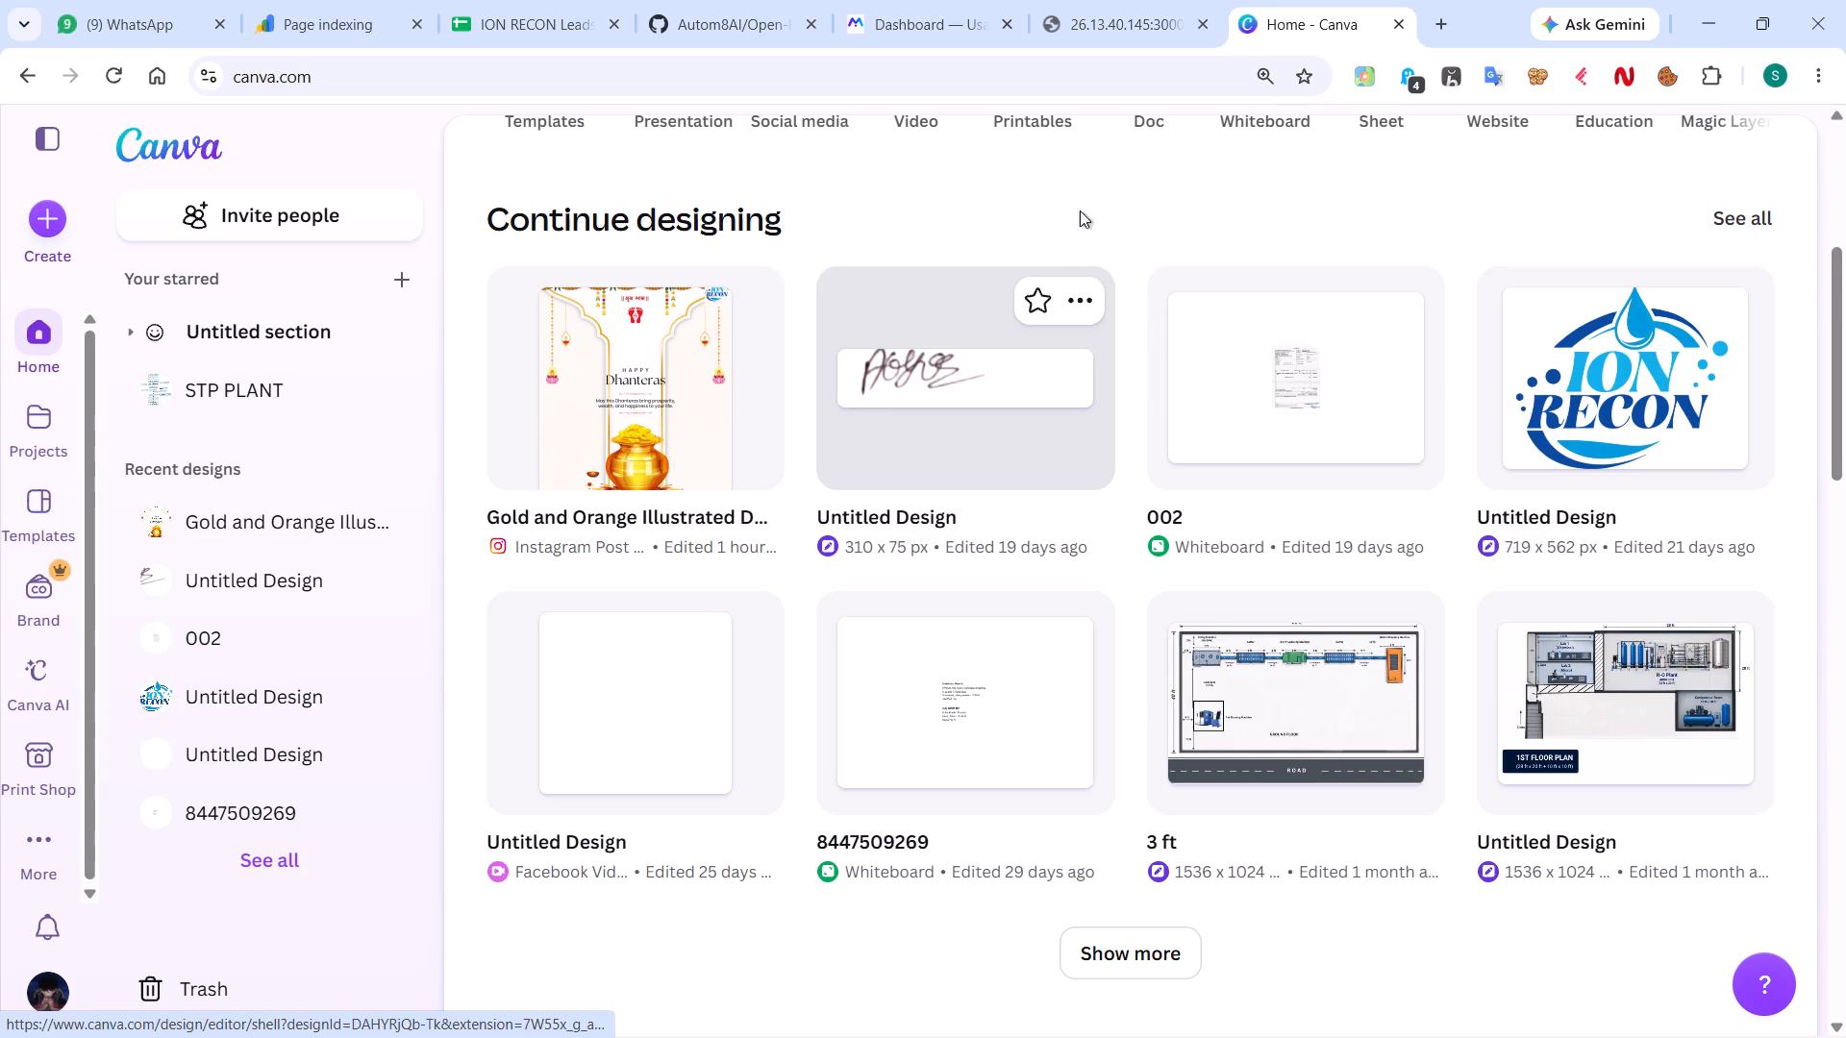
Close the Canva home page and open a new blank browser tab.
click(1402, 25)
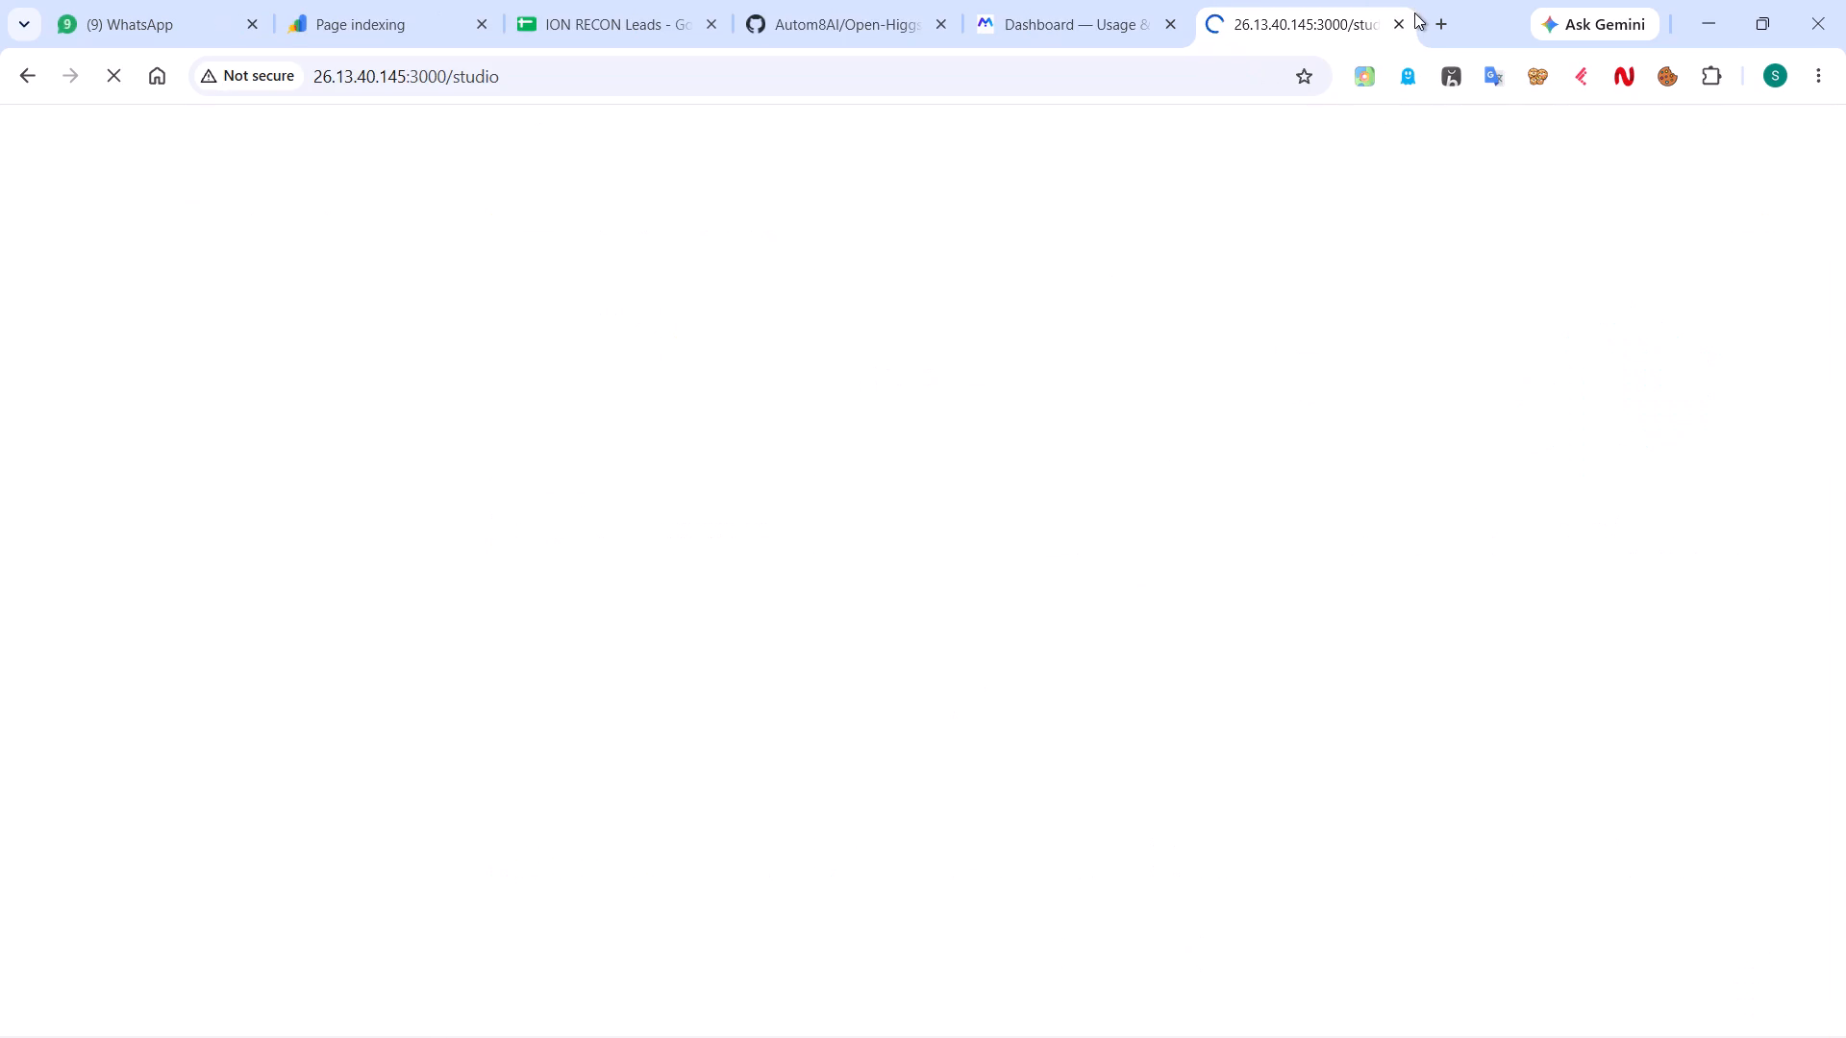
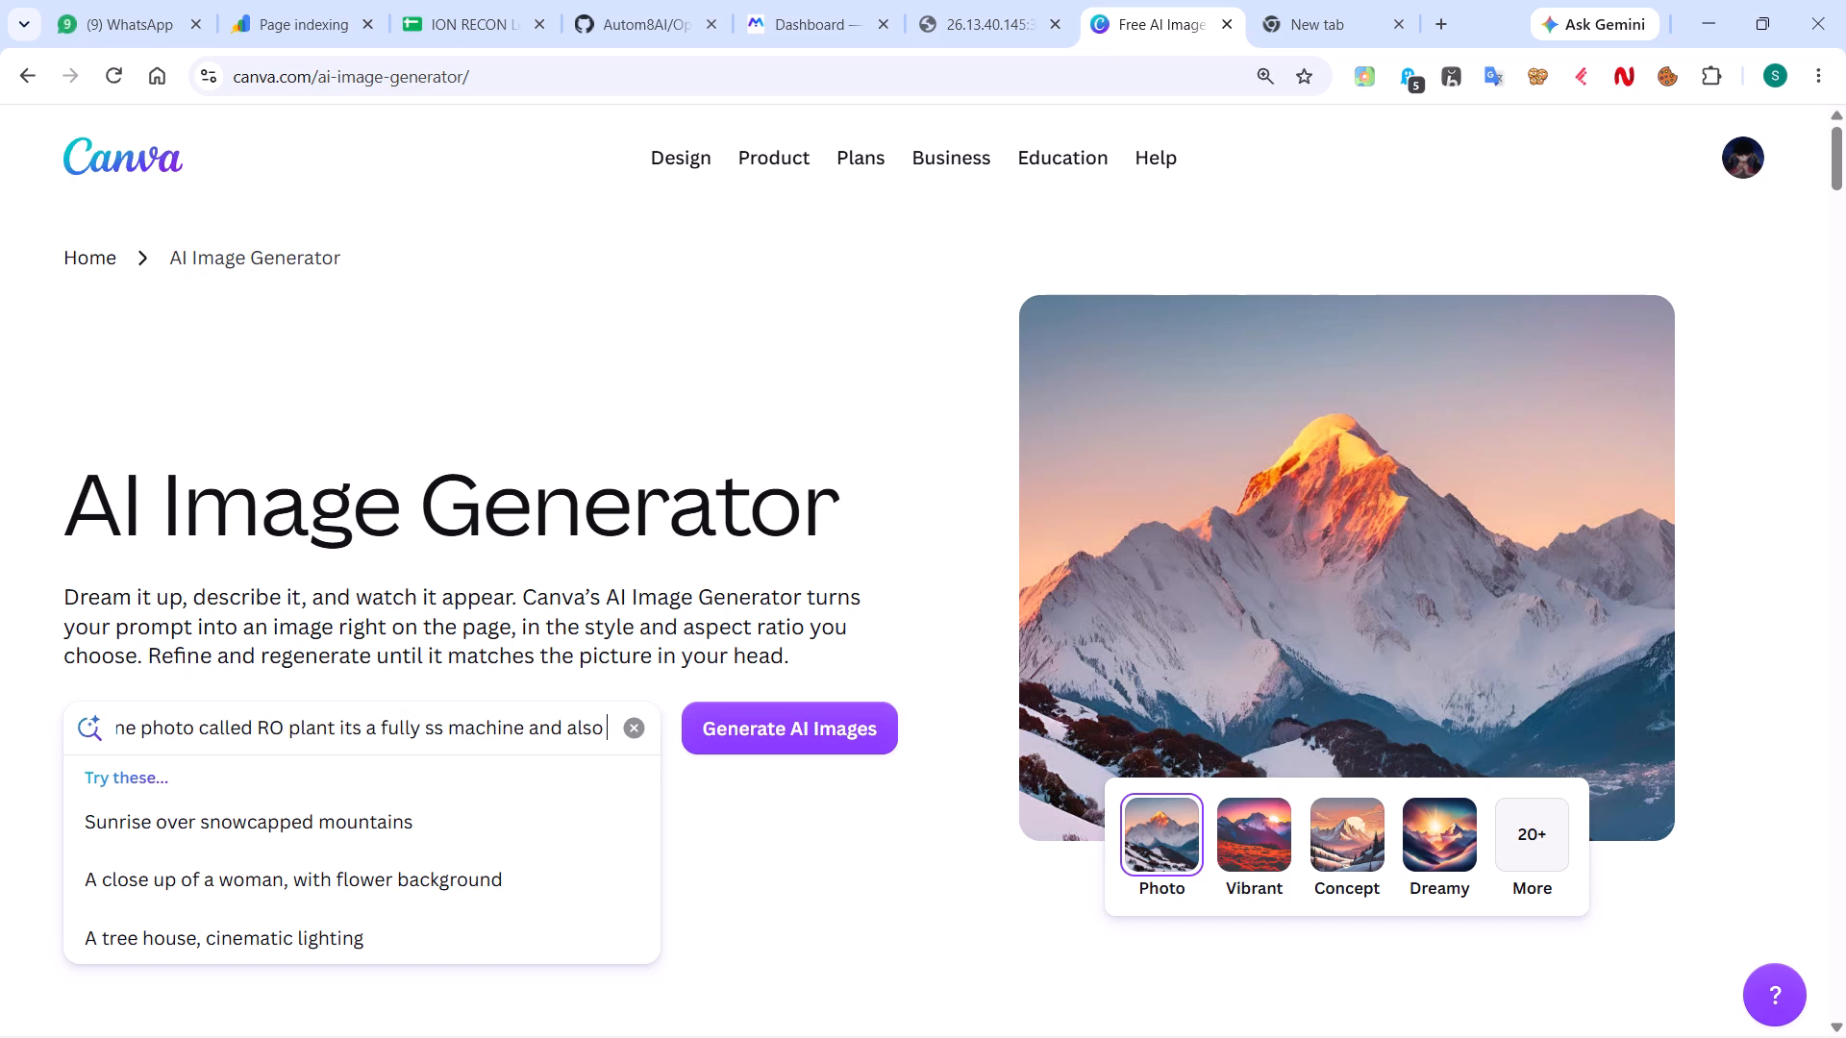
text(add our company name)
key(space)
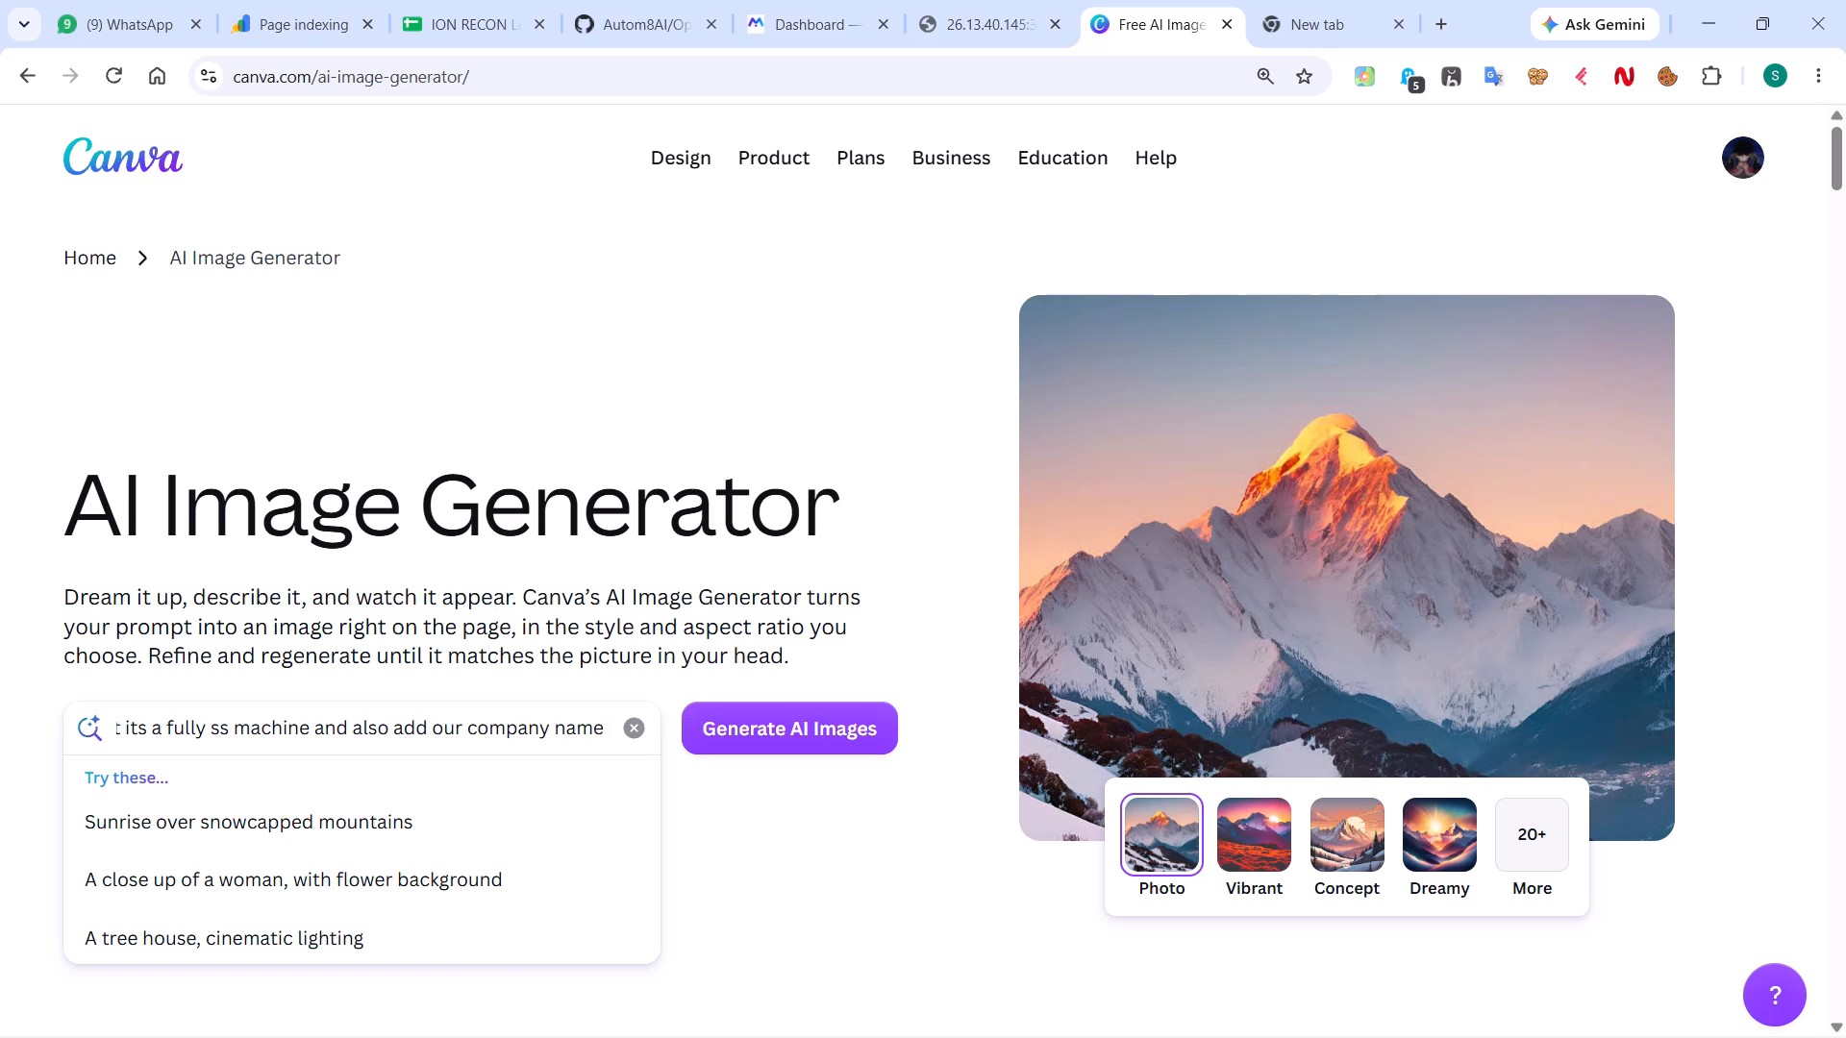
text(ION RECON)
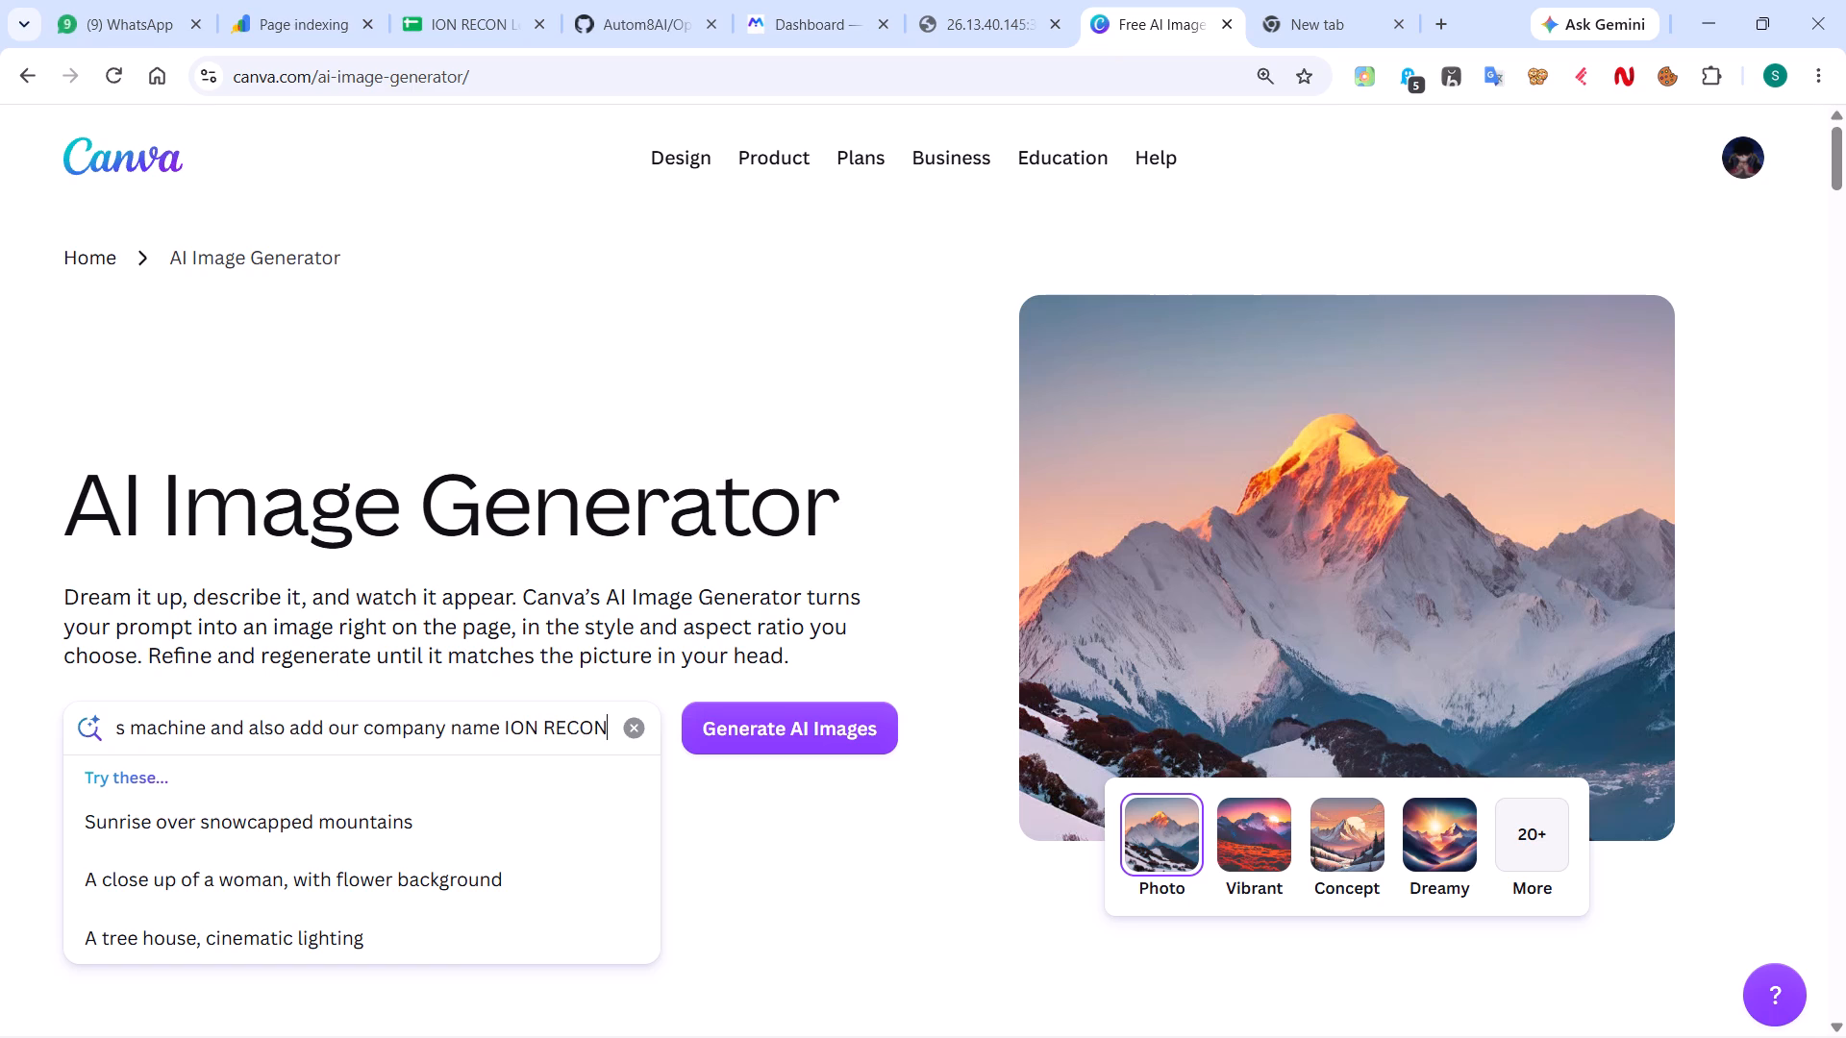
click(747, 742)
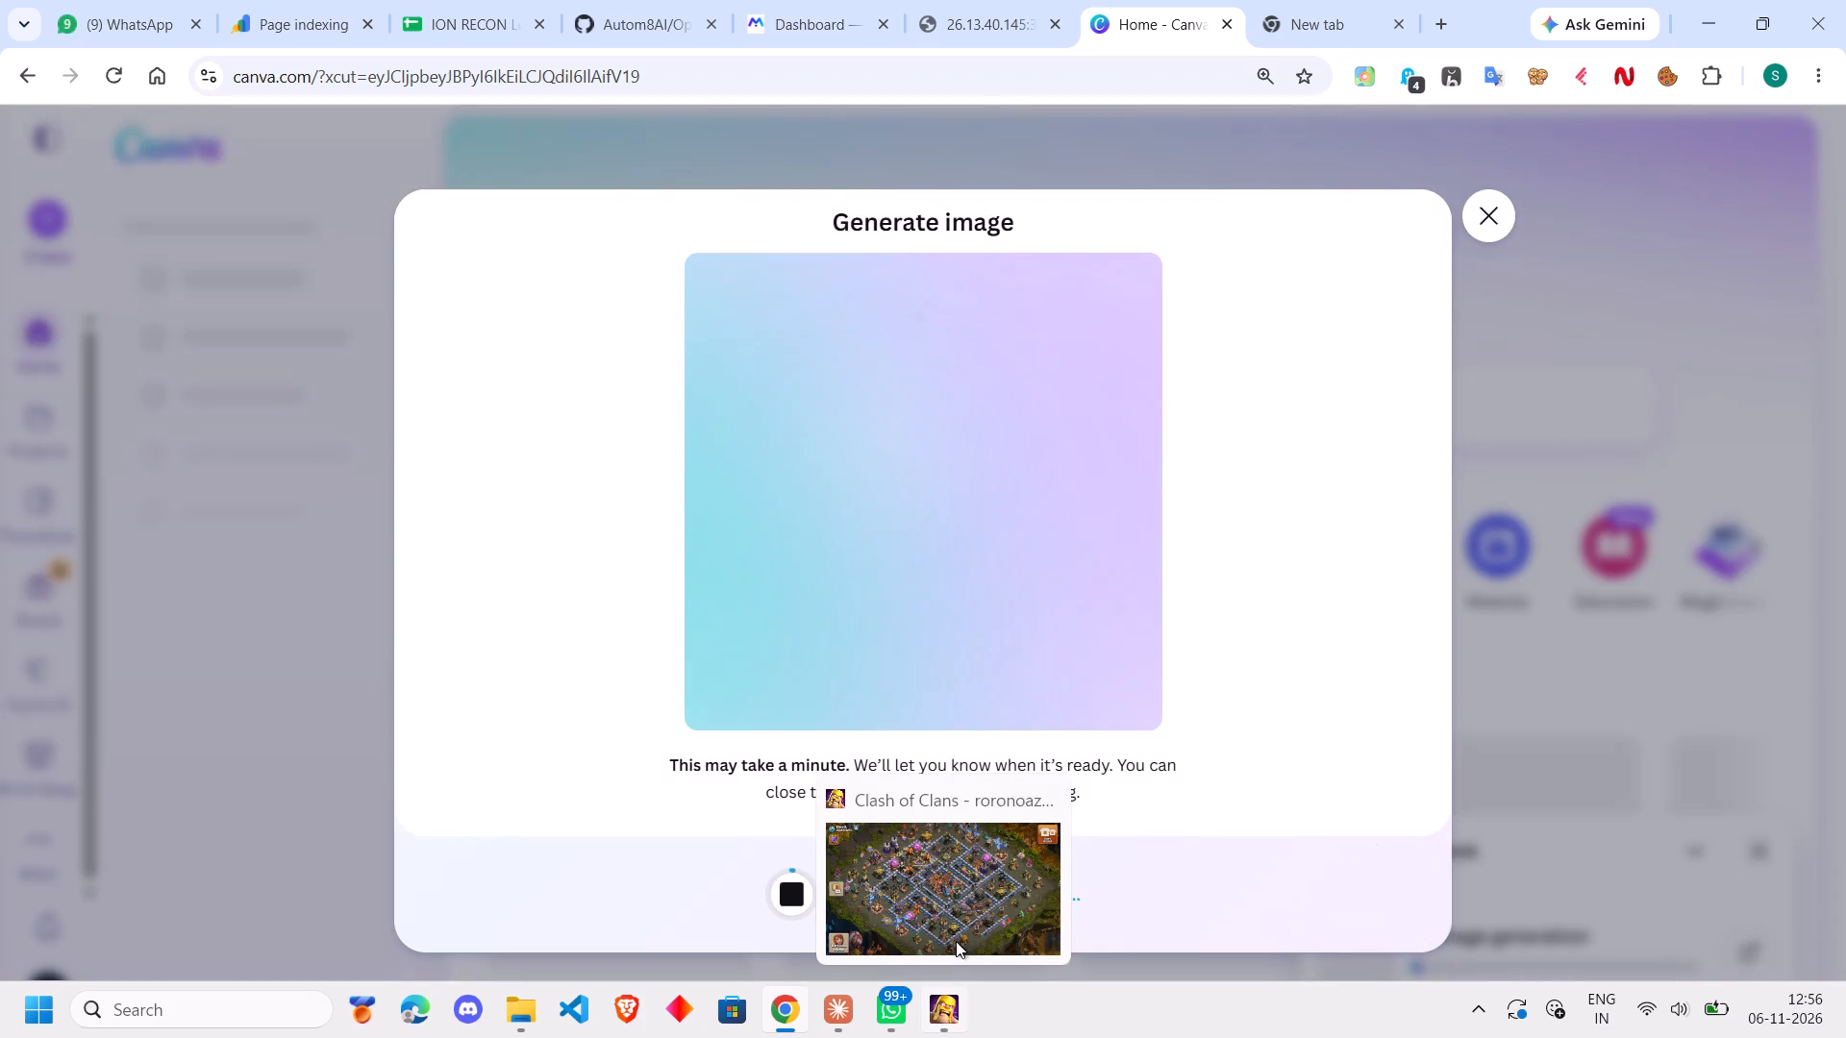
Switch to the Clash of Clans game and check the clan chat, closing it again.
click(948, 1032)
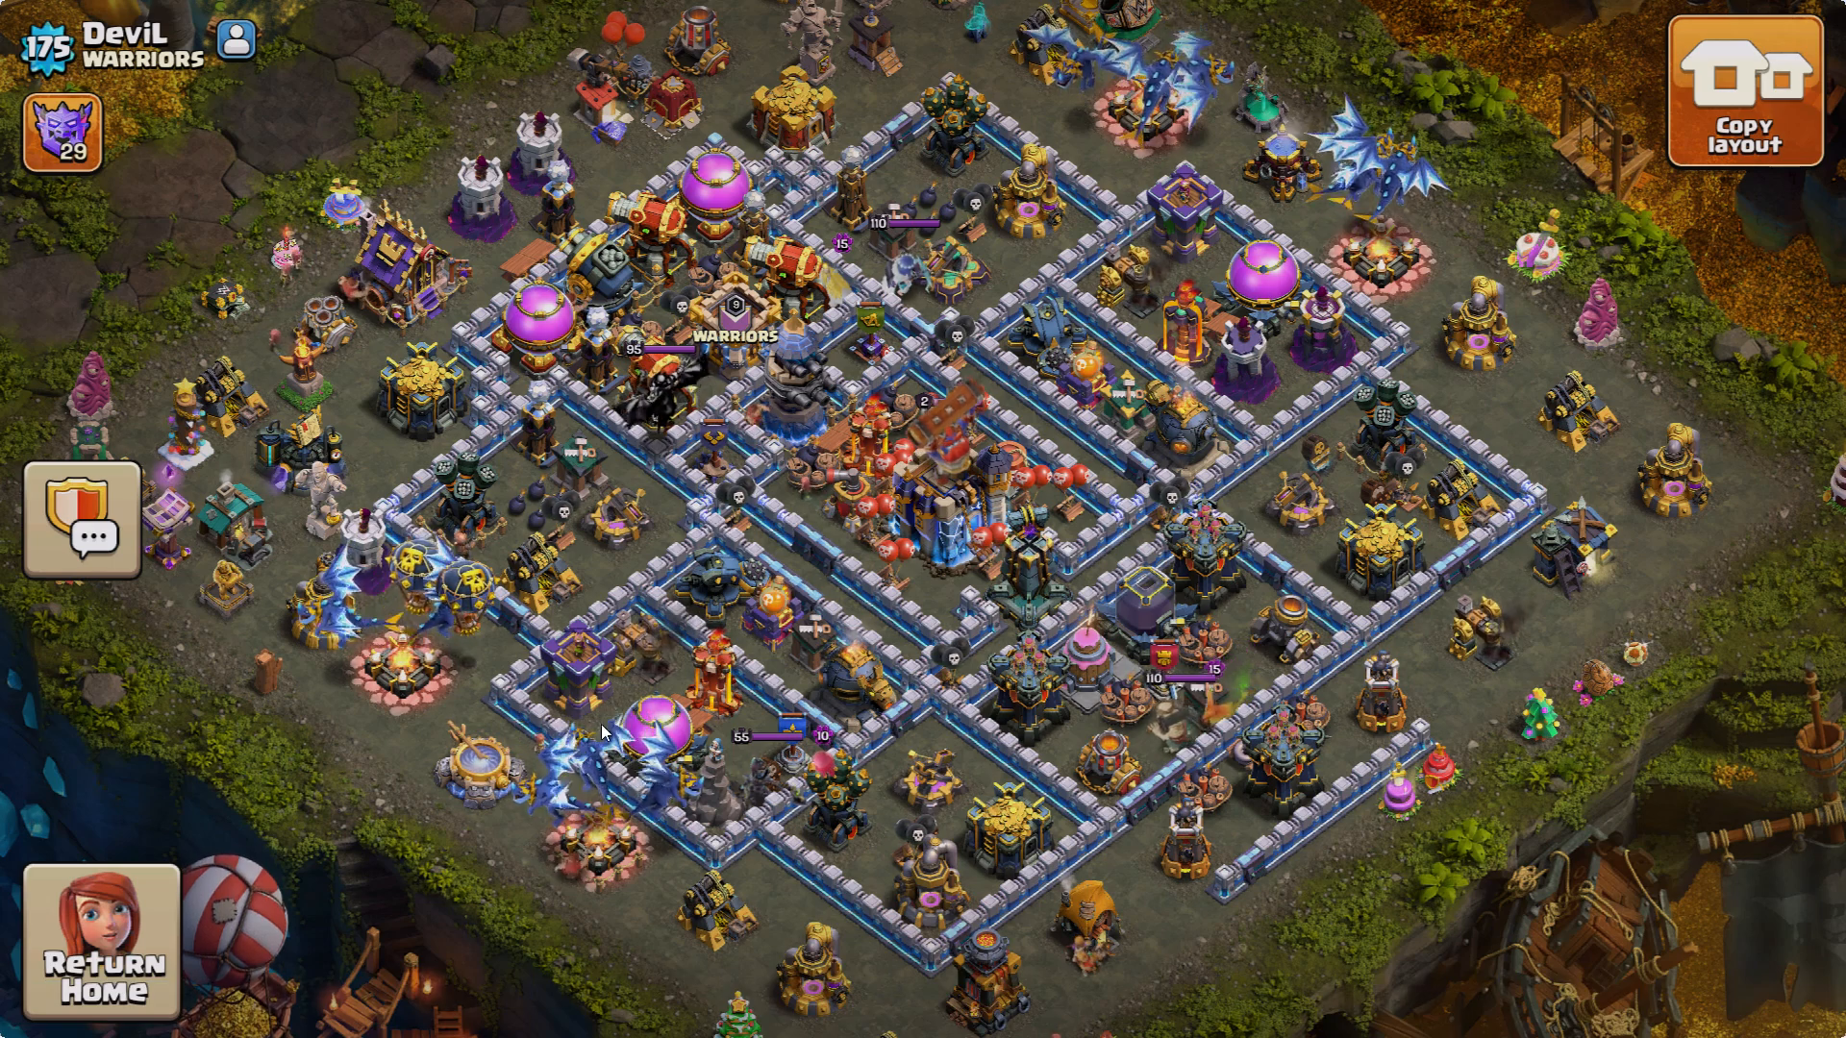
click(80, 545)
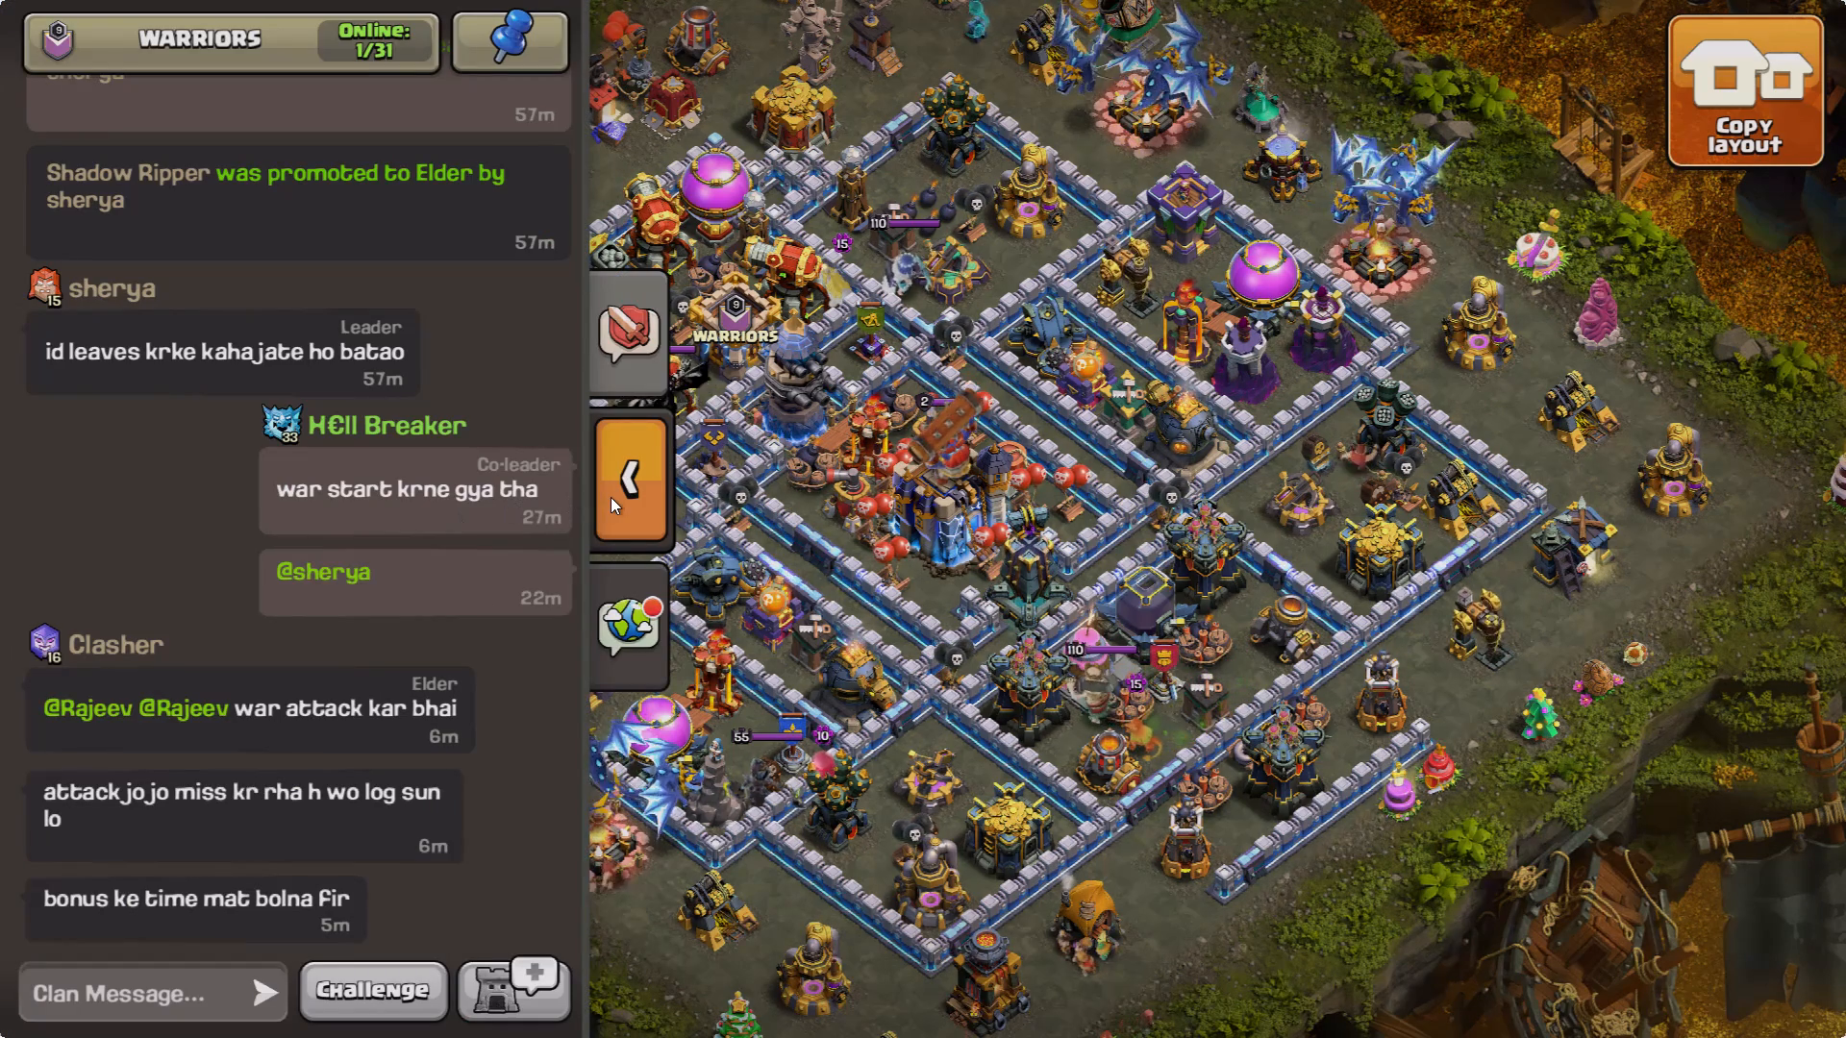
click(608, 500)
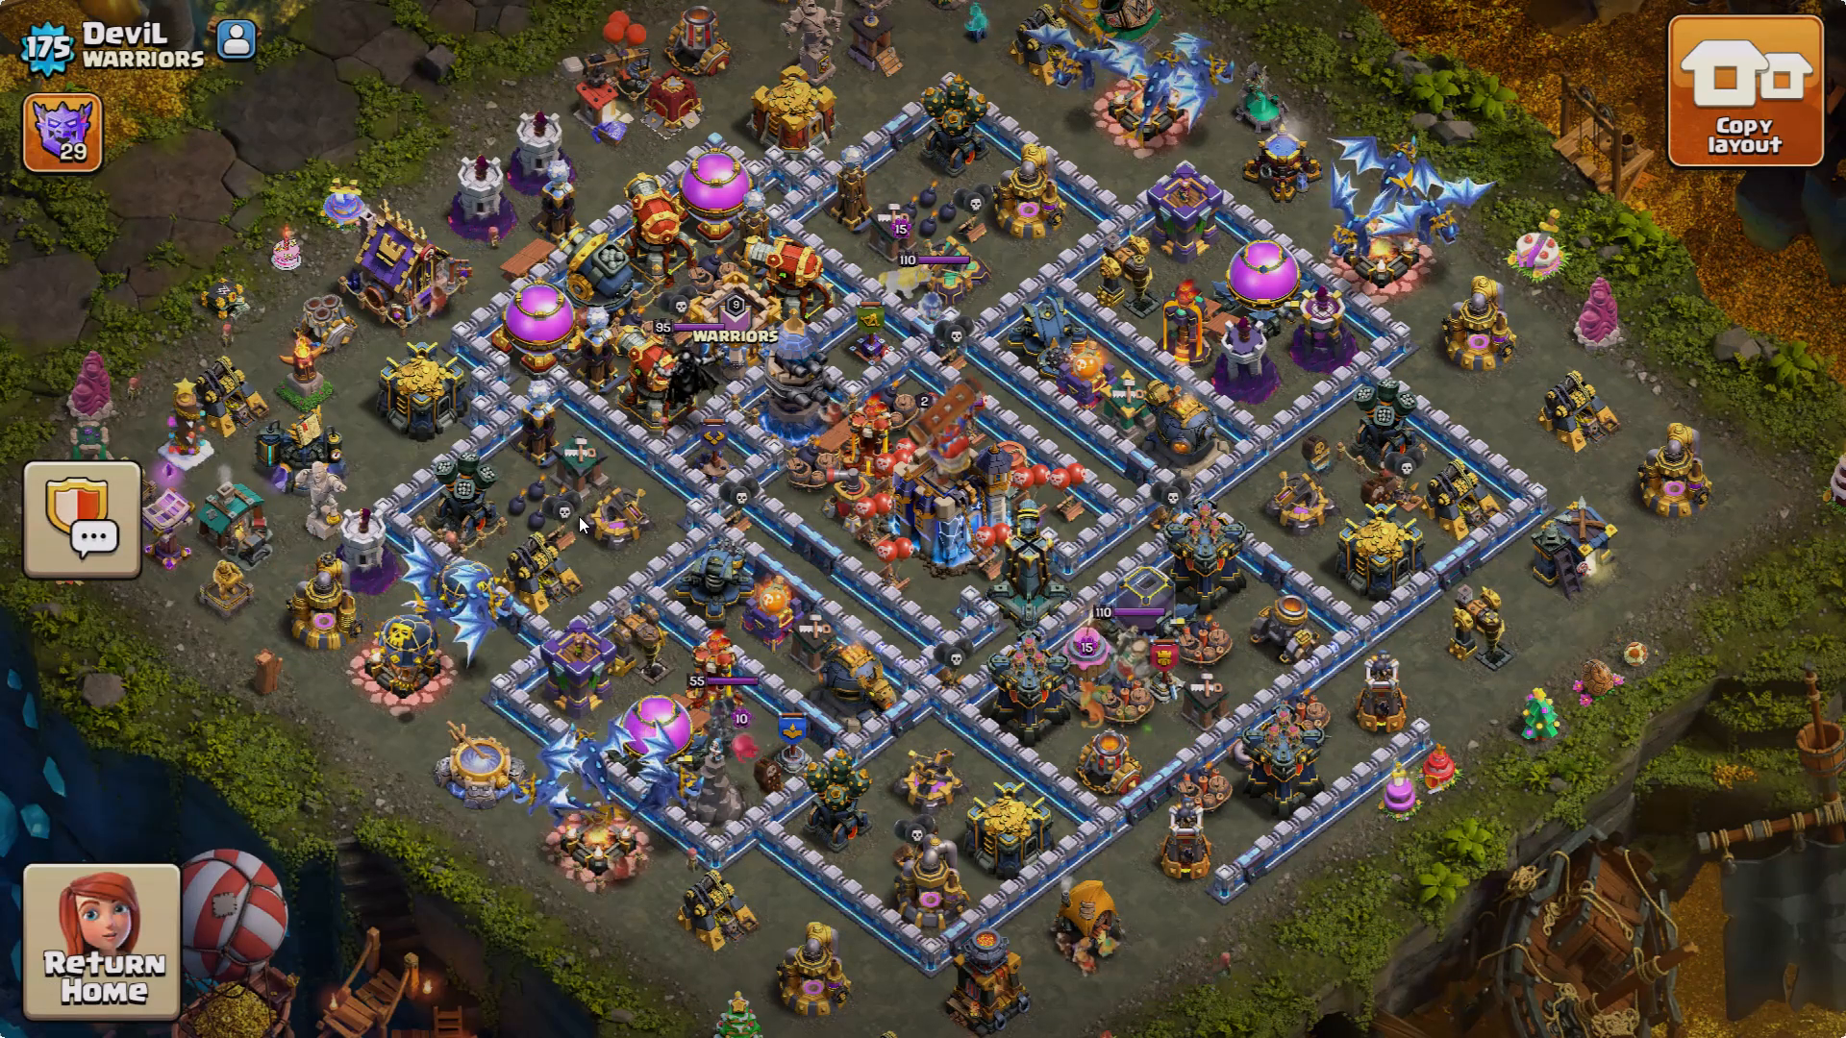
Look through the visited player's profile, covering Home Village troops, heroes, siege machines and the hero showcase, and close it.
click(256, 45)
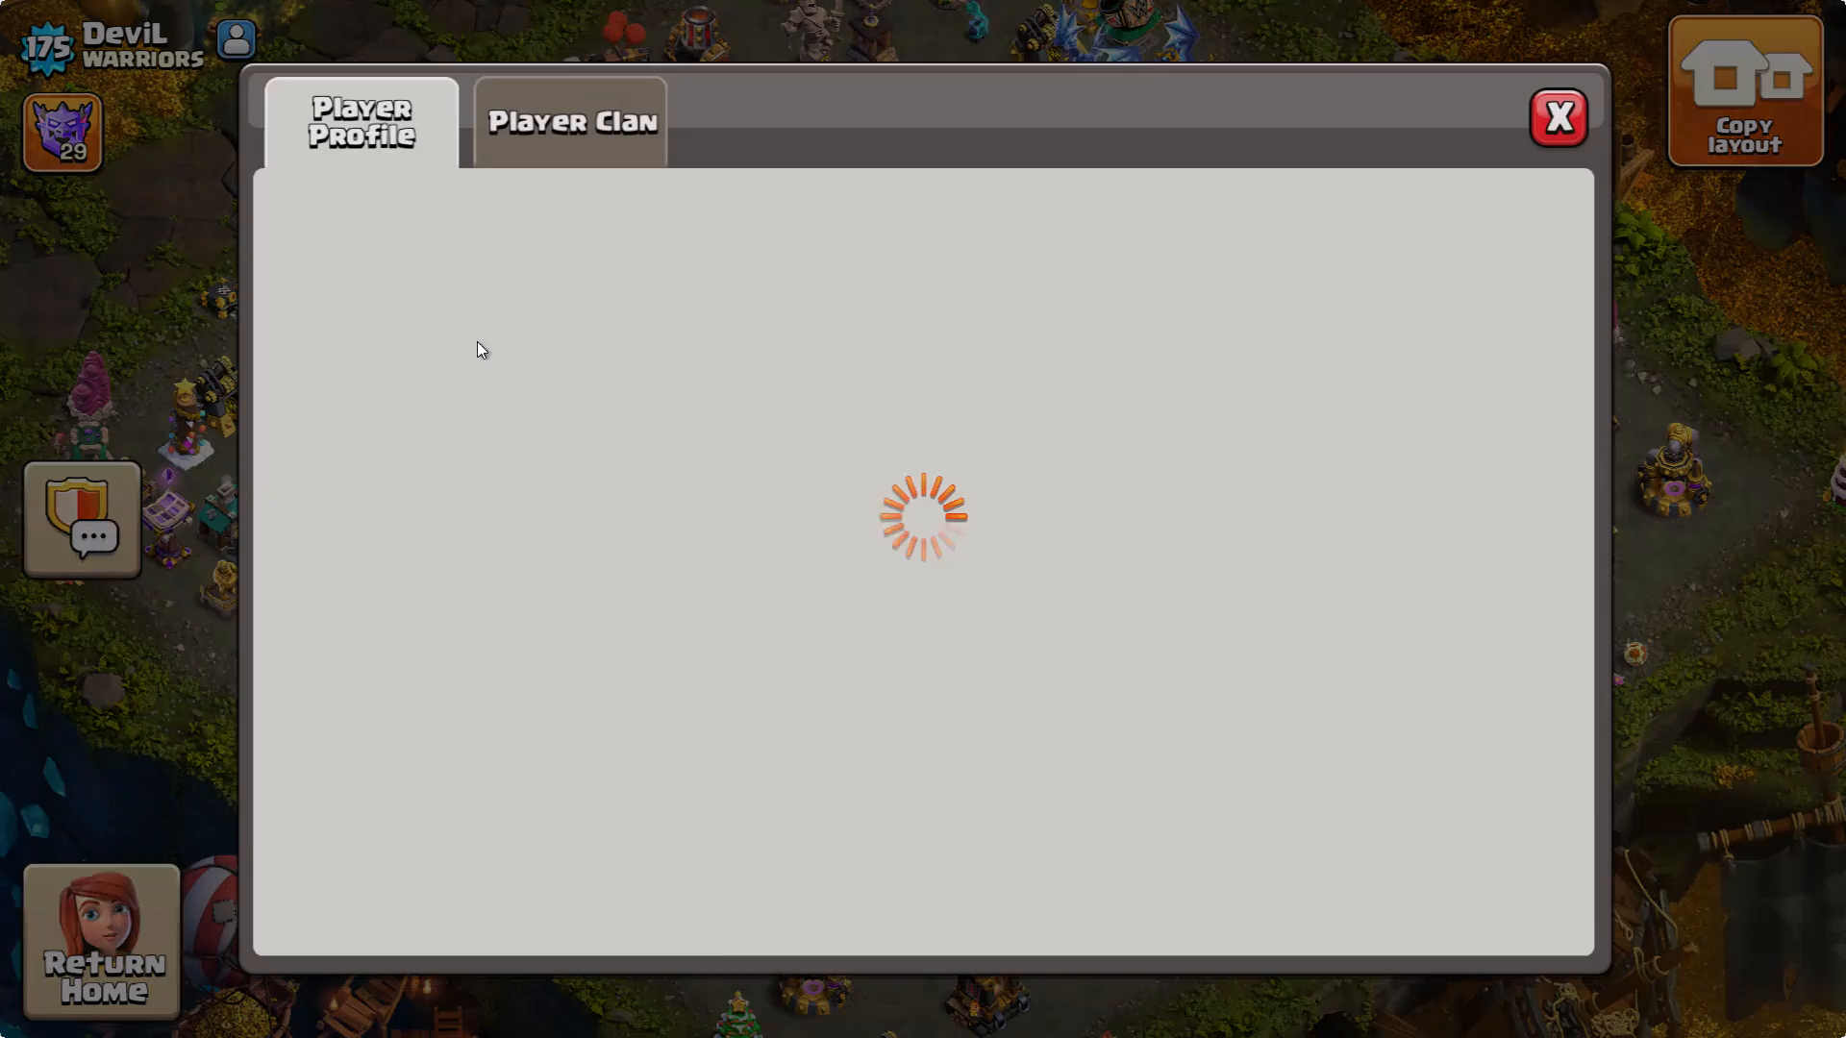
scroll(763, 727, down, 3)
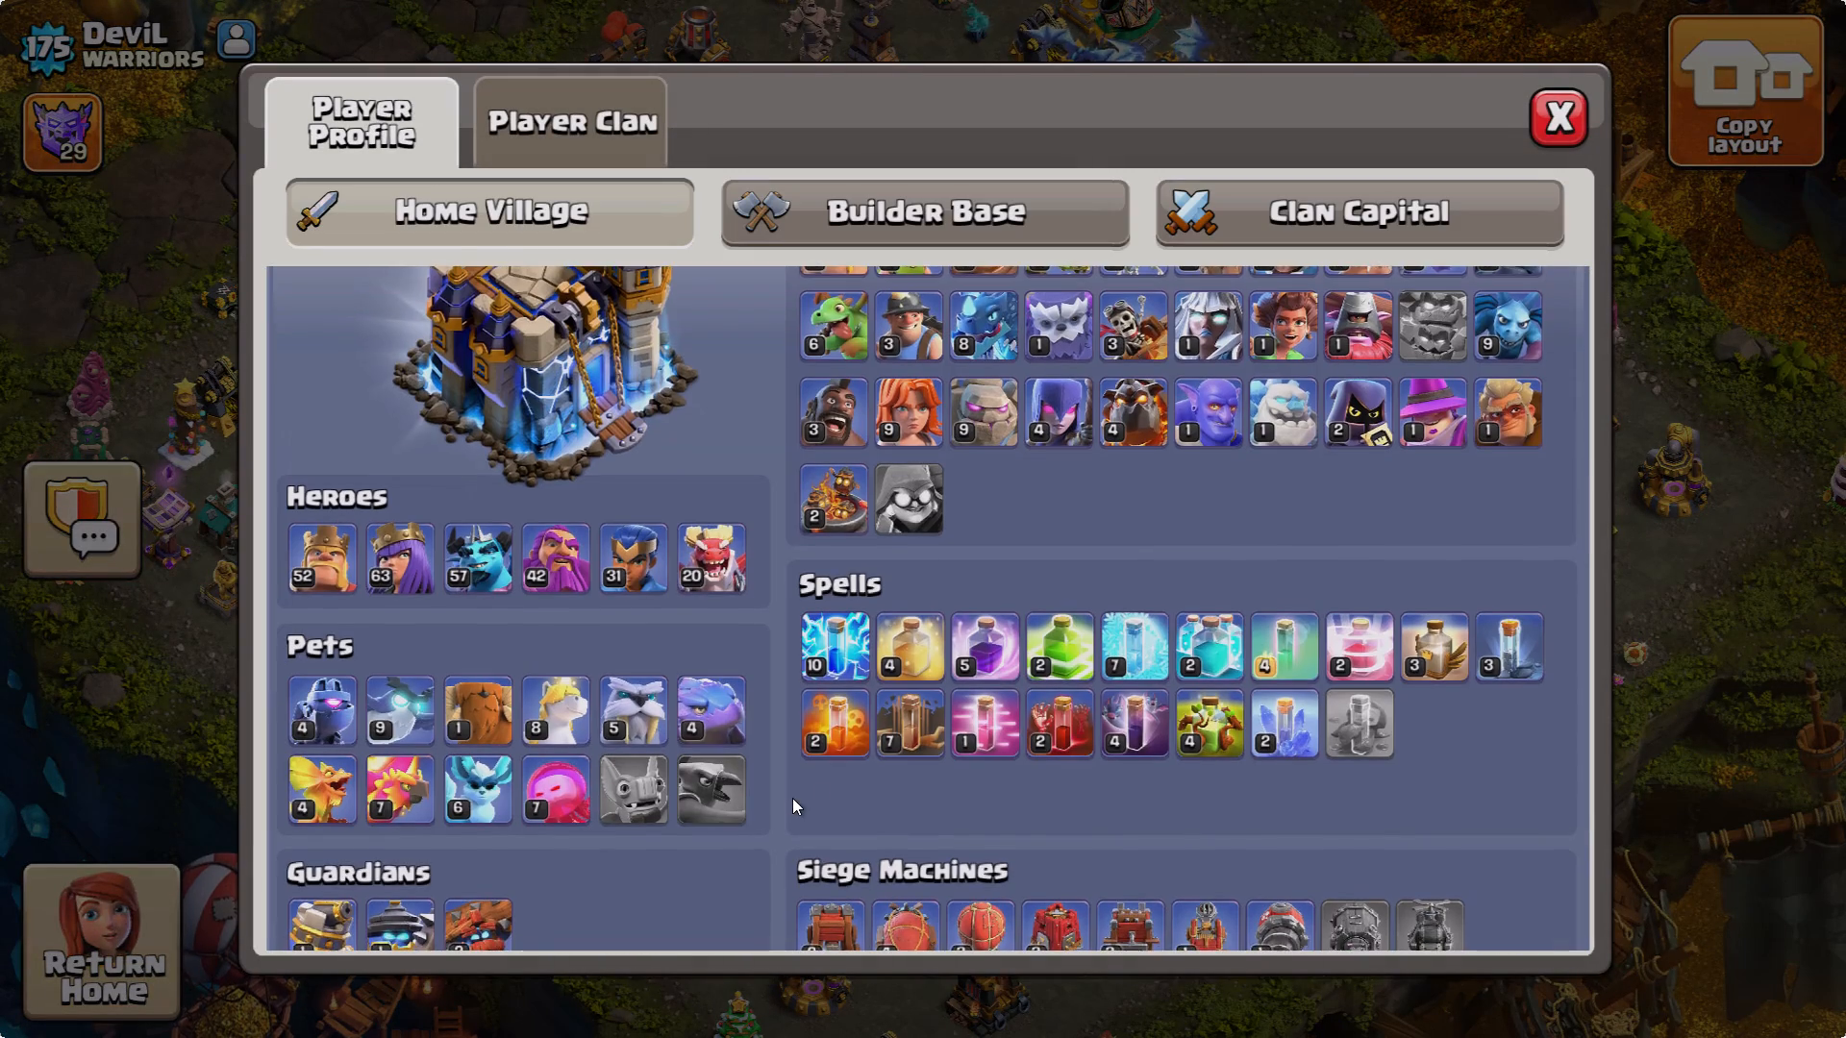
scroll(818, 789, down, 1)
scroll(818, 792, up, 2)
scroll(818, 792, down, 4)
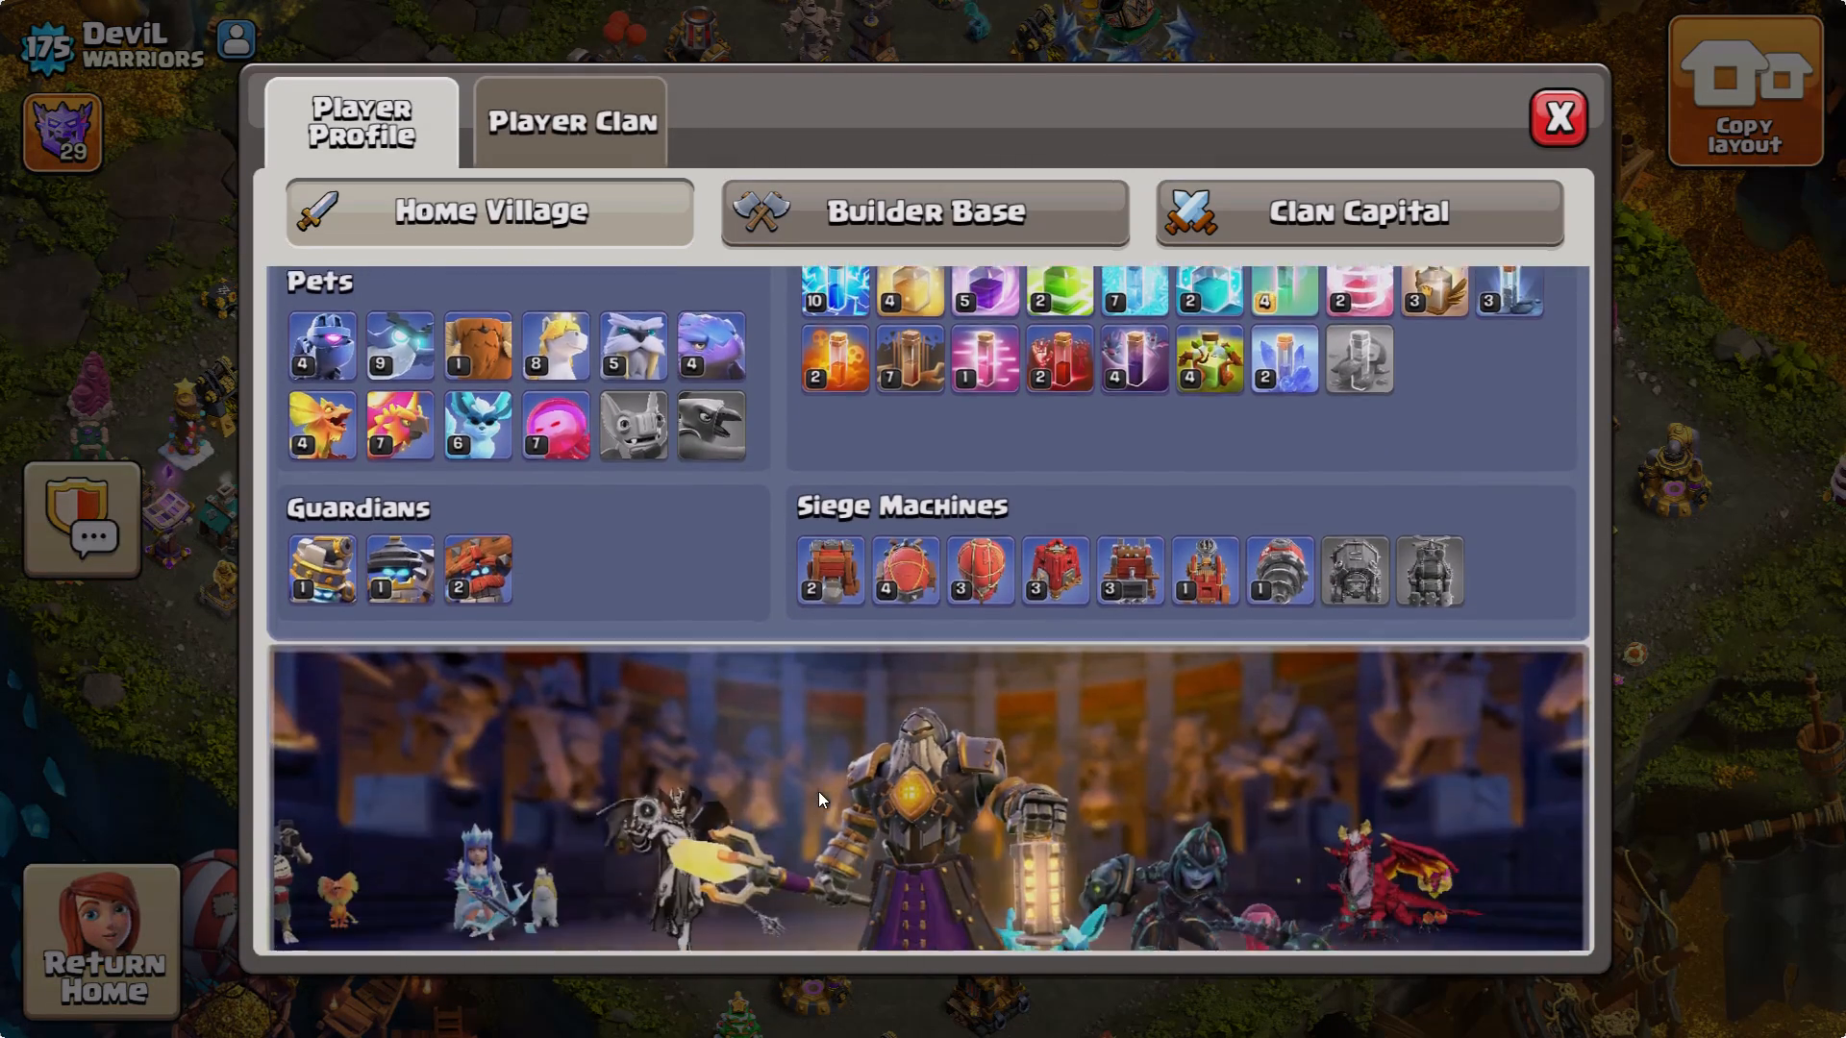
scroll(1041, 272, down, 2)
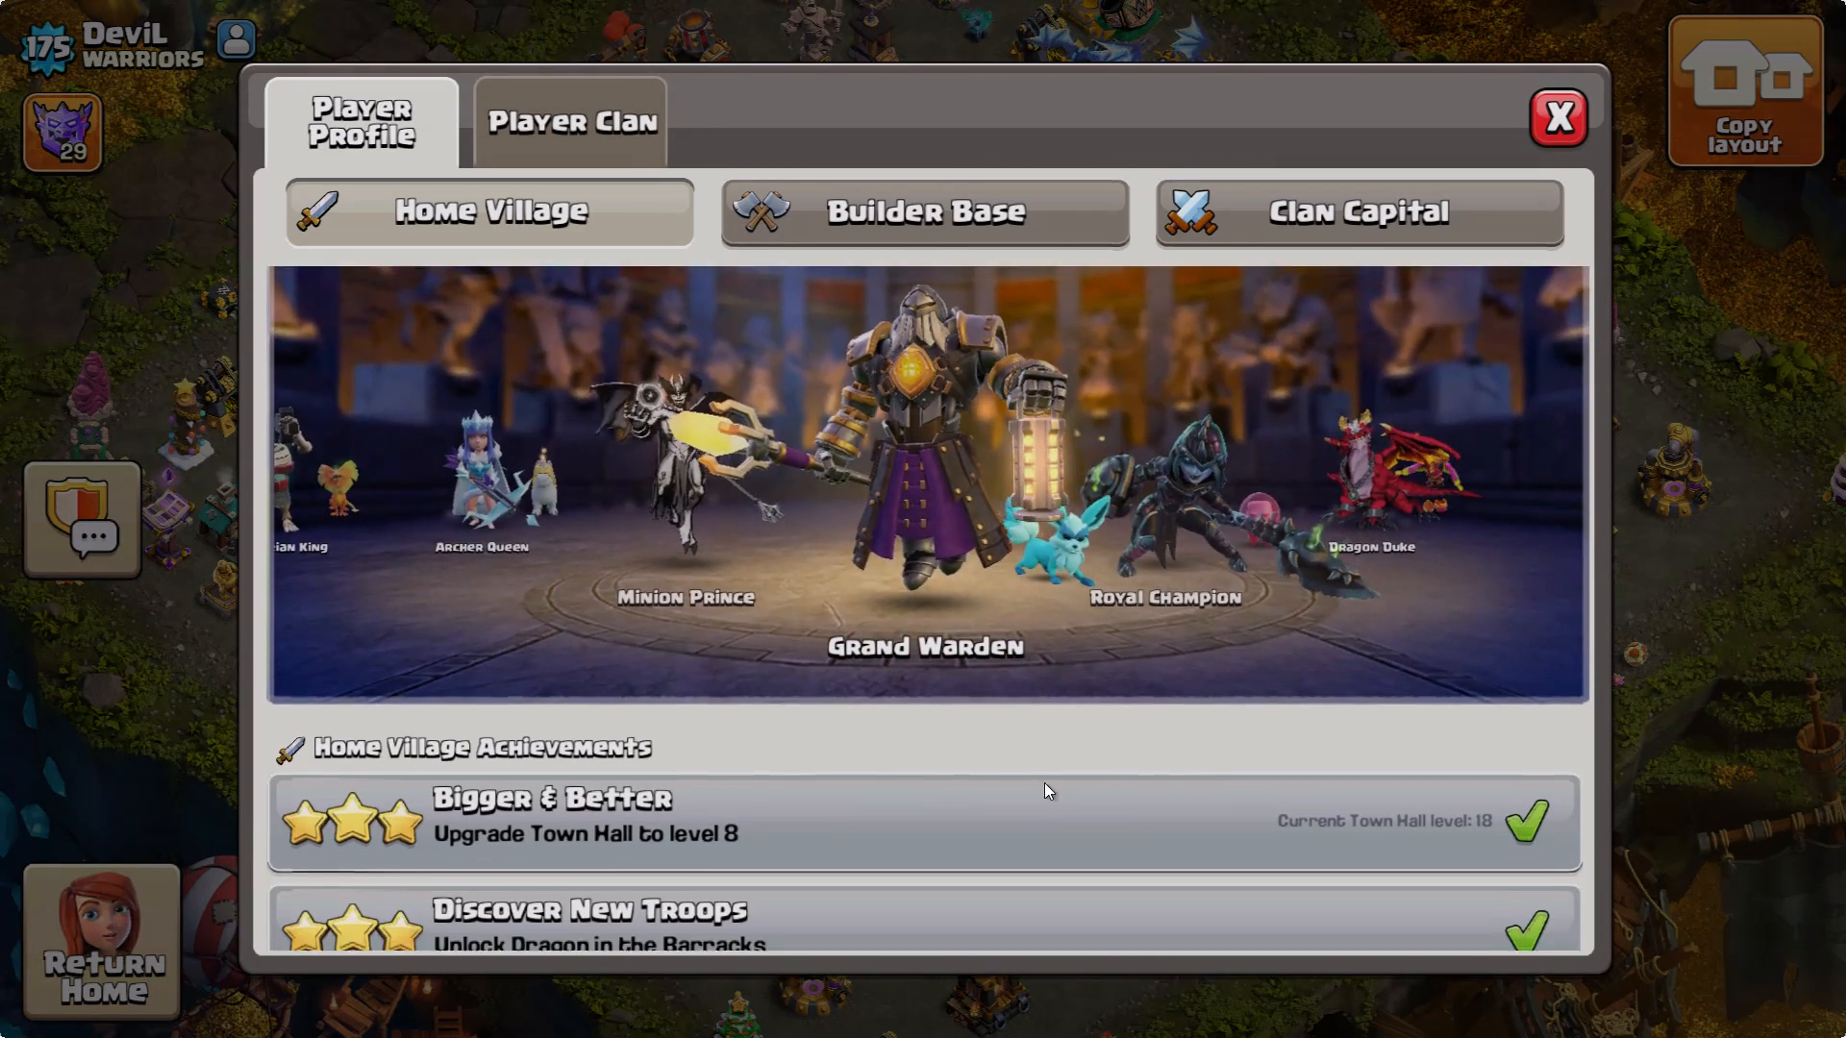
scroll(1047, 819, up, 1)
drag(1029, 654, 1225, 656)
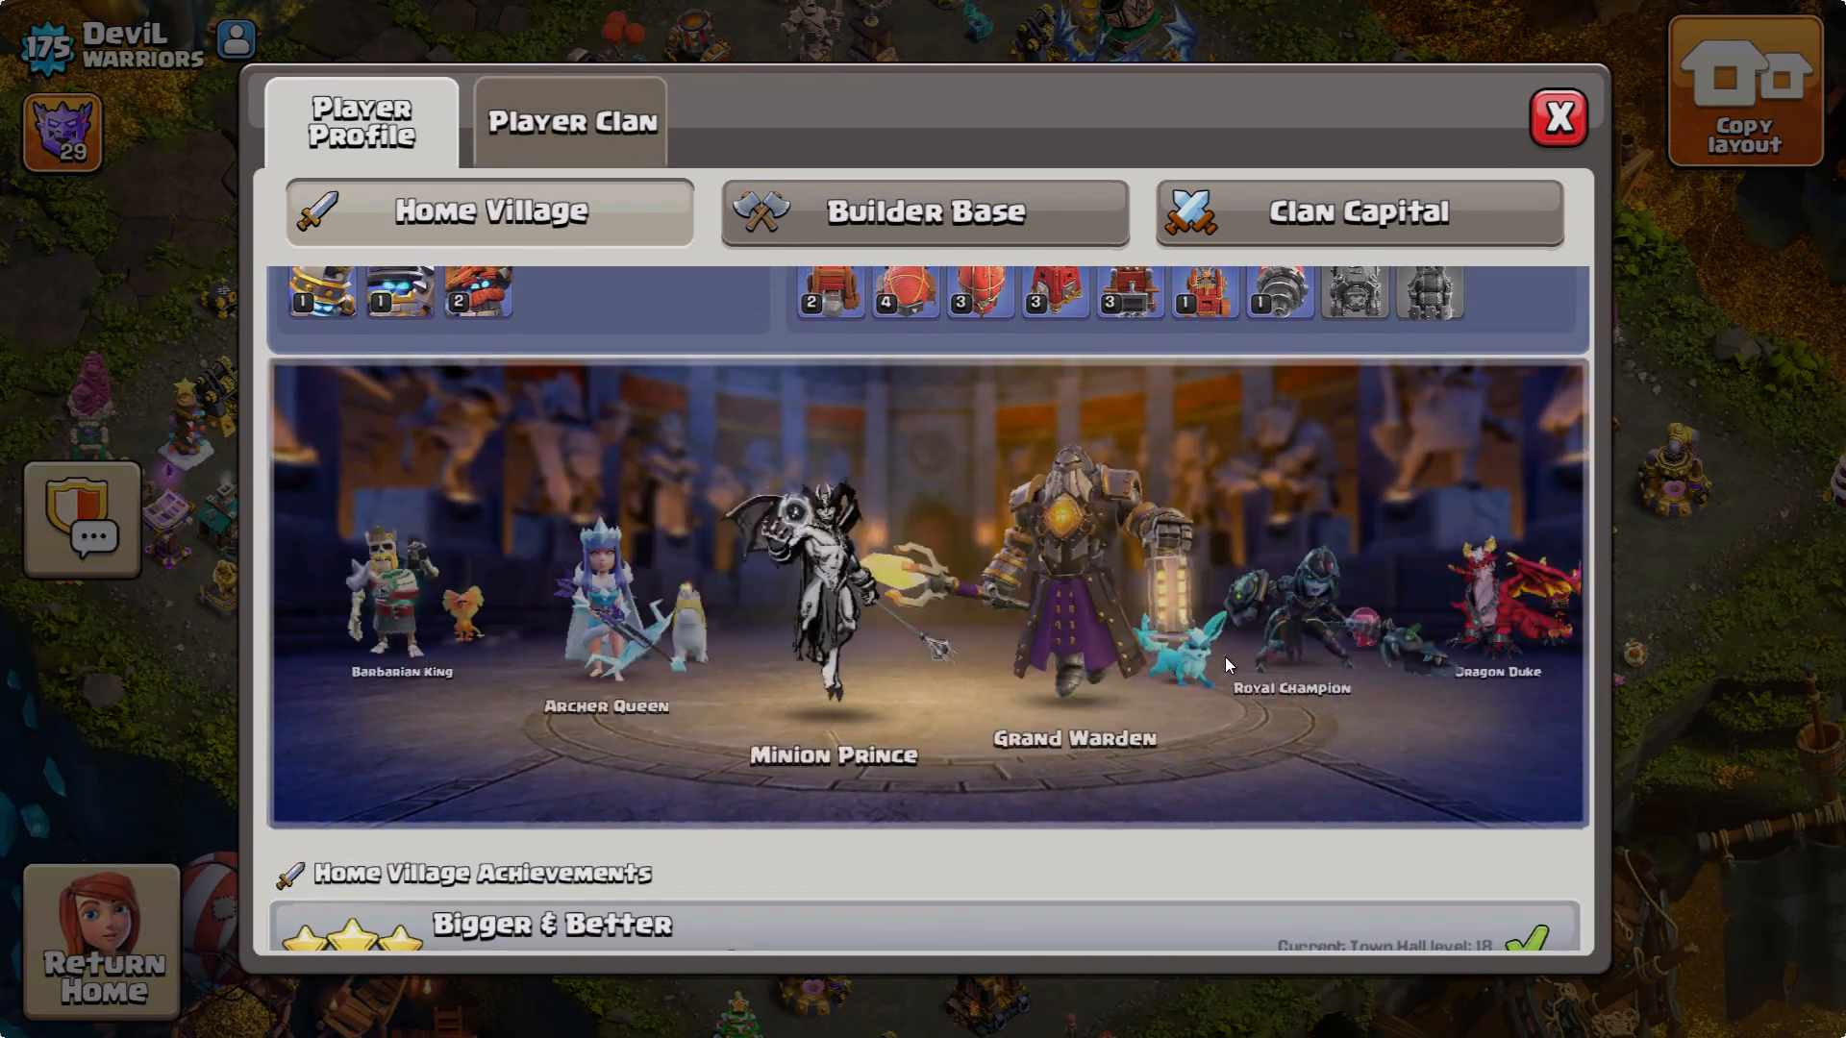
drag(1225, 656, 1061, 648)
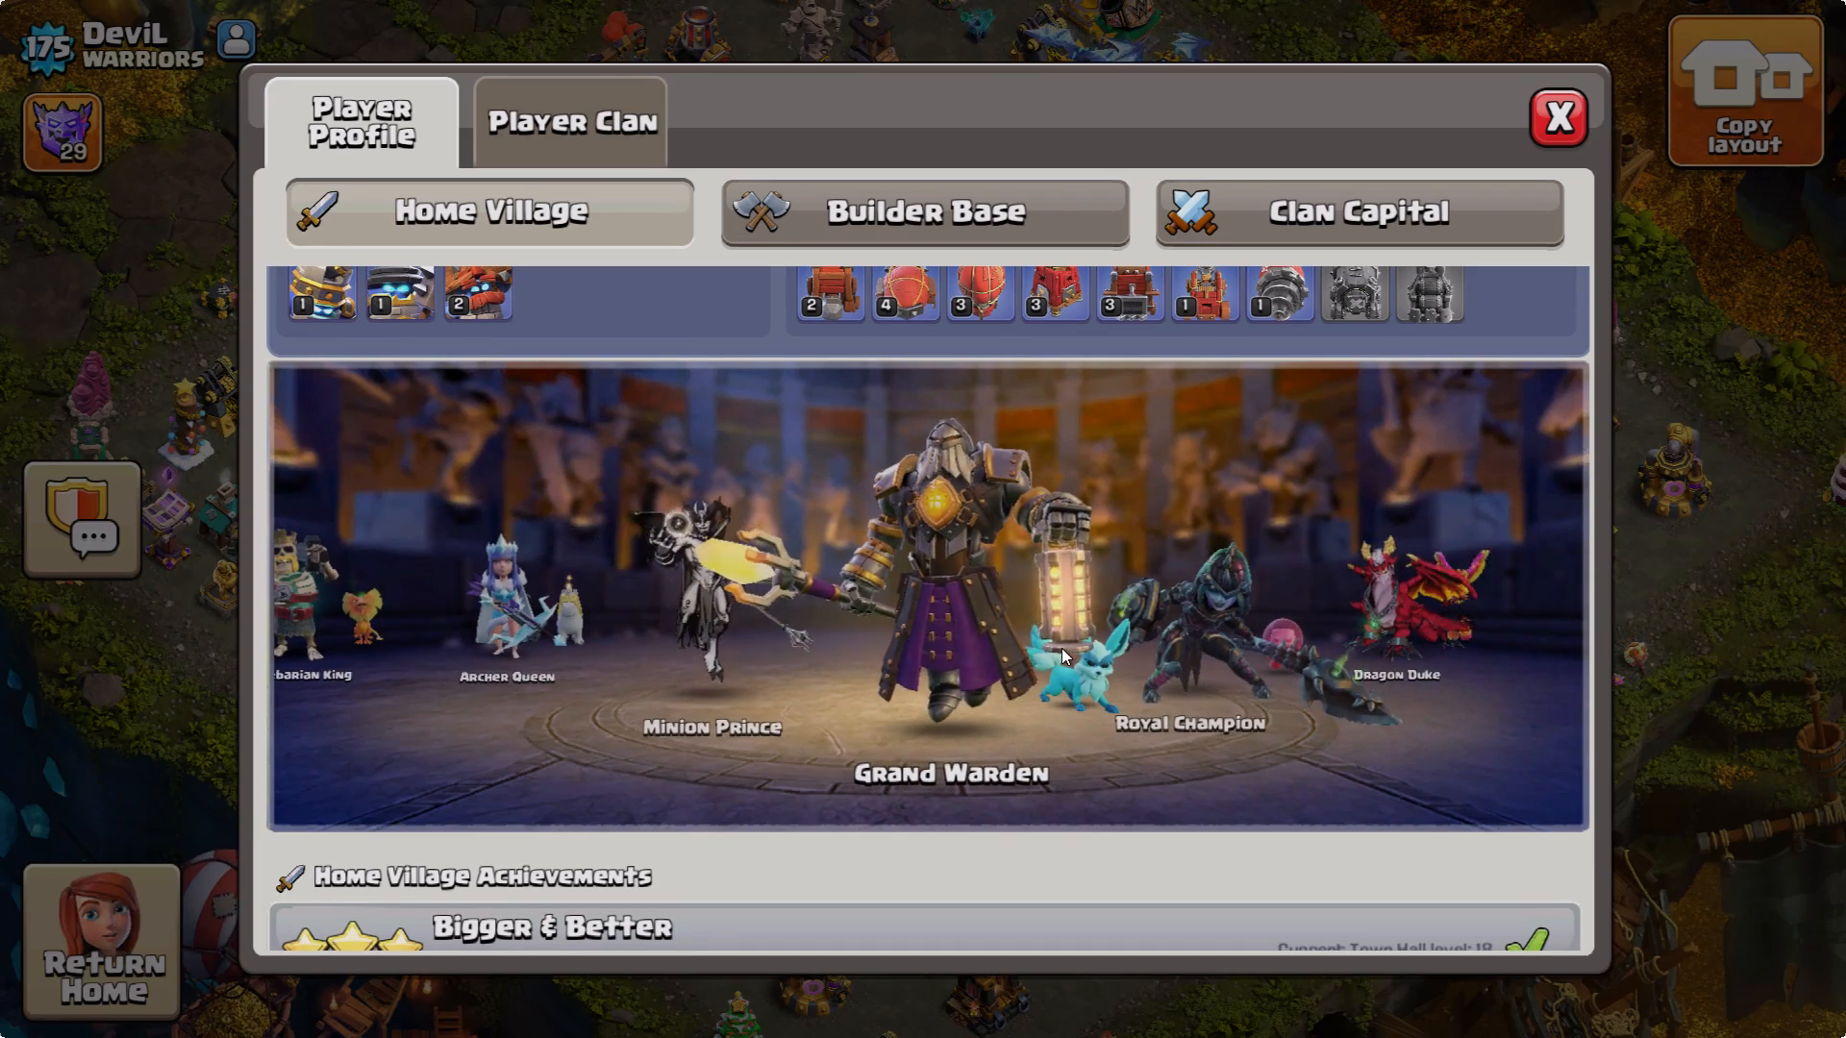
drag(1061, 648, 1061, 647)
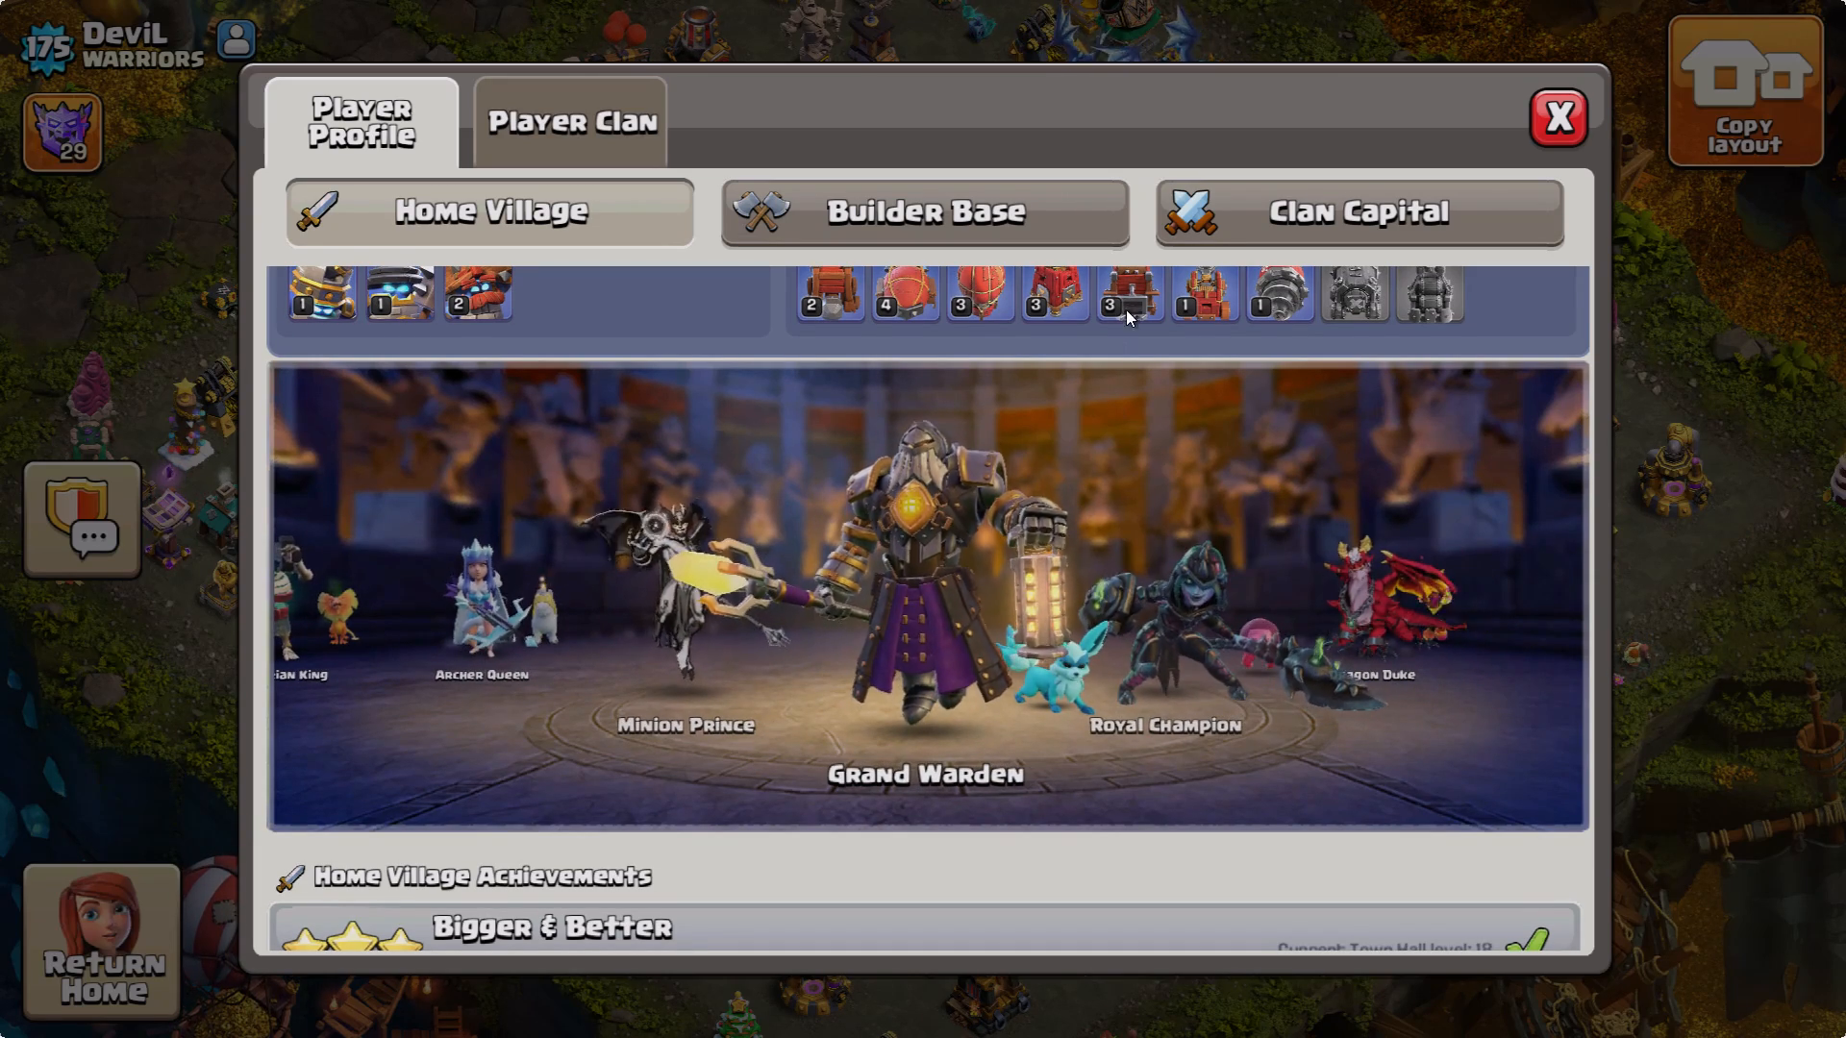
scroll(1130, 325, up, 1)
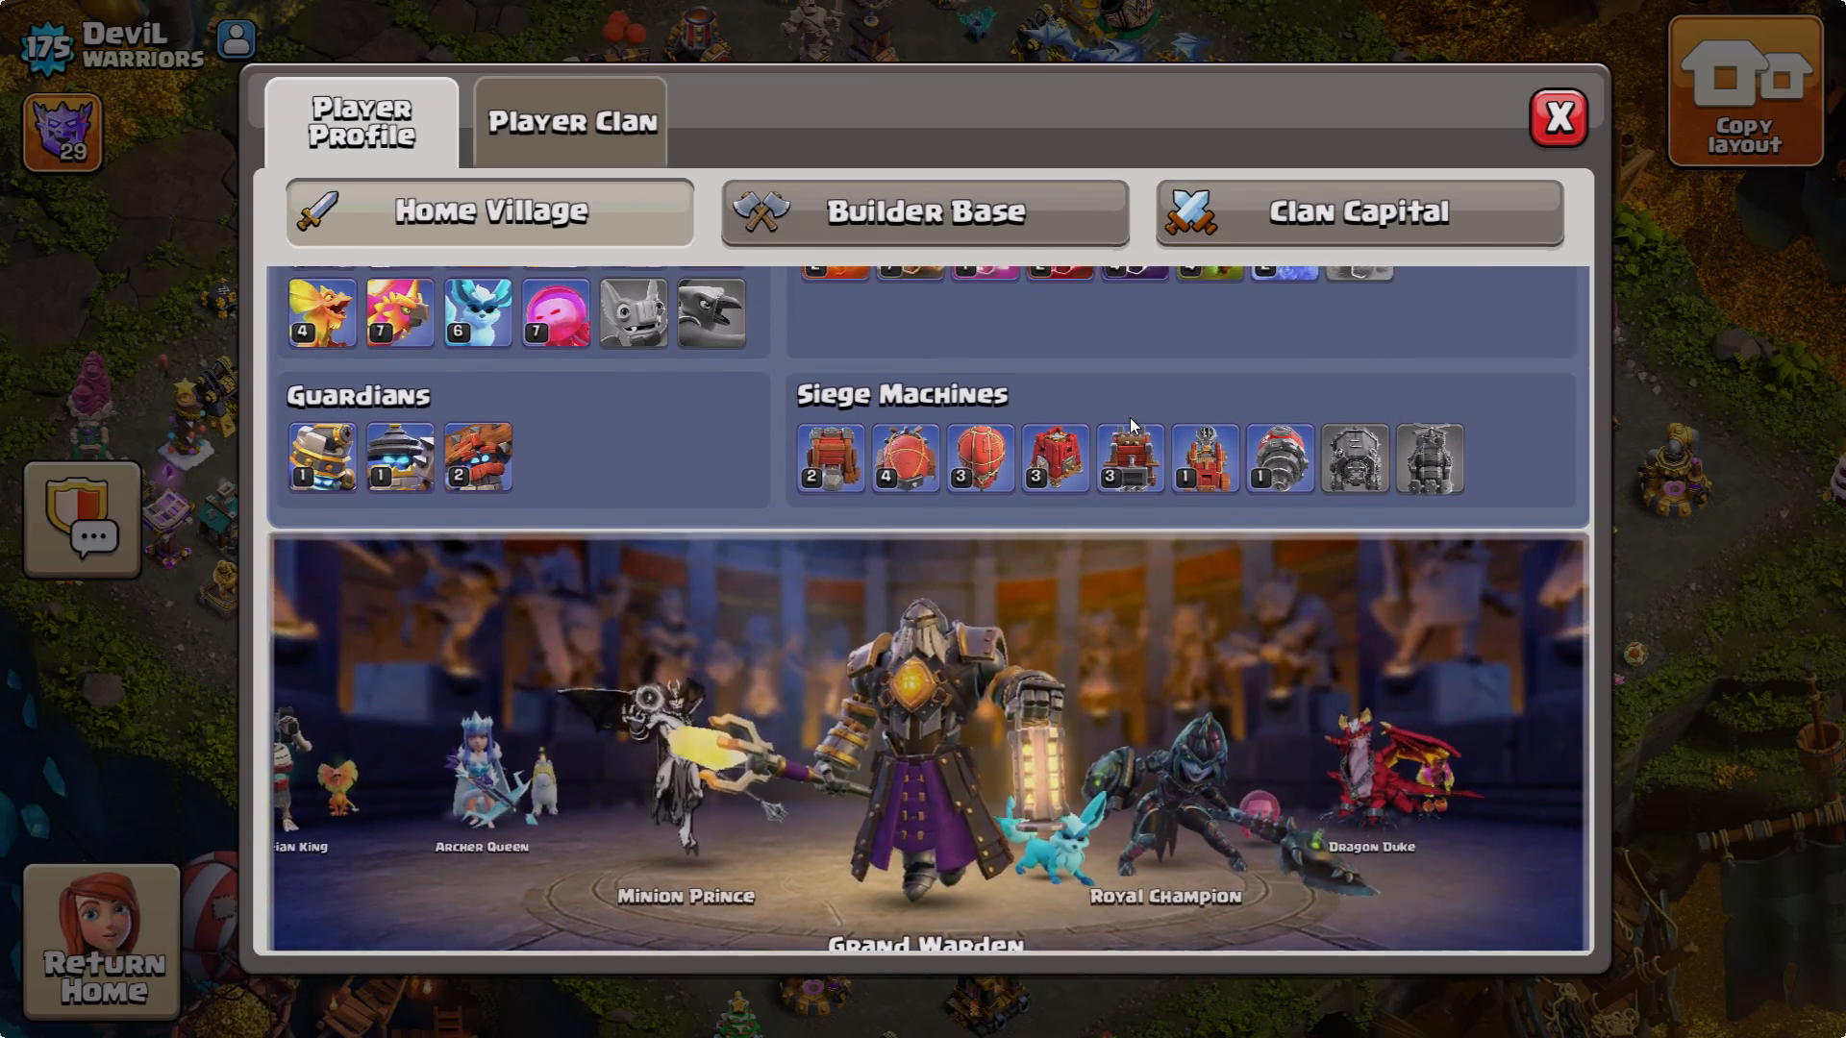
scroll(1130, 417, up, 3)
scroll(1123, 521, up, 3)
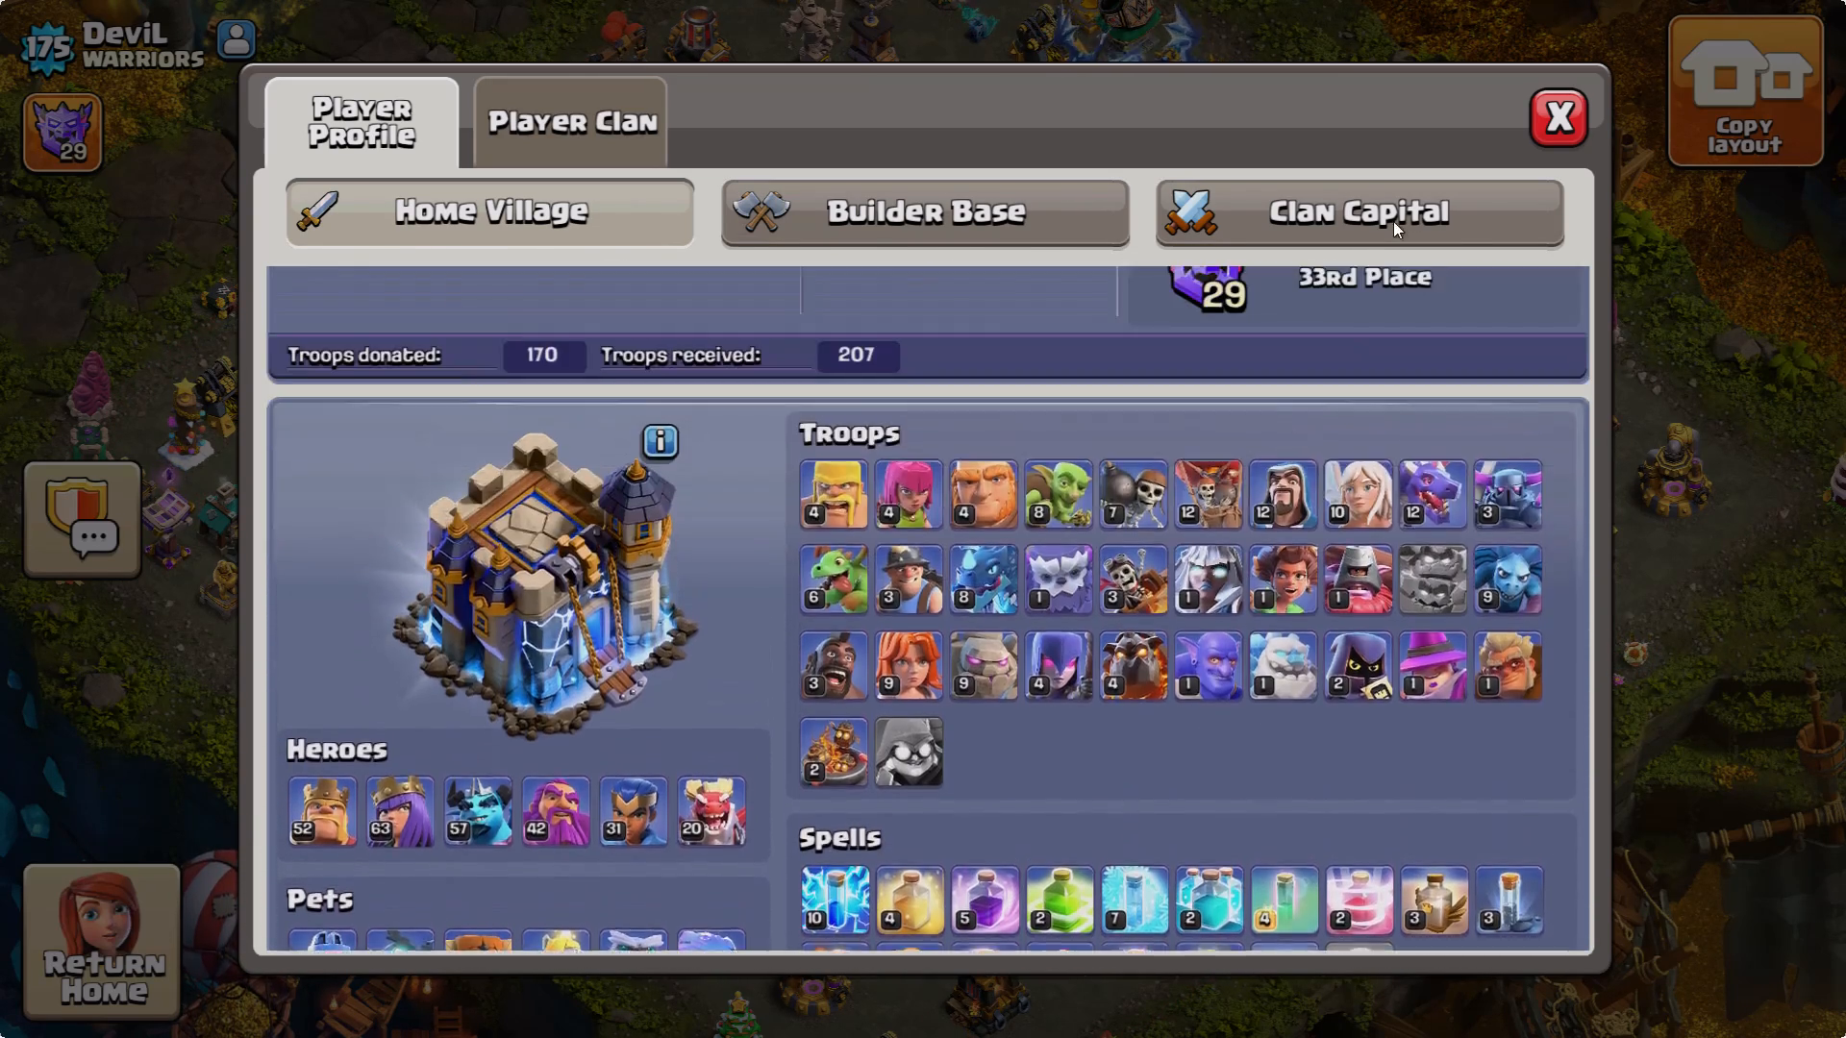
click(1535, 133)
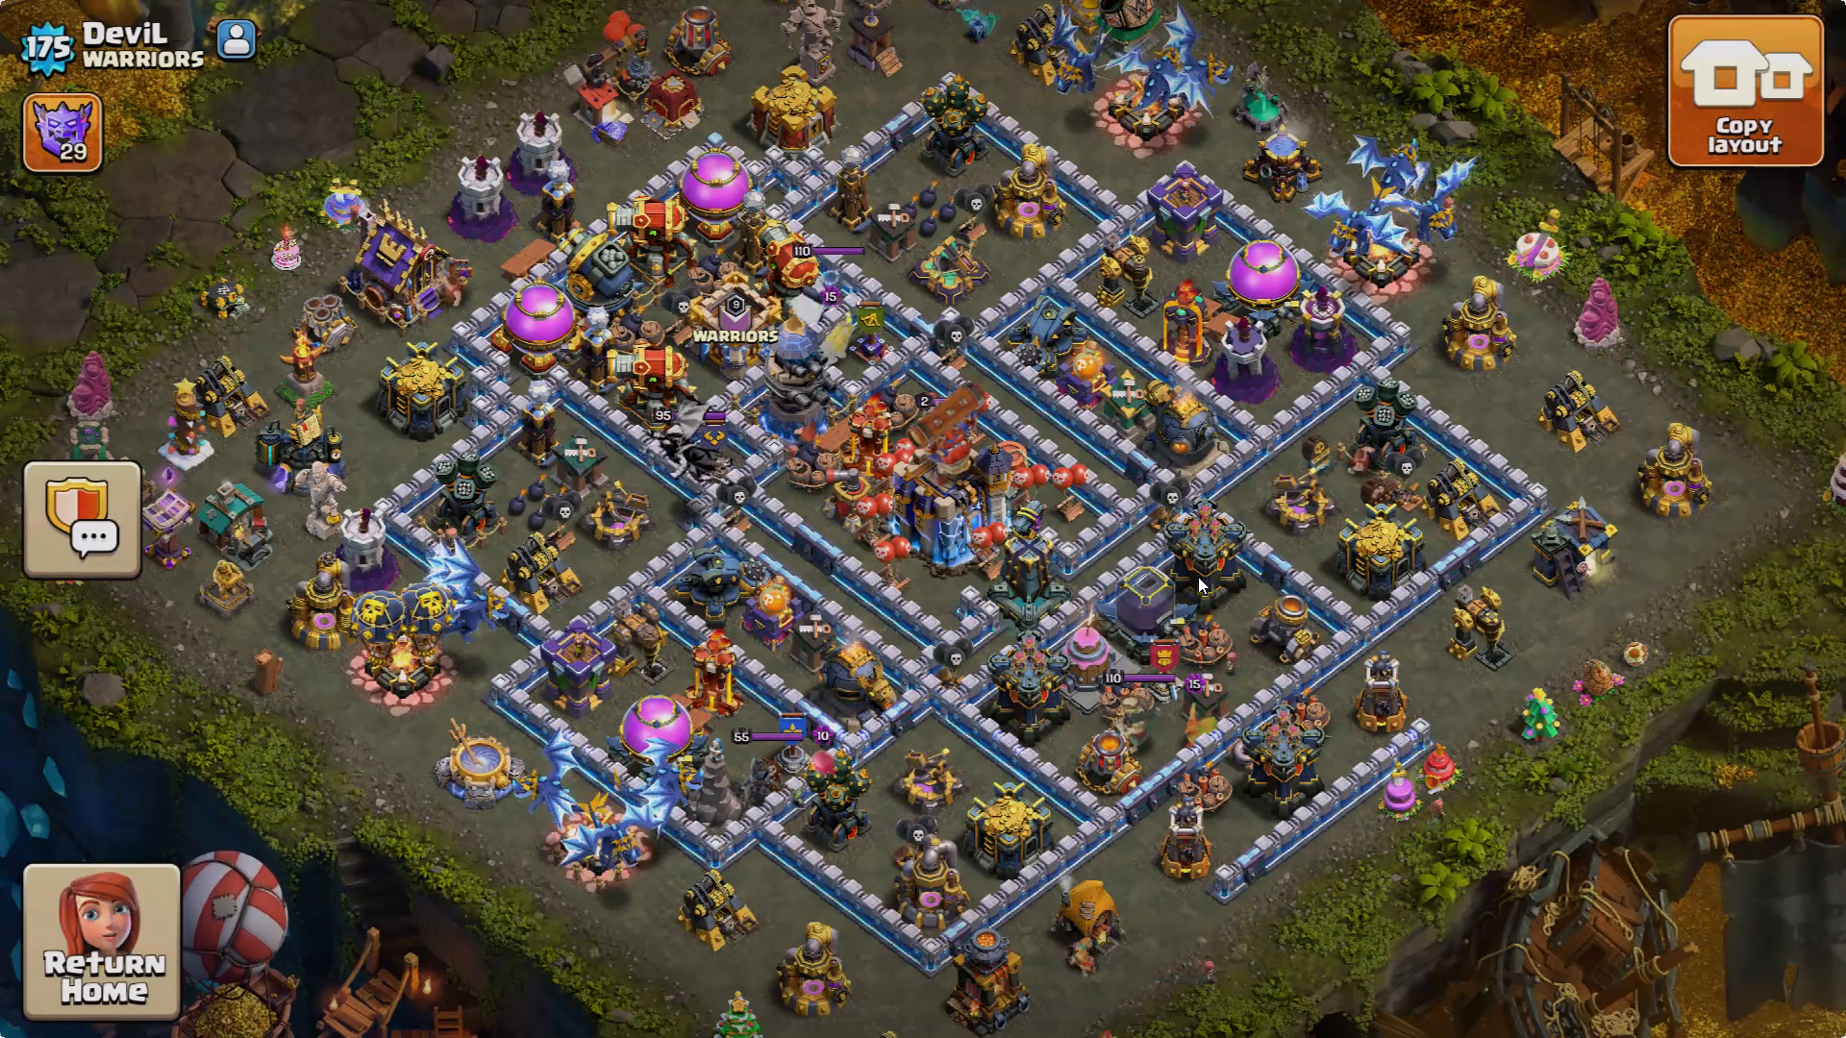
Inspect the details of the Monolith and the Multi-Archer Tower in the visited village.
click(1028, 557)
click(945, 873)
click(1710, 654)
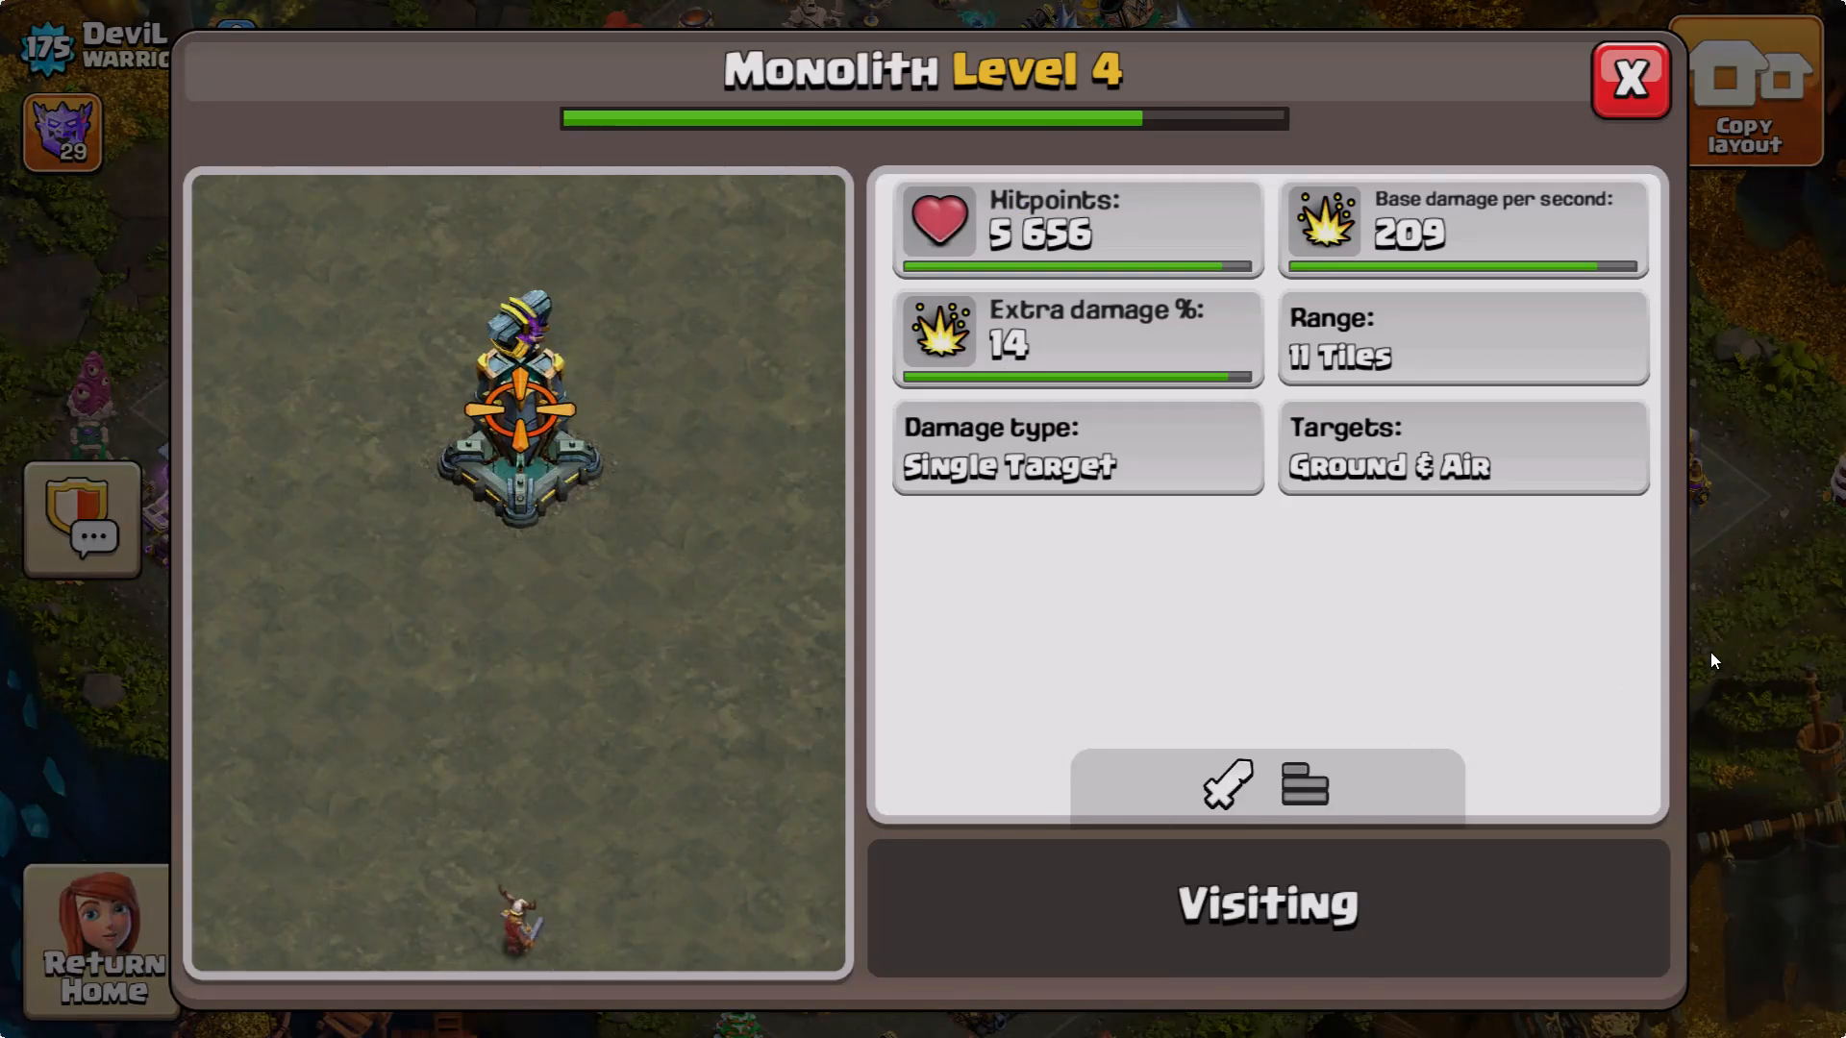
click(1527, 763)
click(1210, 596)
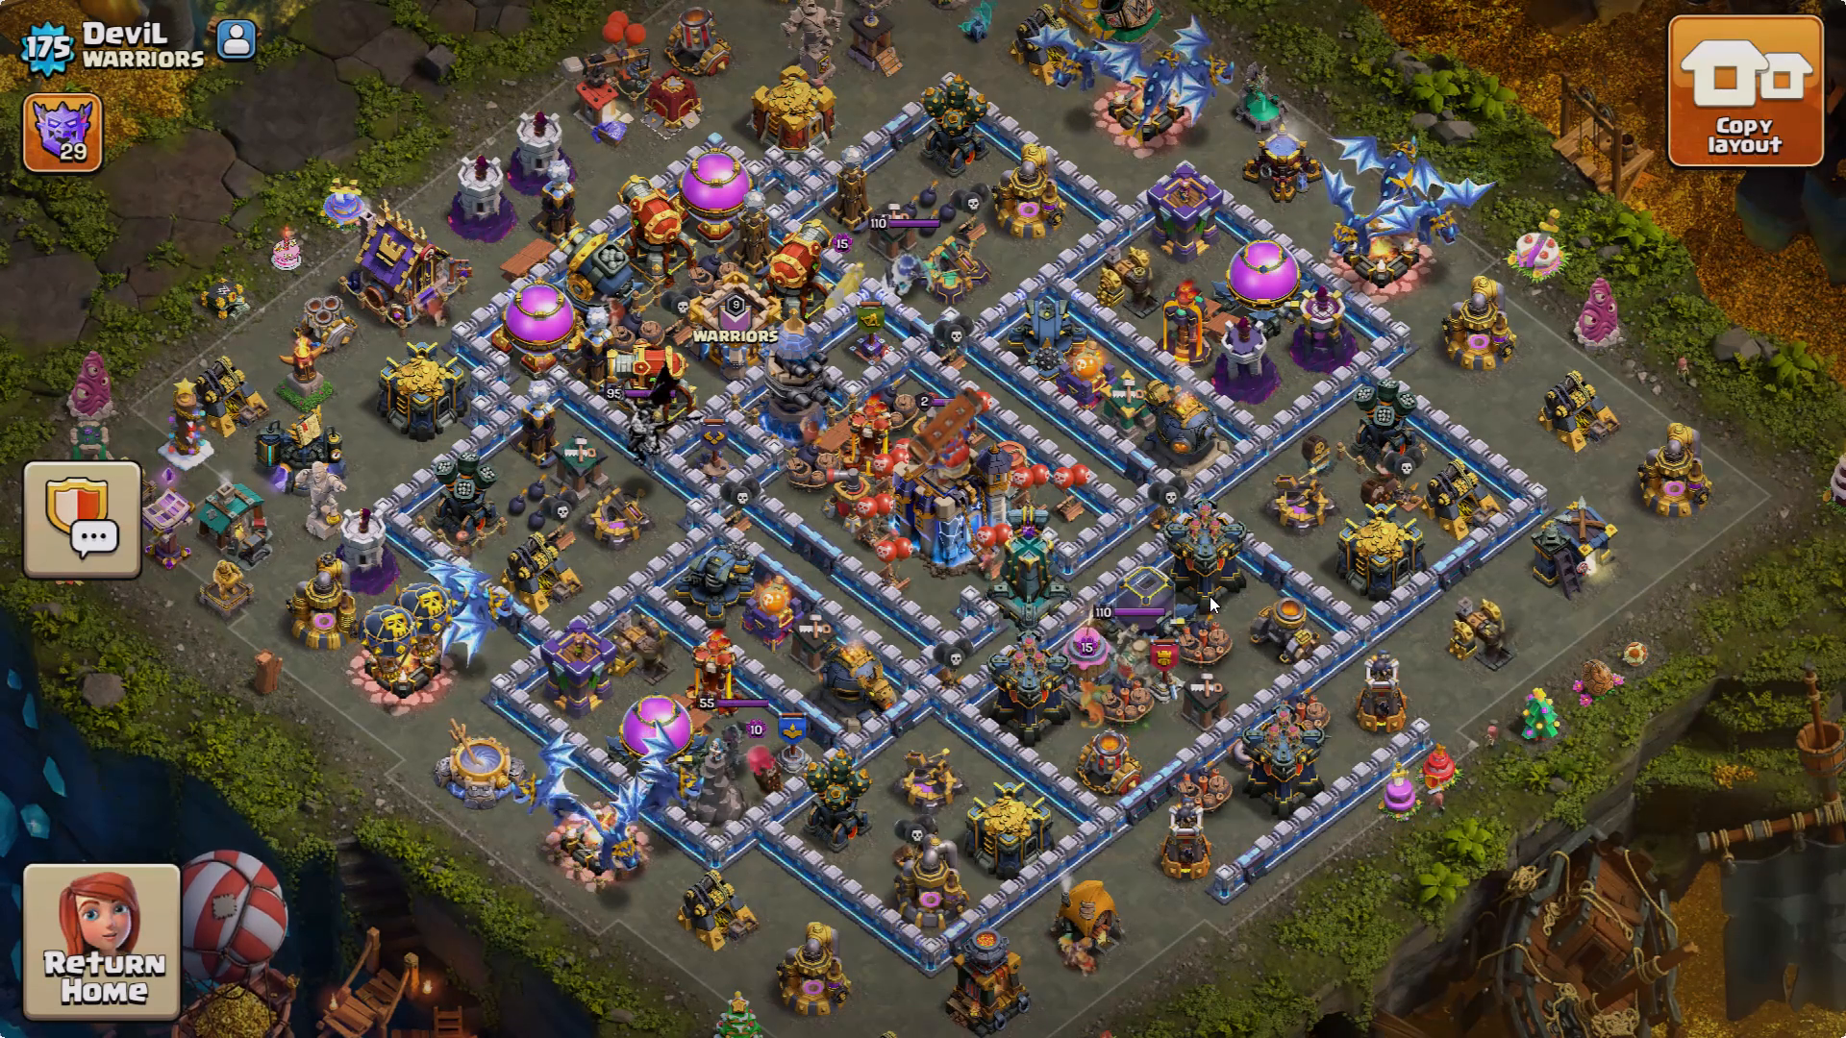
click(950, 903)
click(1717, 733)
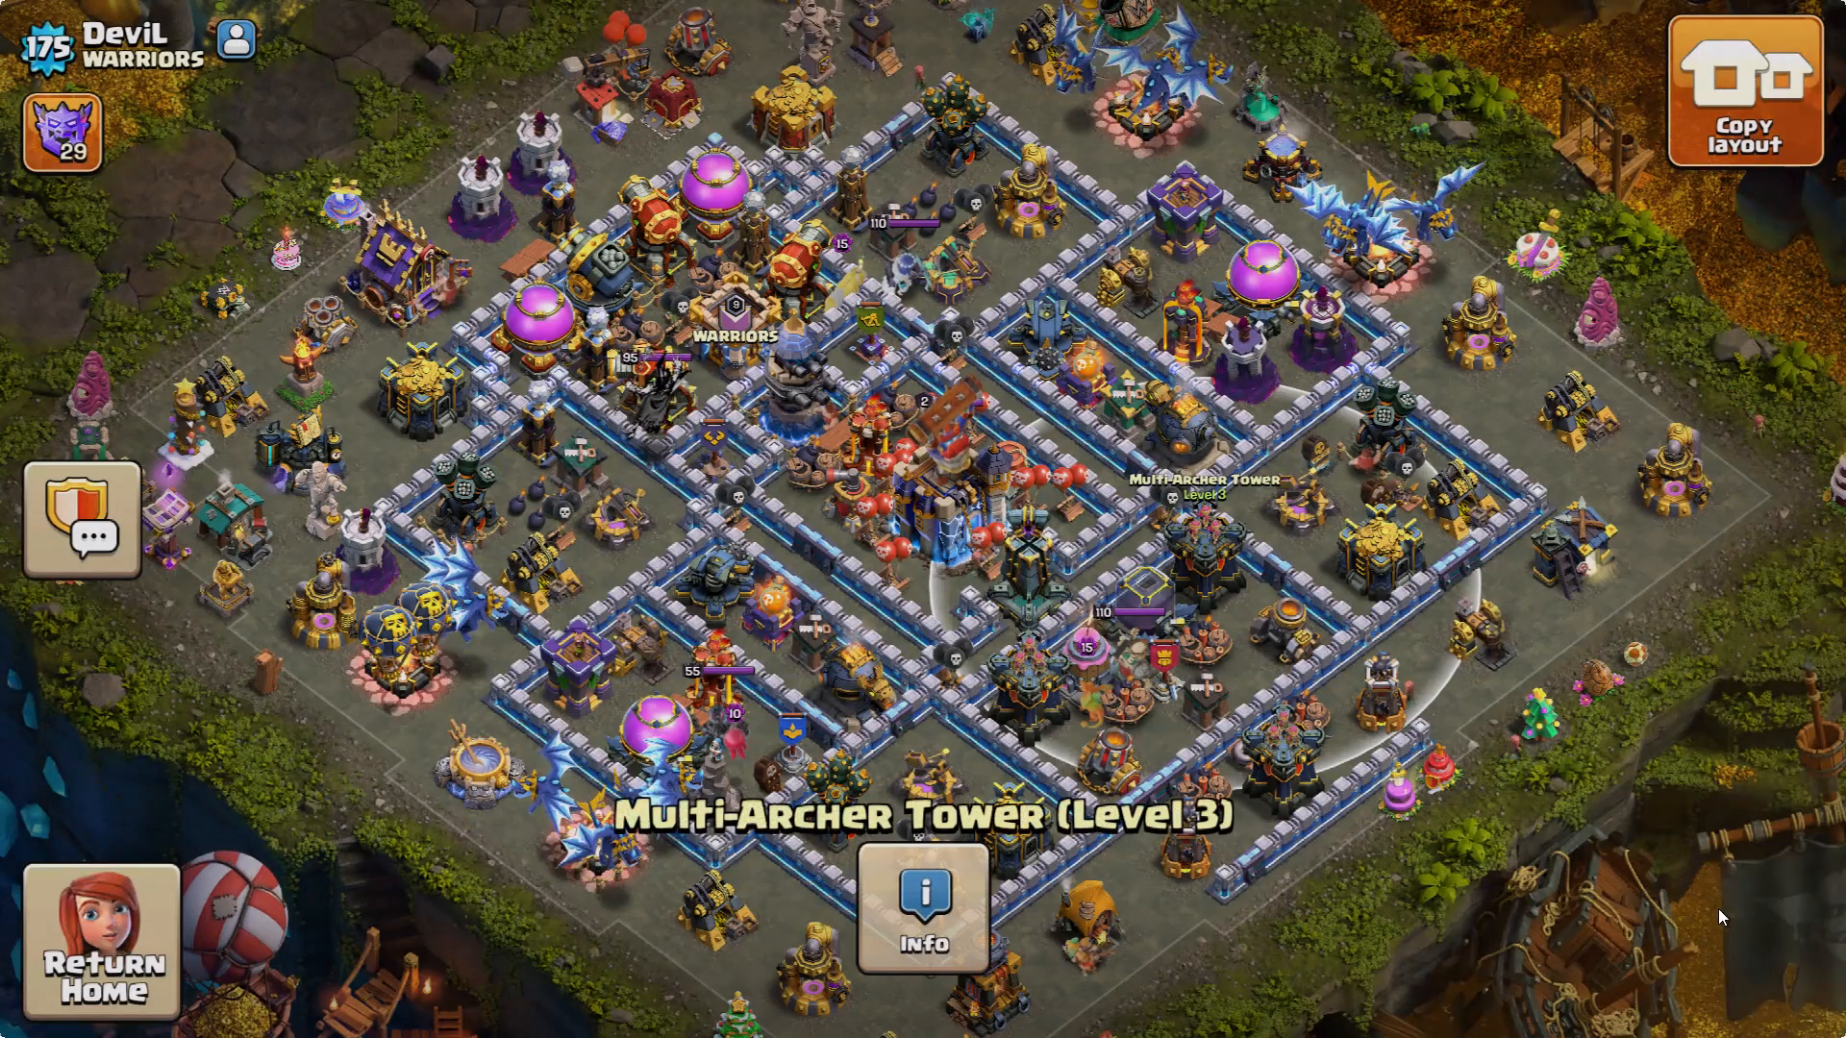
click(1718, 908)
drag(1087, 359, 1077, 504)
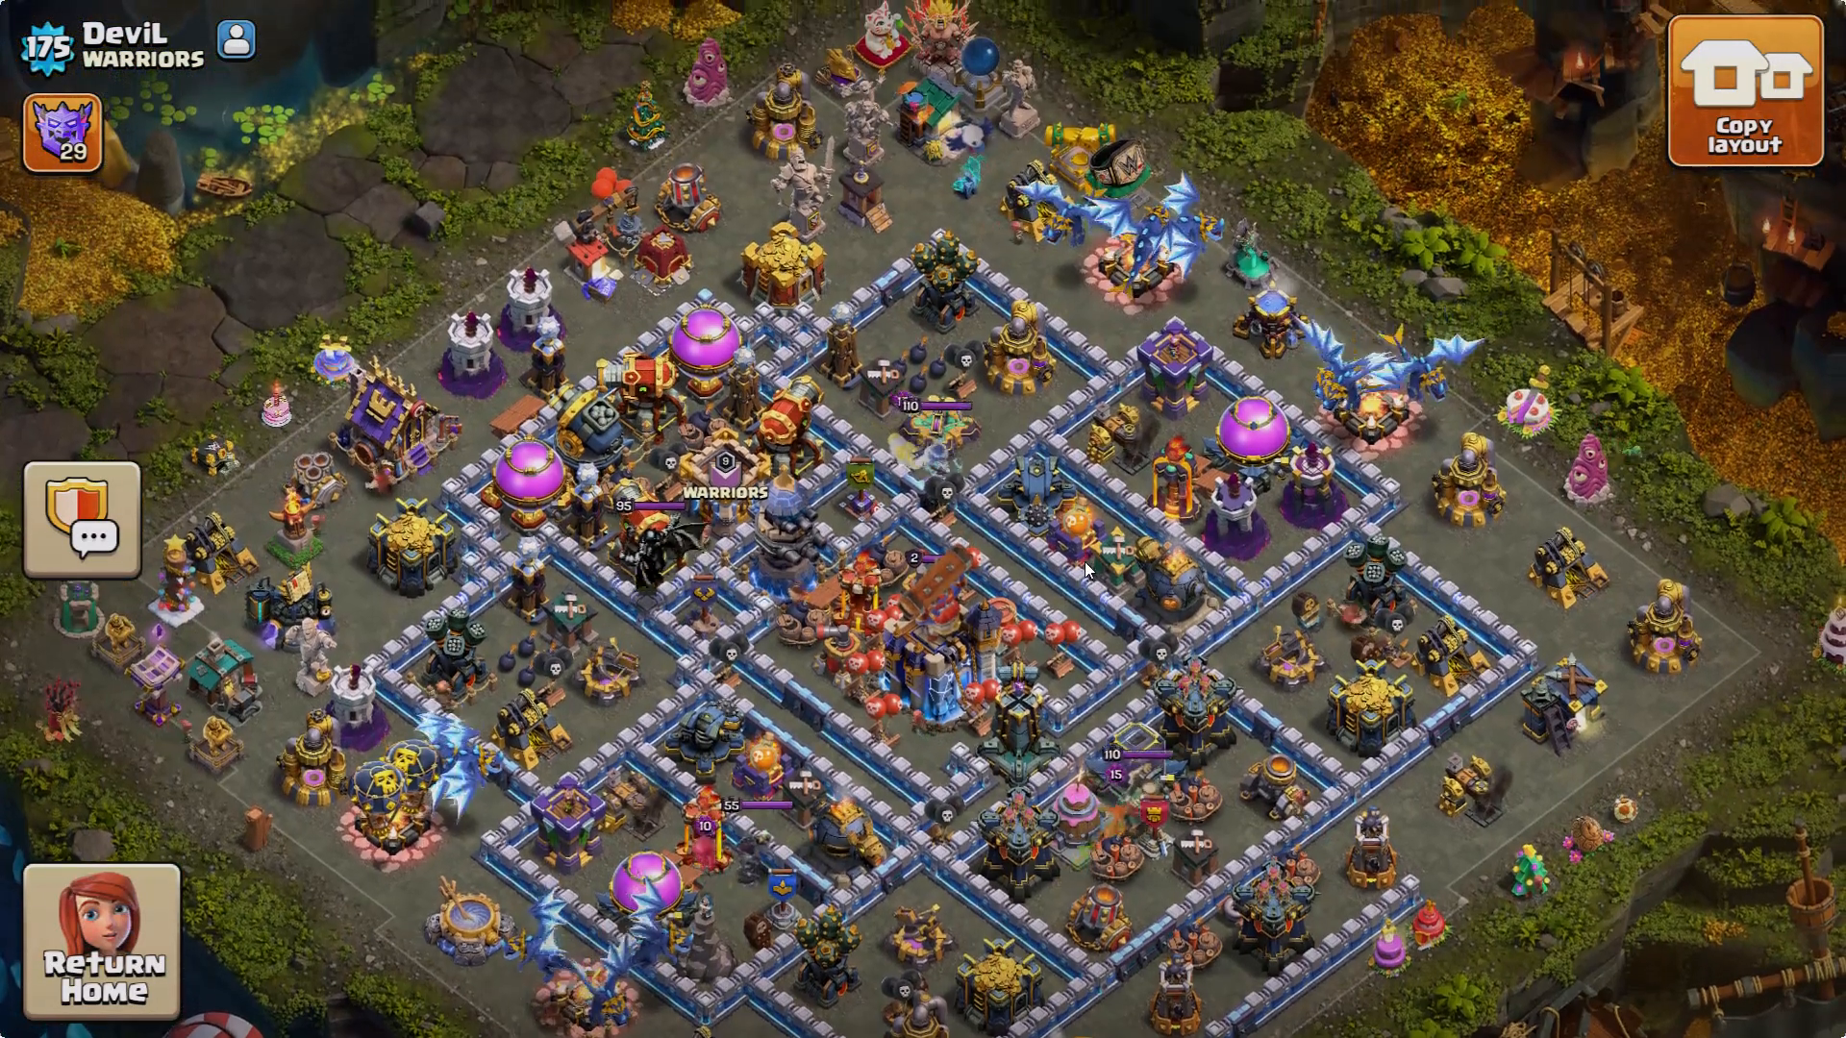
click(1208, 737)
click(937, 867)
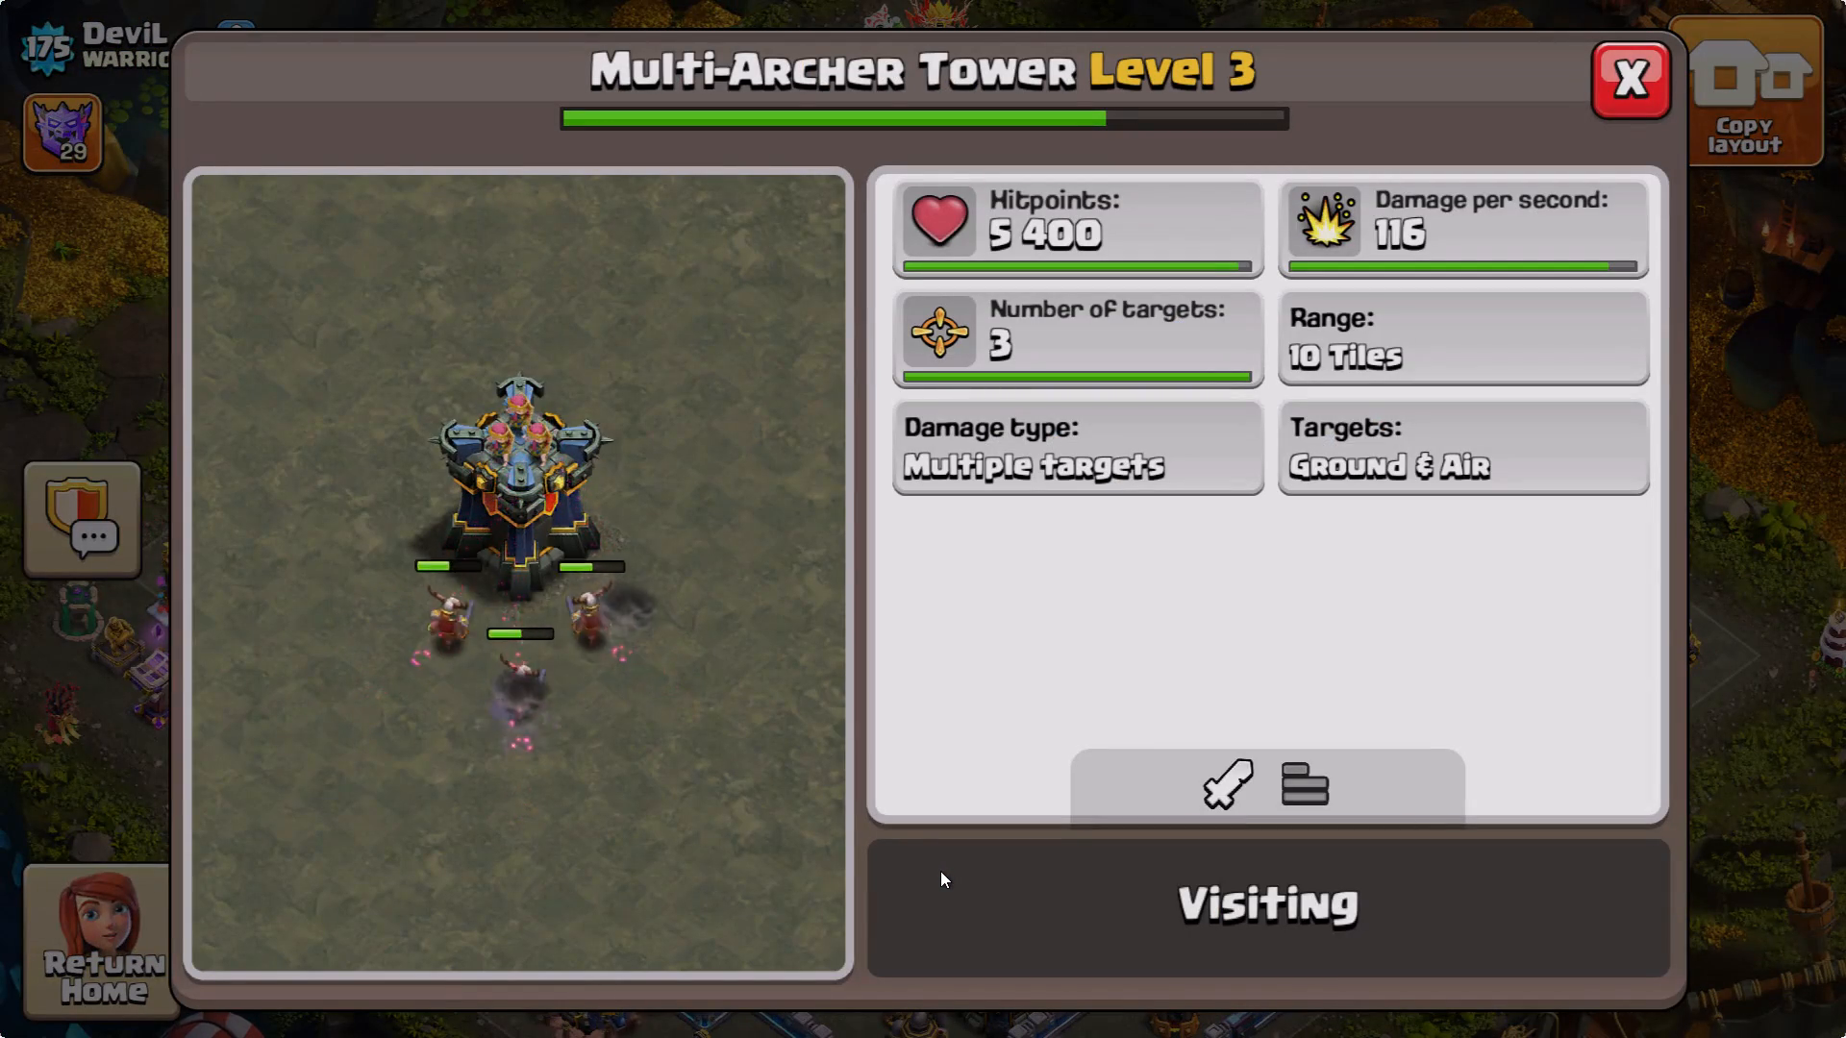
click(1804, 836)
click(1660, 928)
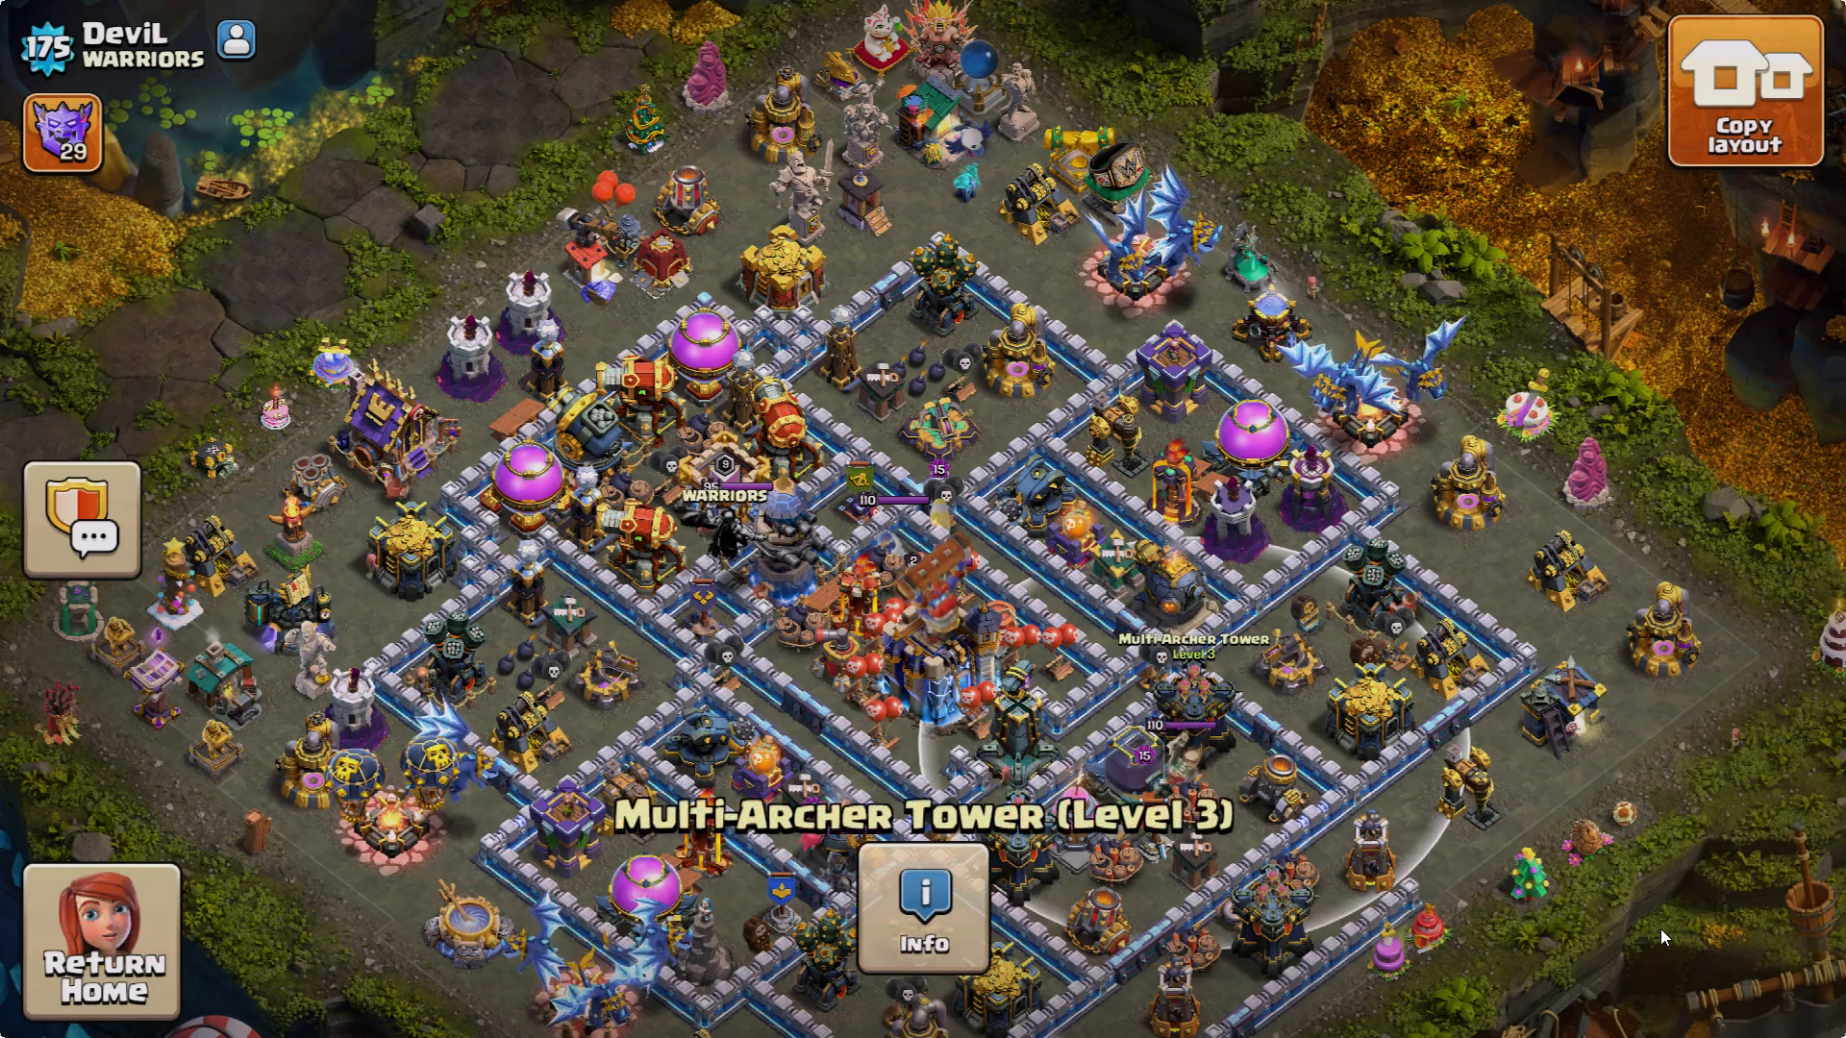
Return to the home village and select its Multi-Archer Tower for comparison.
click(54, 938)
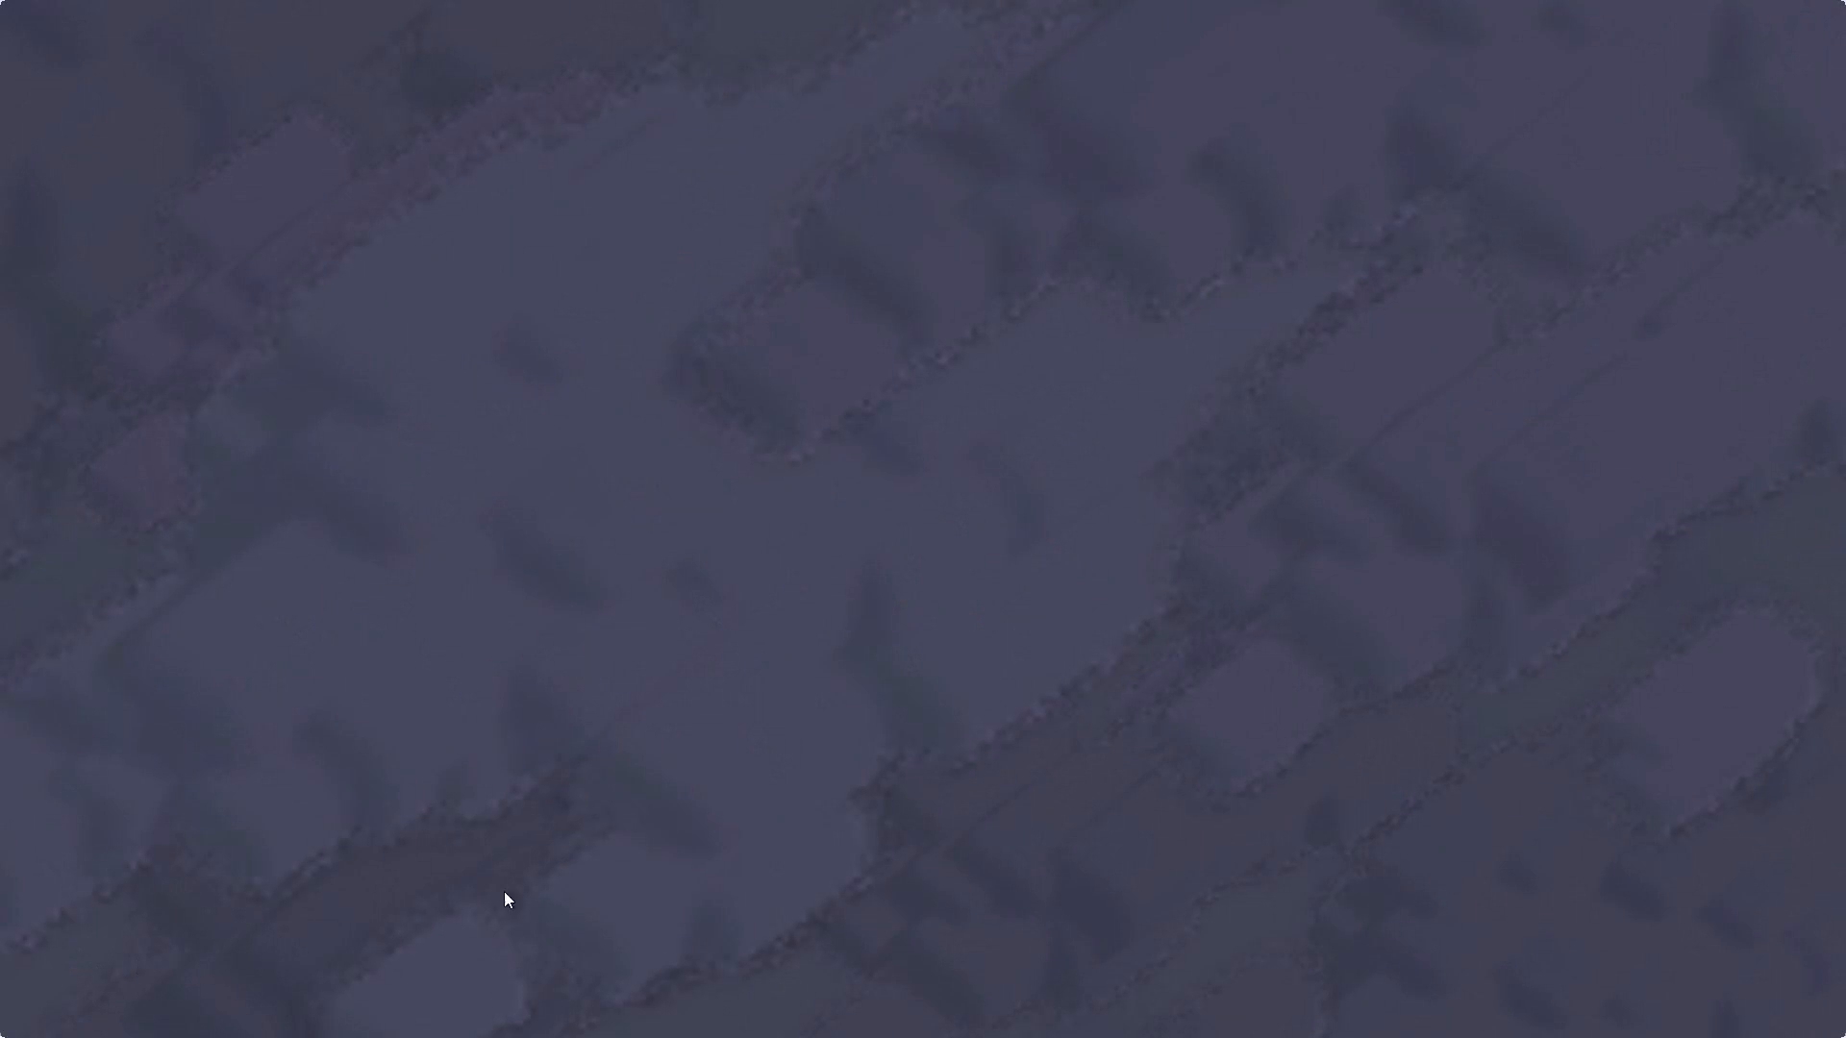
scroll(807, 838, up, 1)
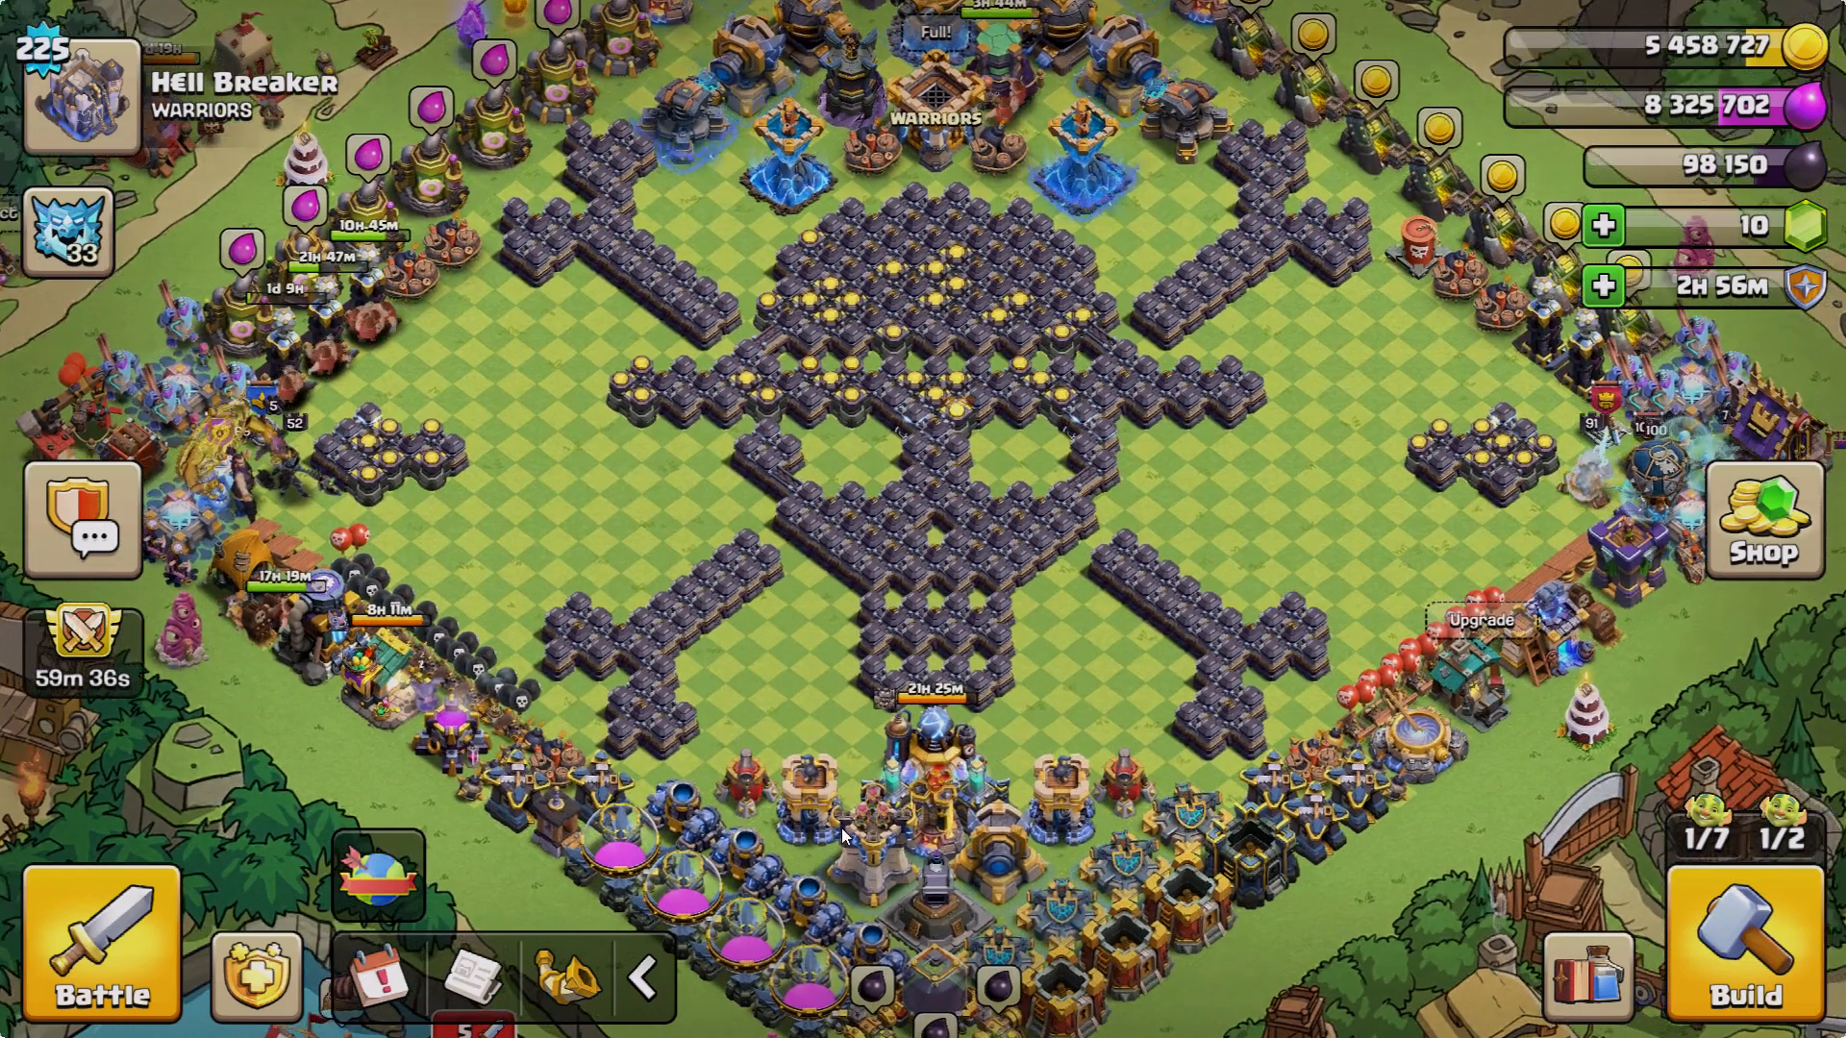
click(866, 847)
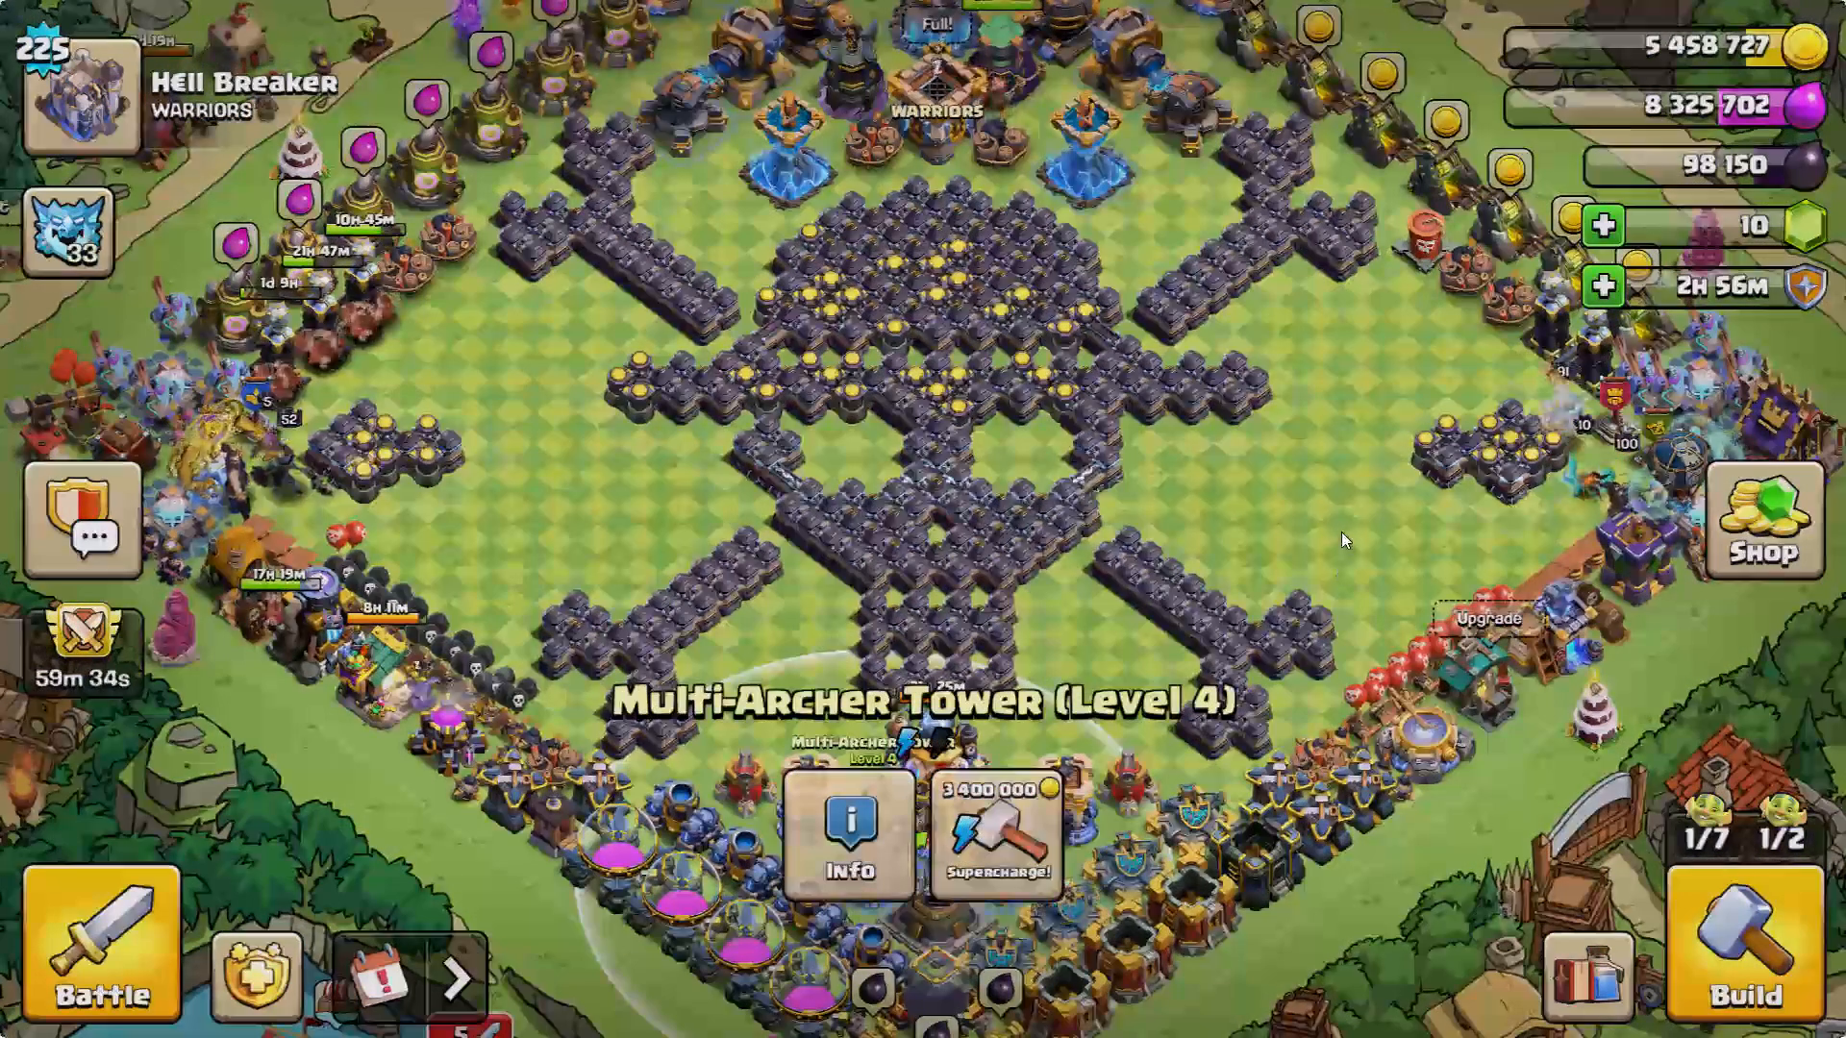
Check the WARRIORS clan chat and look through the Social friends list, closing the list again.
click(110, 552)
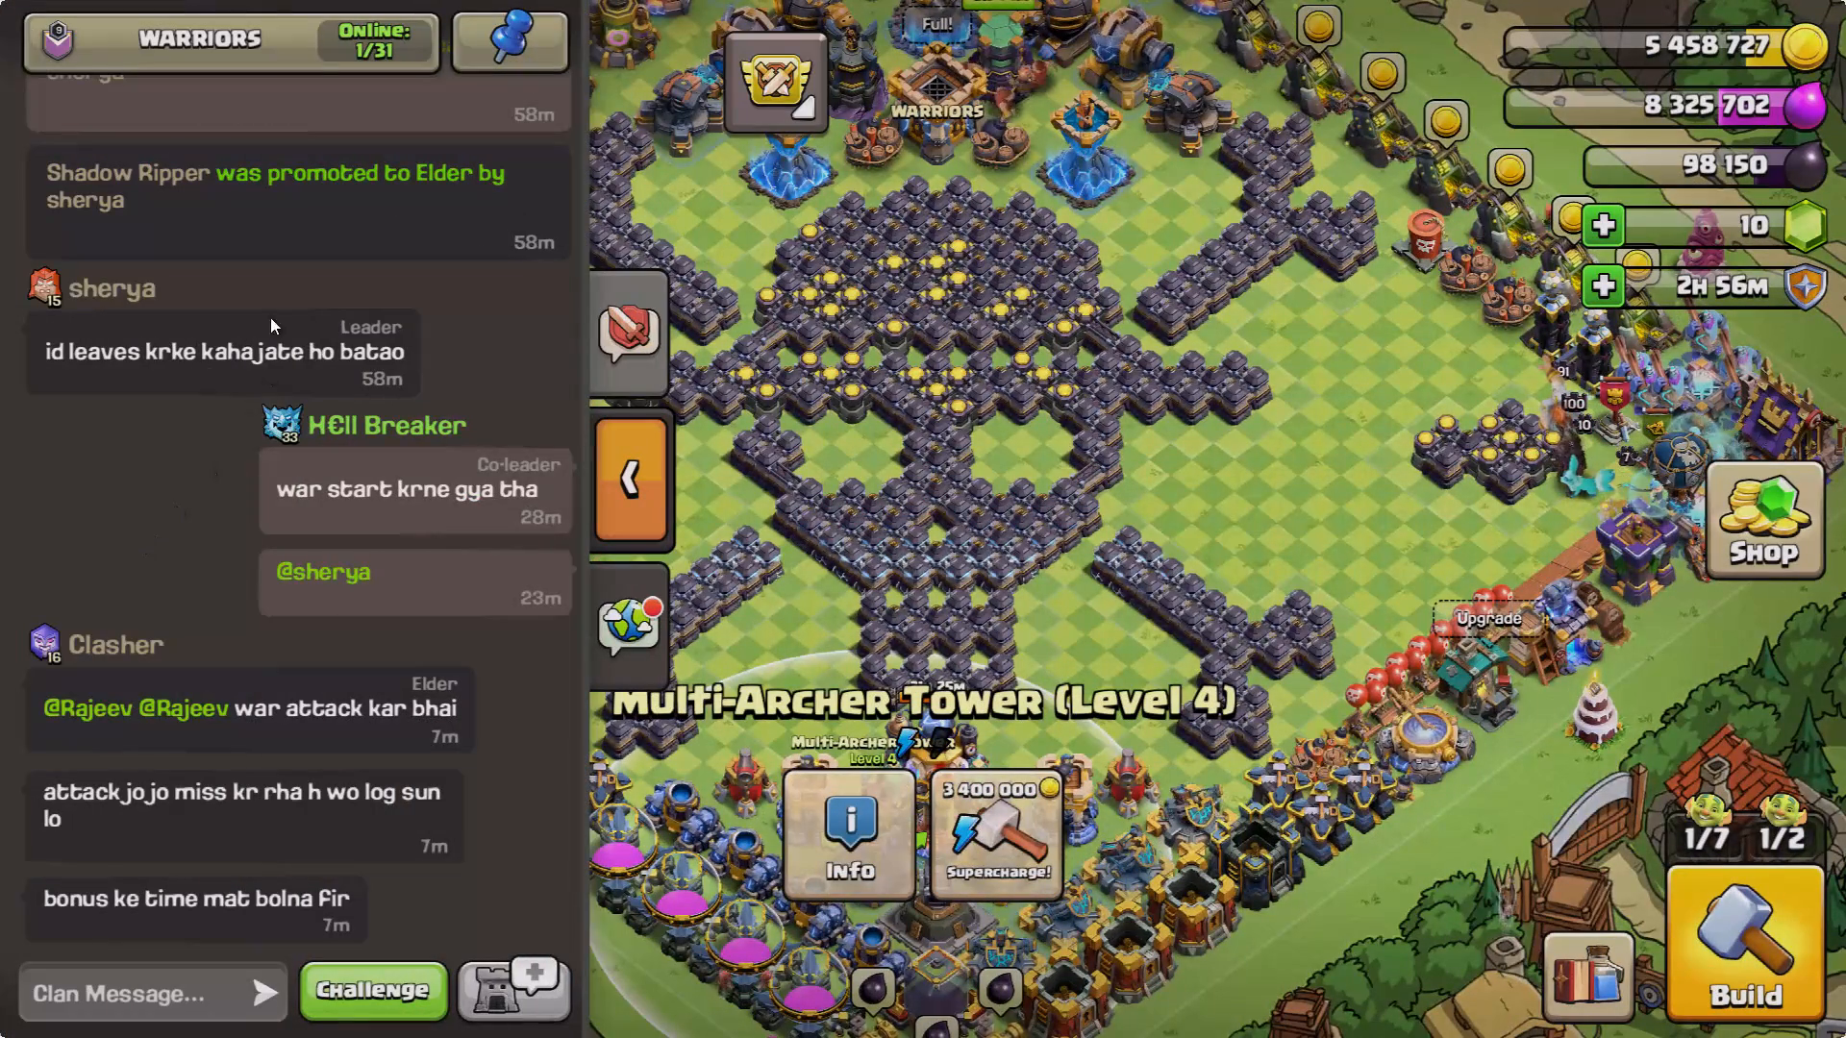
click(318, 60)
click(1002, 106)
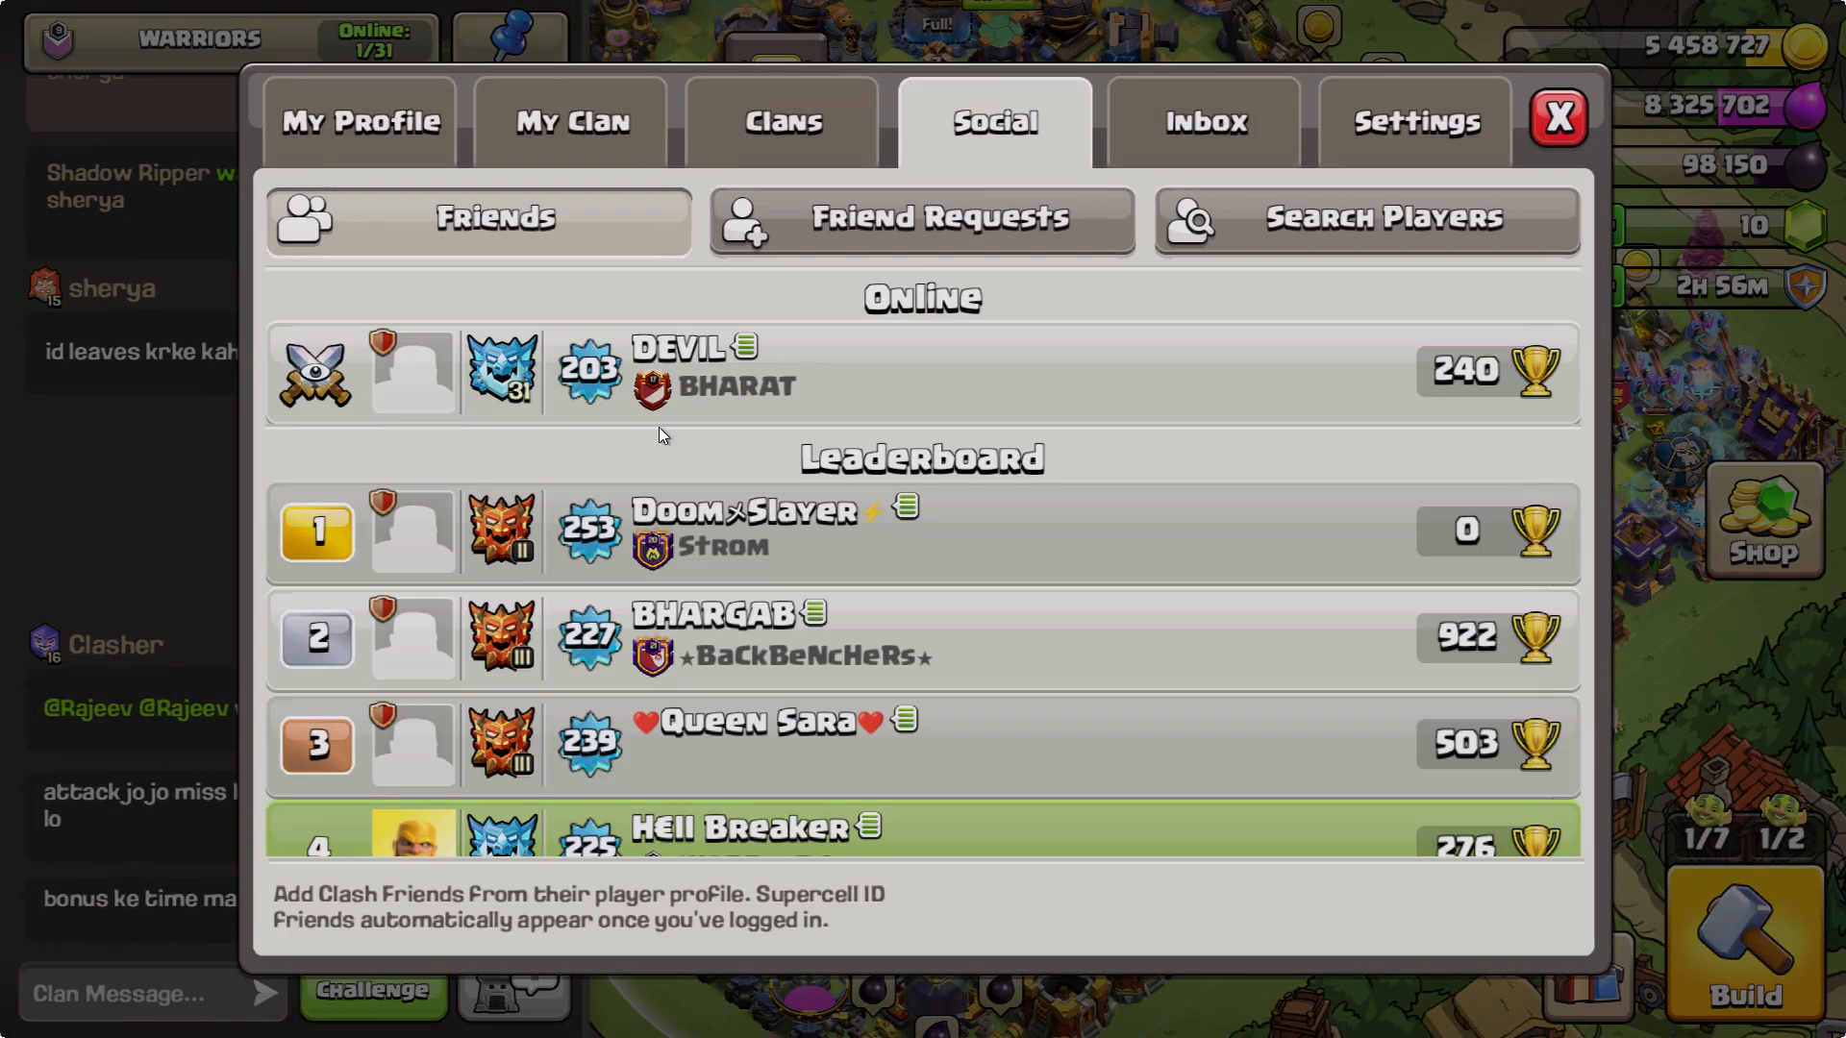
click(191, 512)
Open the global chats and read back through the messages in the SORRY group chat.
click(636, 596)
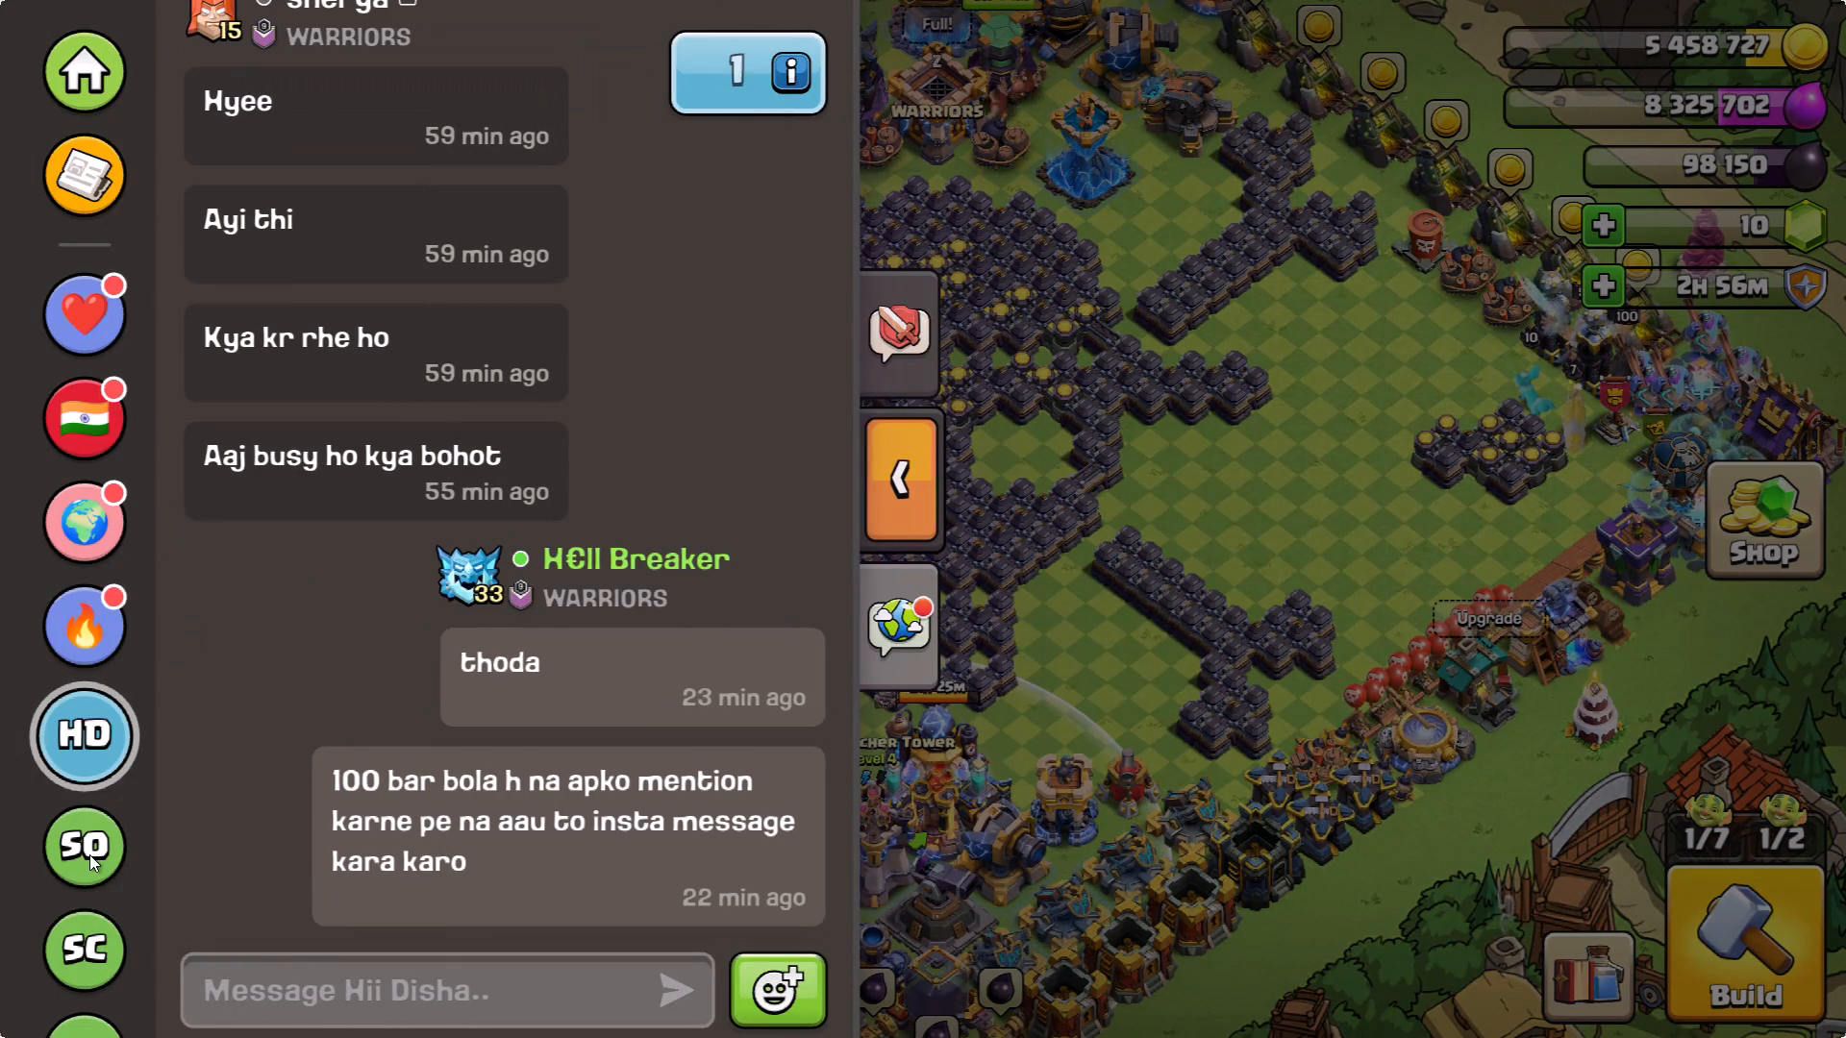
click(89, 854)
scroll(376, 755, up, 10)
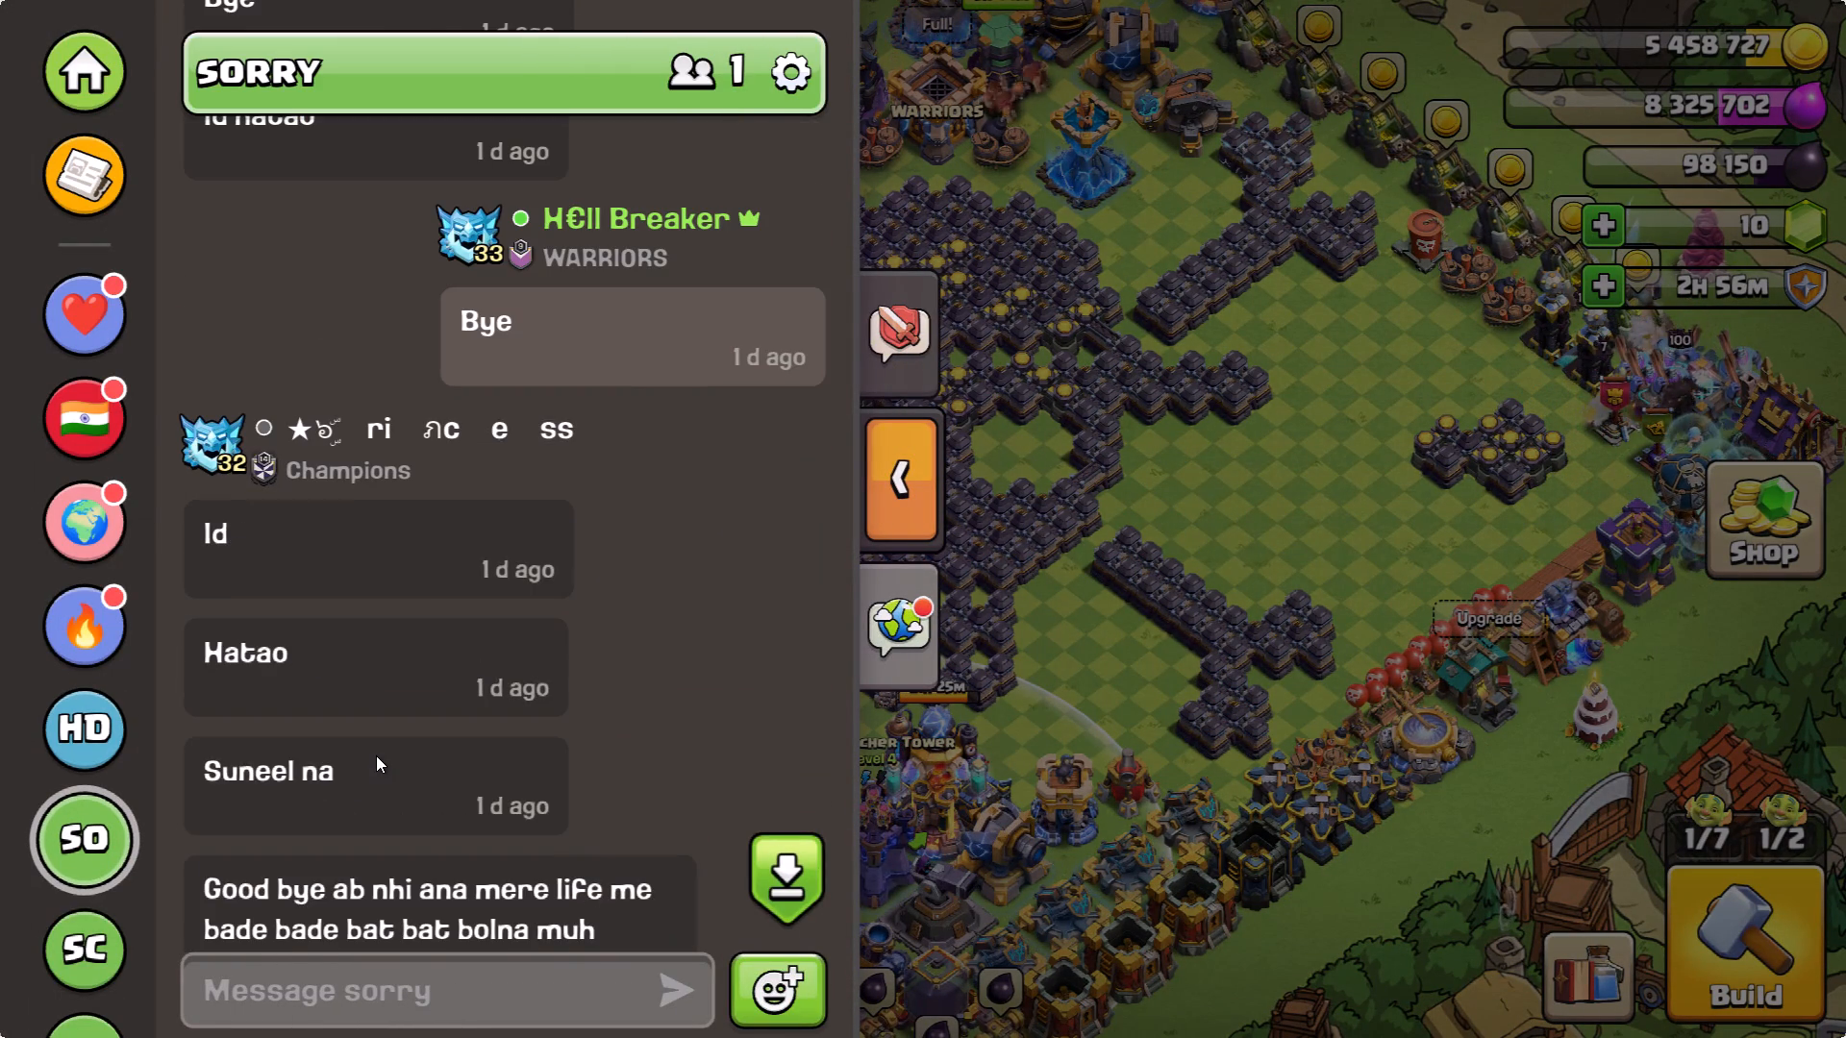
scroll(434, 666, down, 17)
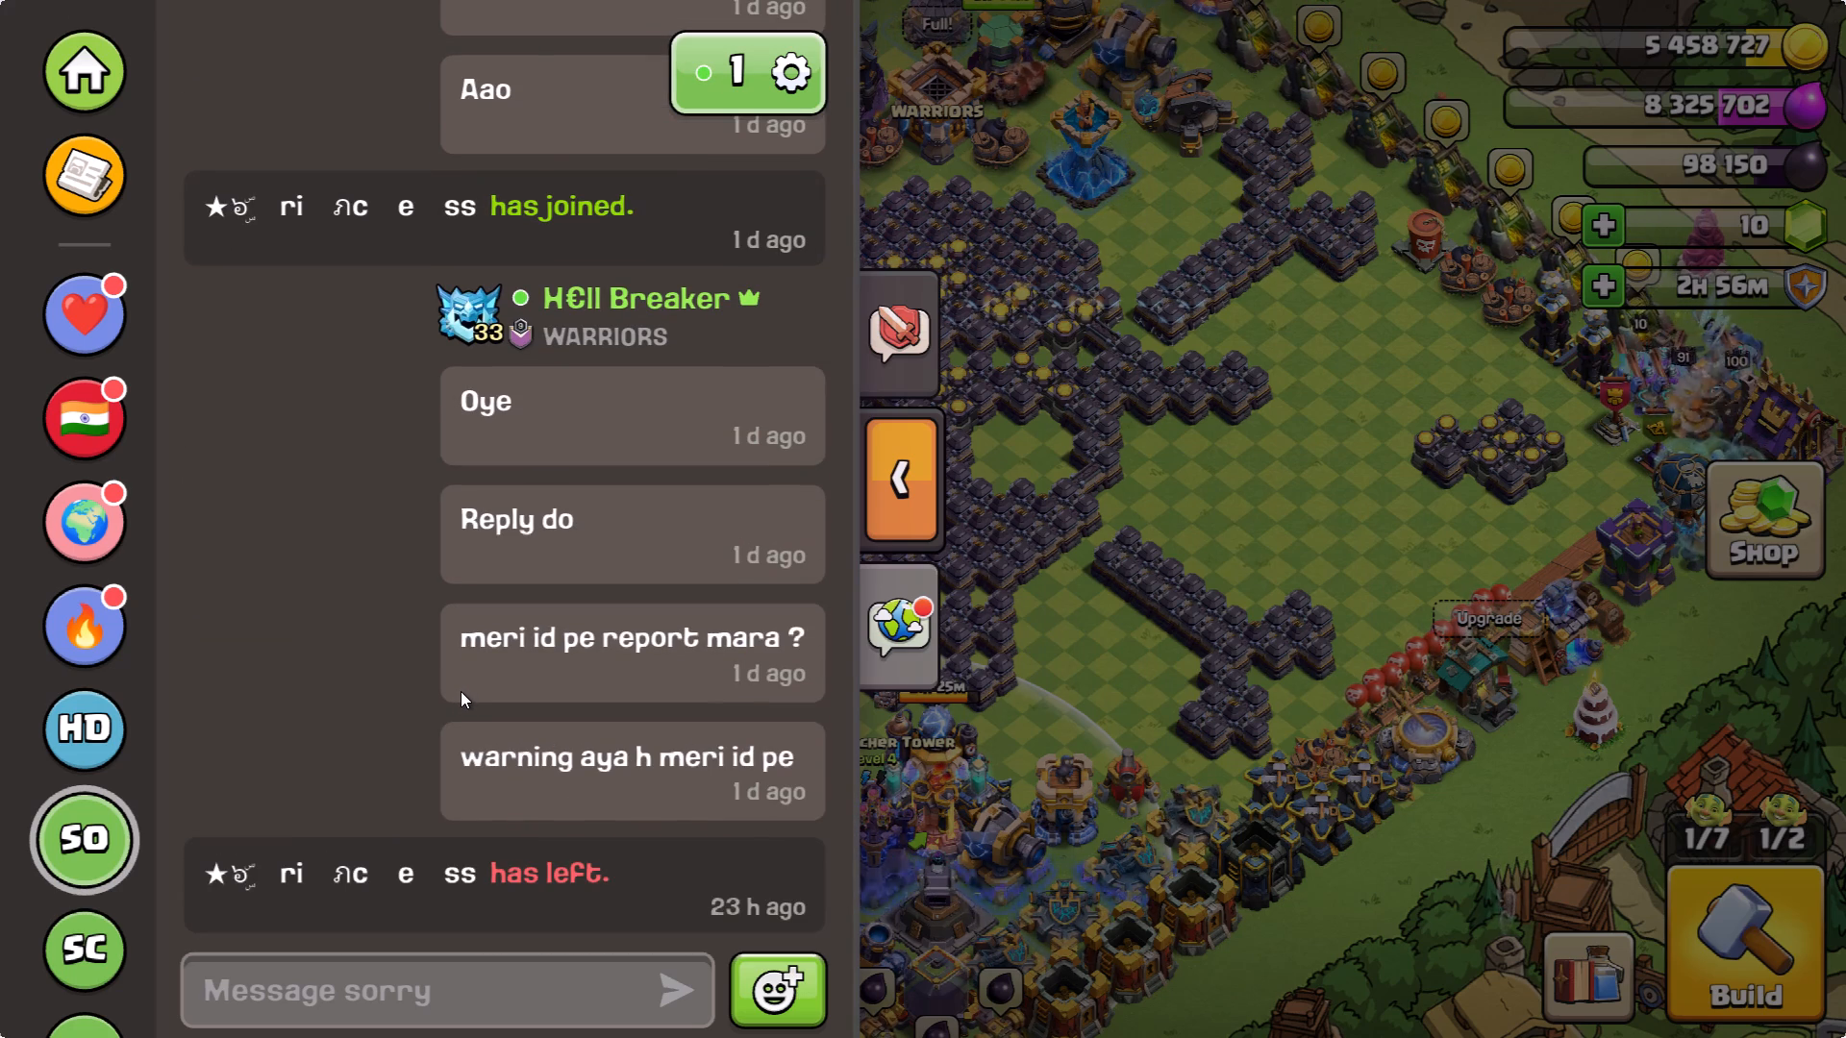
Switch back to Canva in Chrome and describe the image changes as "where is a RO plant ? blend the RO plant with this image and".
key(alt+Tab)
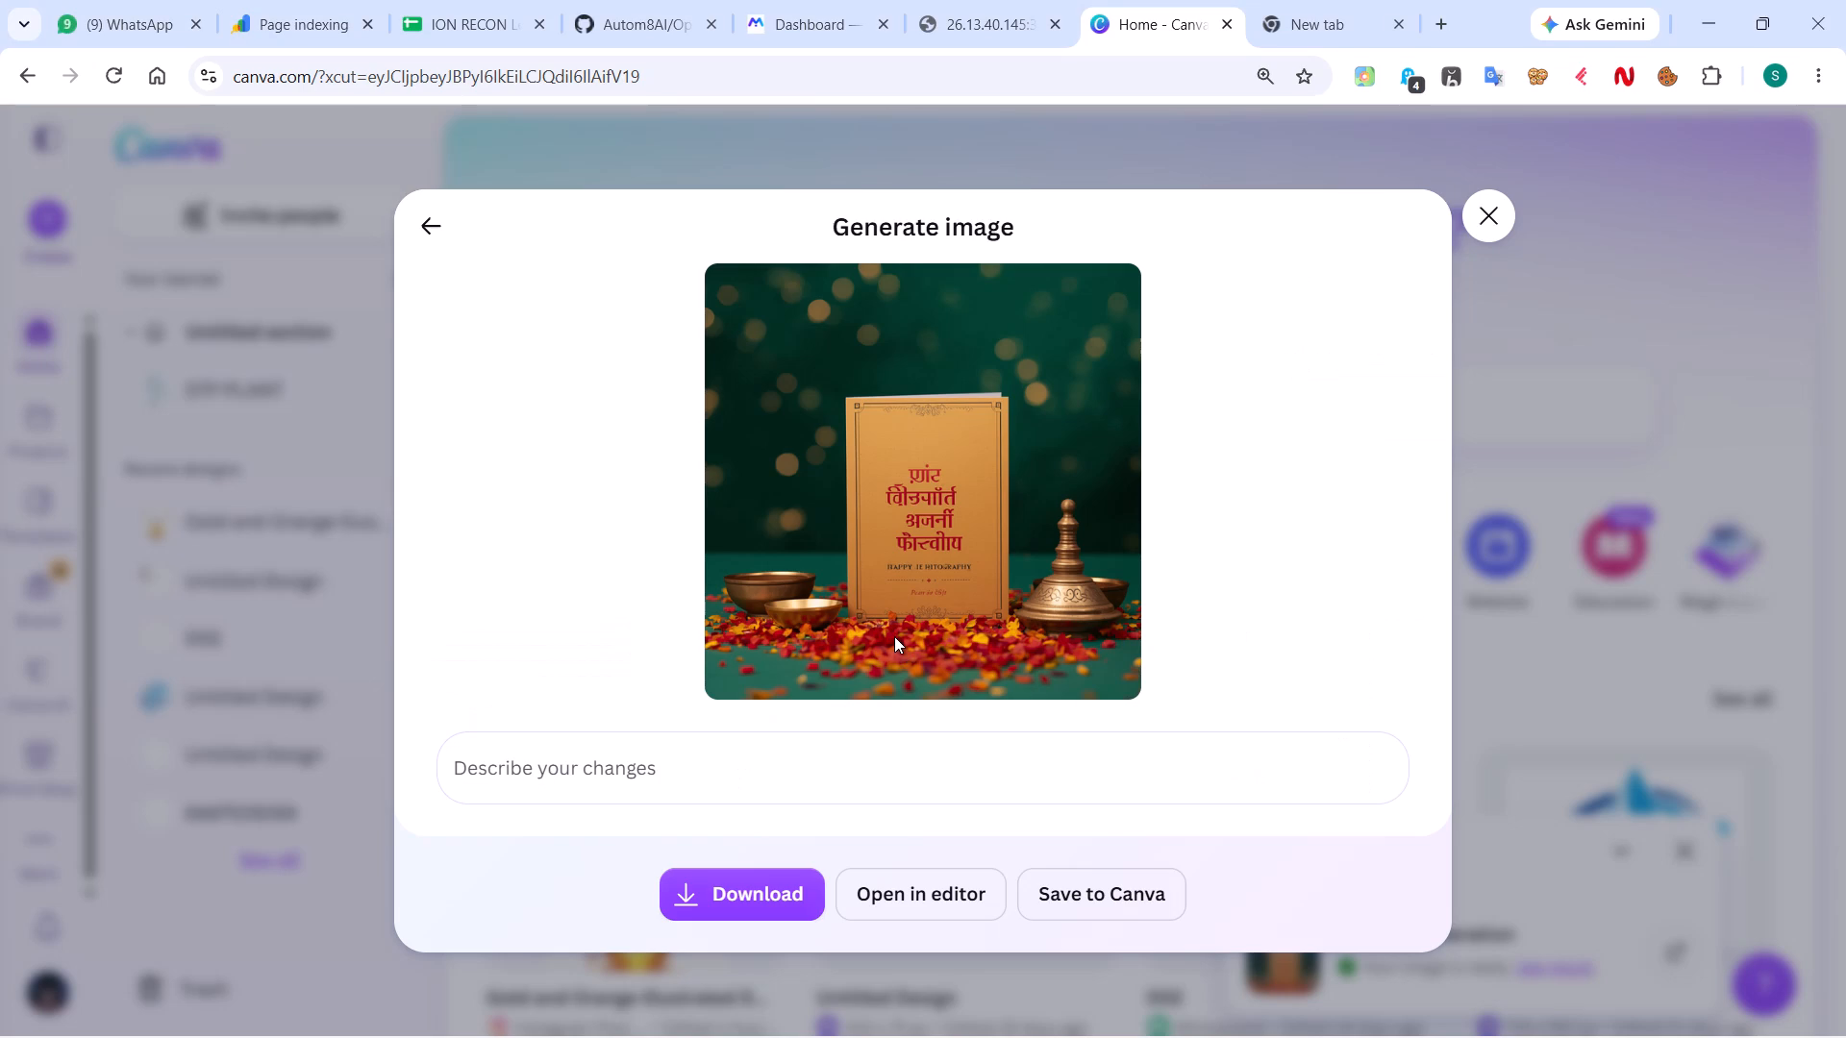
click(892, 774)
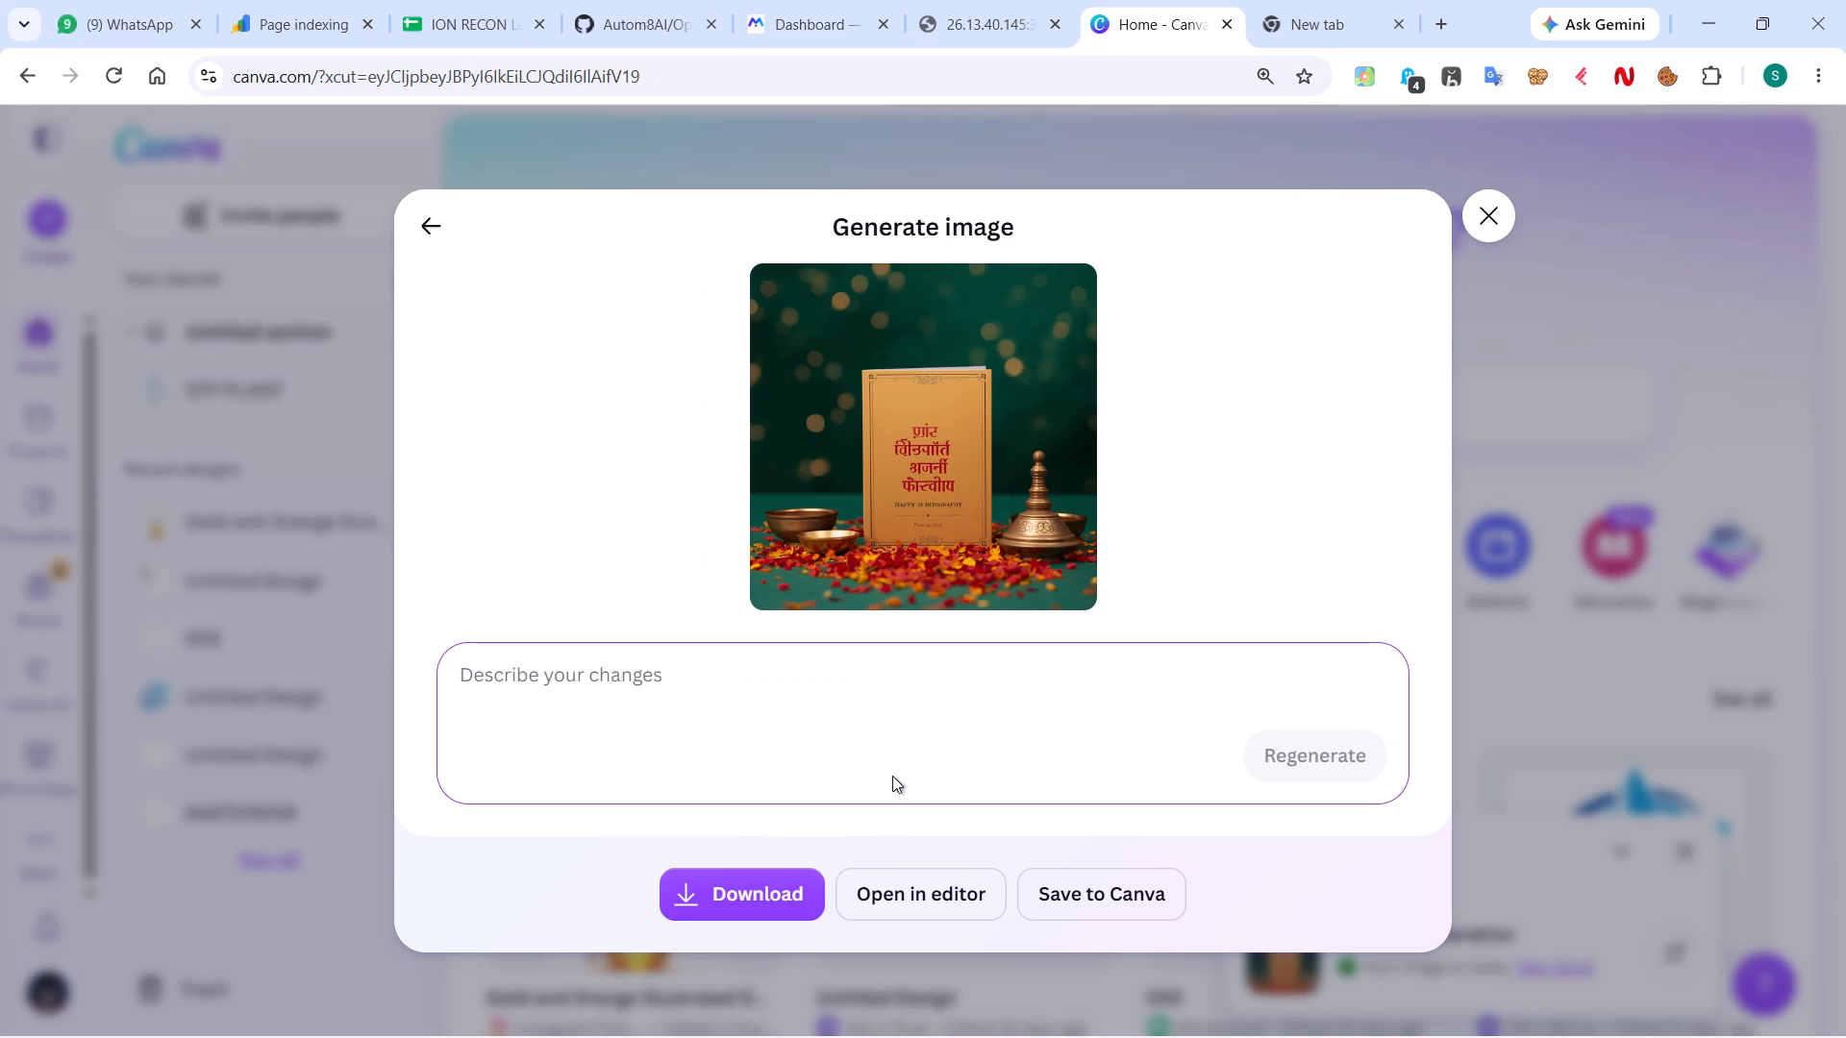
text(where is a RO plant)
key(space)
text(? a)
key(BackSpace)
text(blend)
key(space)
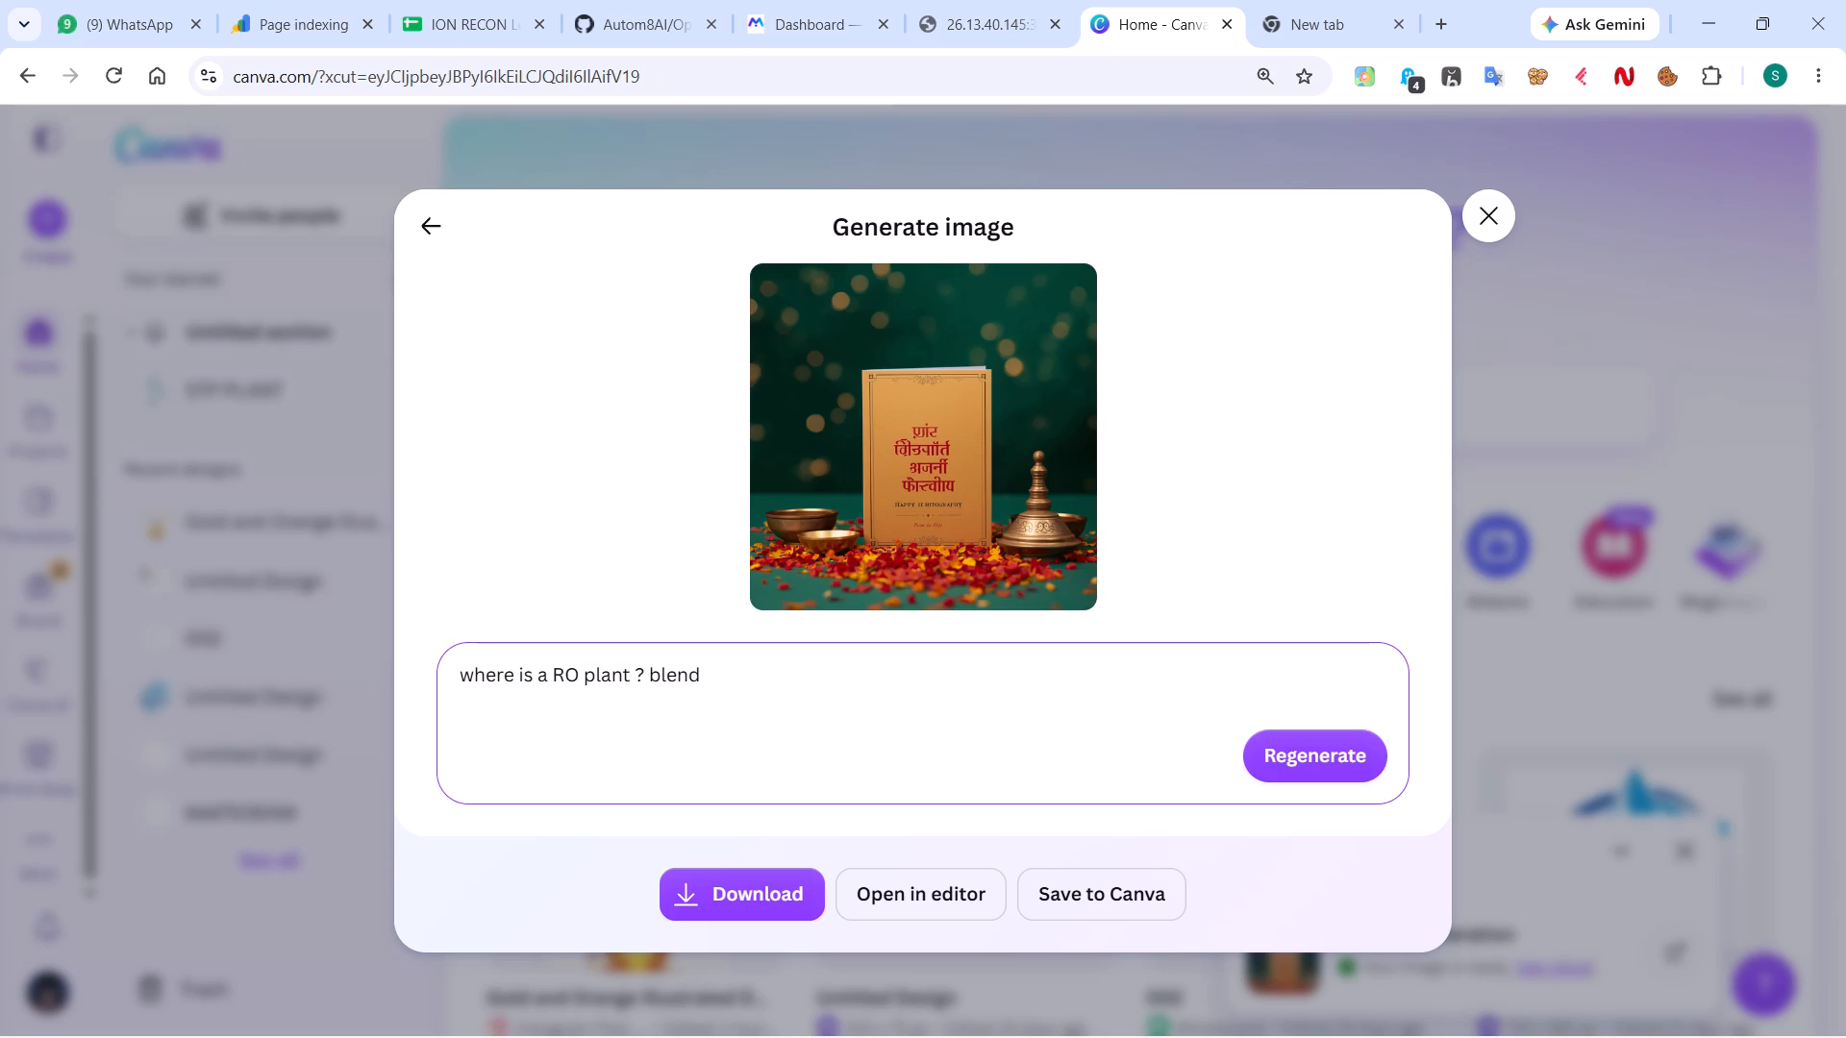
text(Th RO)
key(BackSpace)
key(BackSpace)
key(BackSpace)
key(BackSpace)
text(he)
key(space)
key(BackSpace)
key(BackSpace)
key(BackSpace)
key(BackSpace)
text(the RO plant with)
key(space)
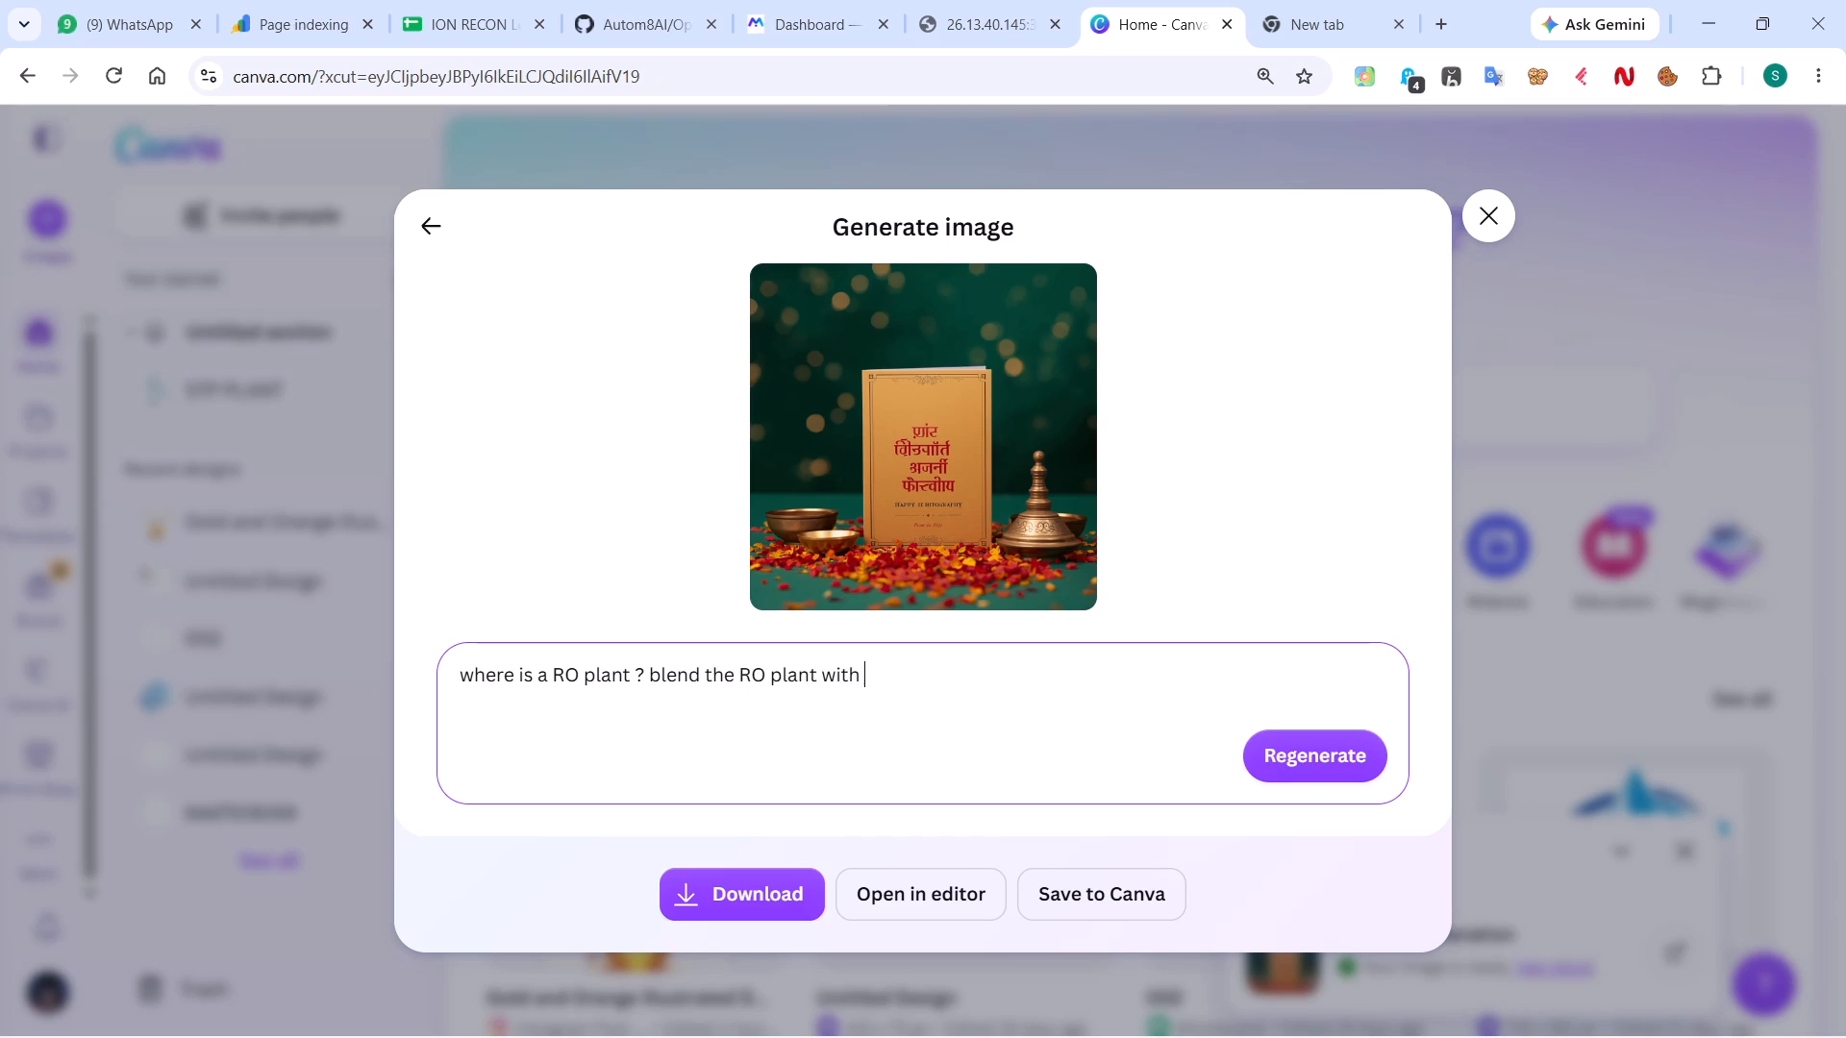
text(this image and)
key(space)
Complete the change request with "i need hinglish text" and regenerate the image.
text(text)
key(space)
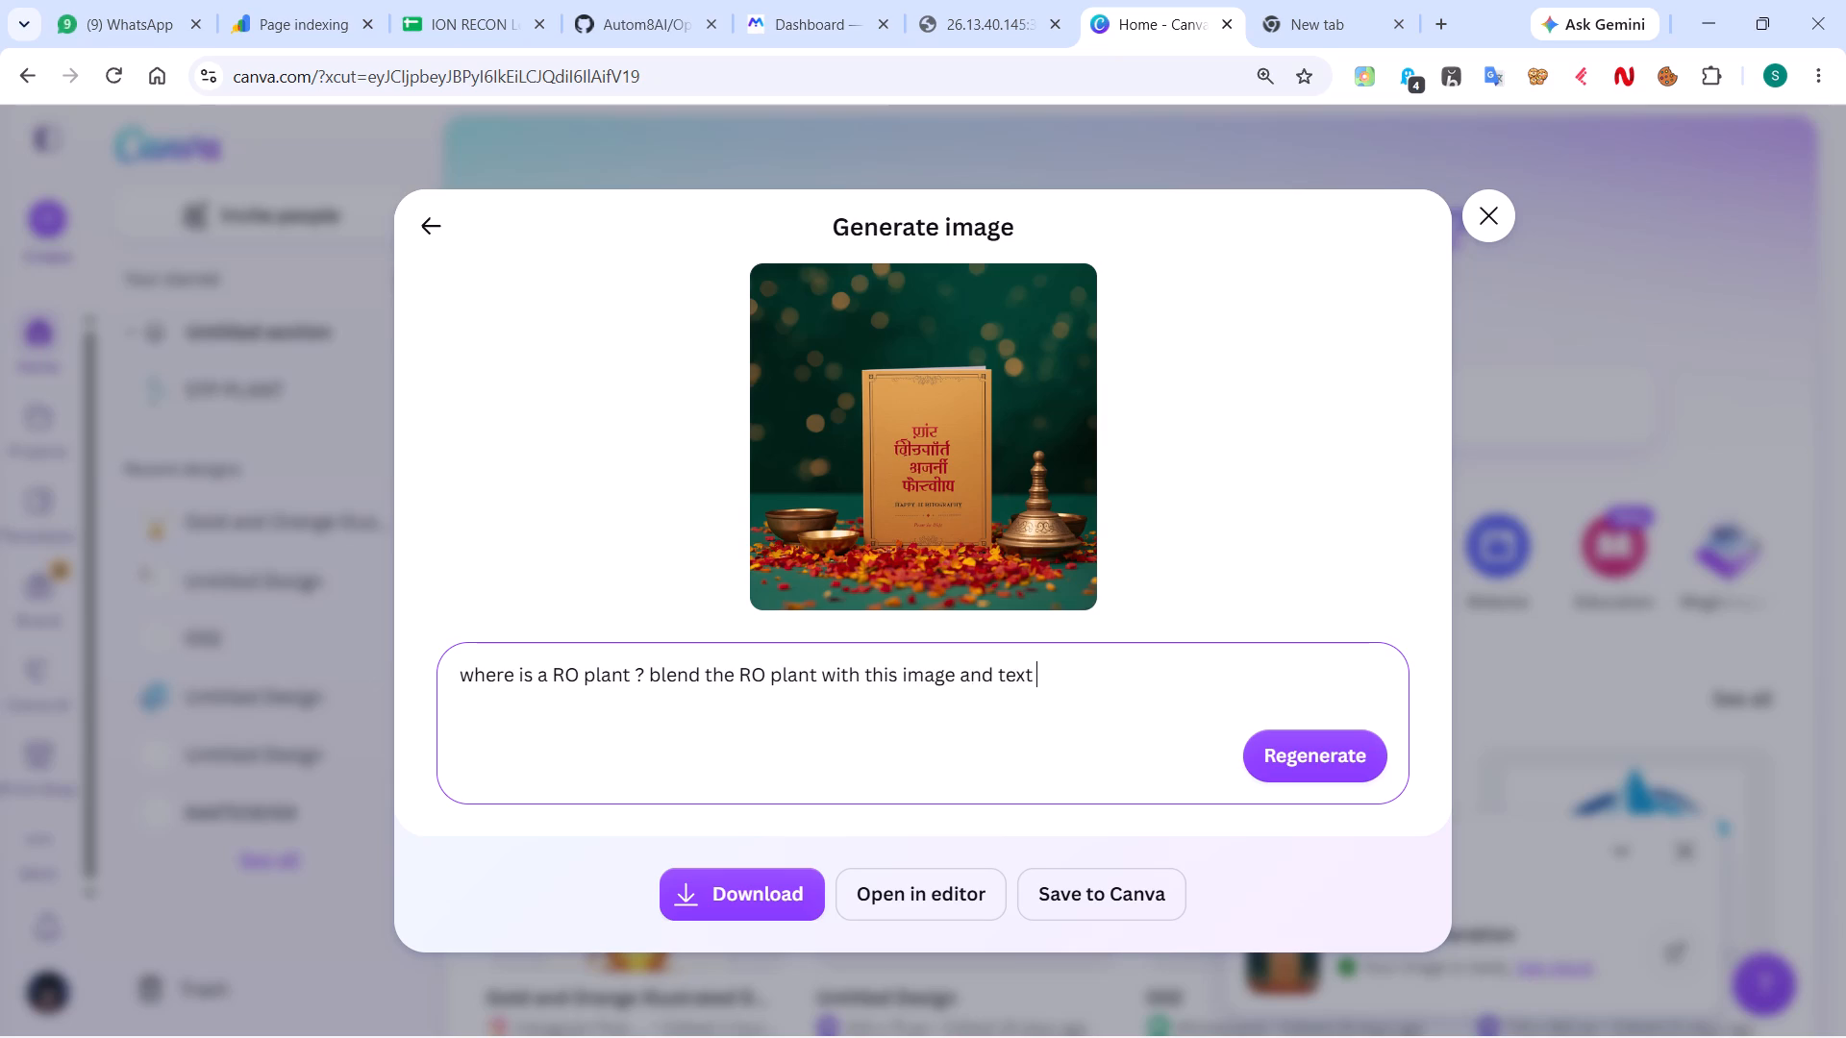
key(ctrl+Left)
text(i need)
key(space)
key(ctrl+shift+Right)
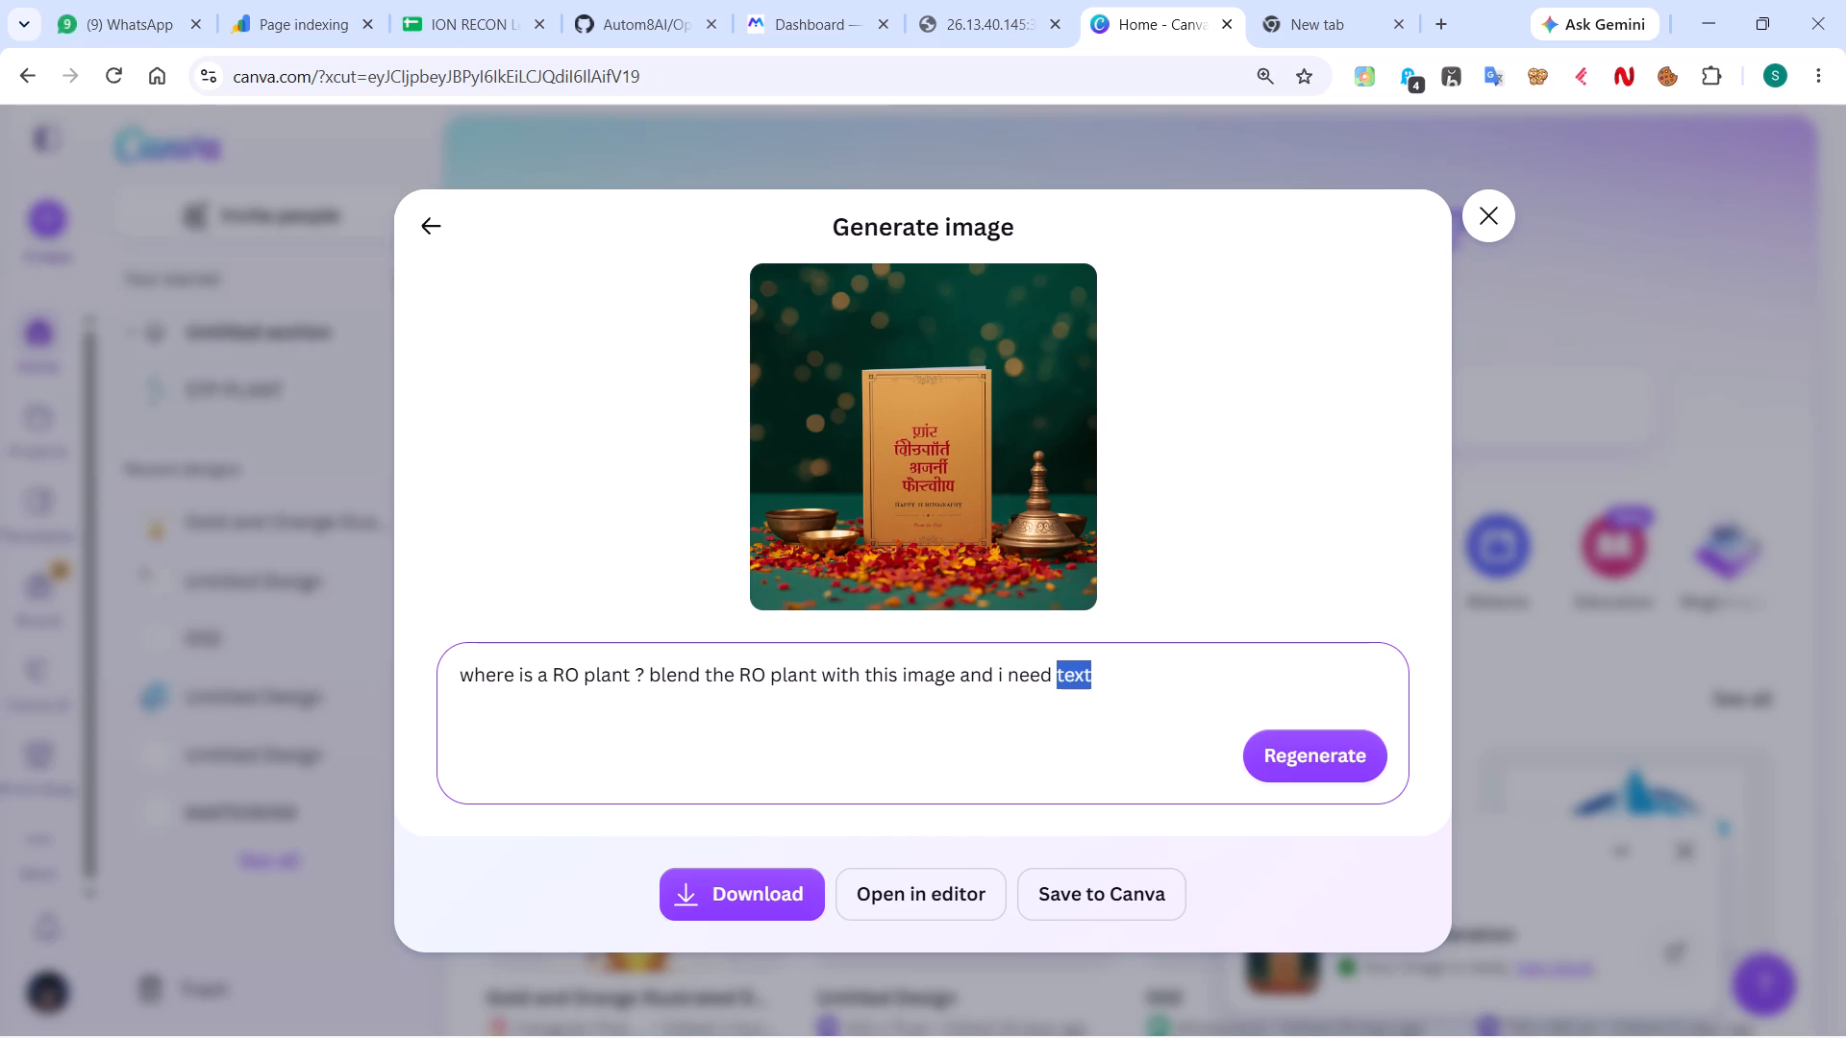
text(hinglish)
key(space)
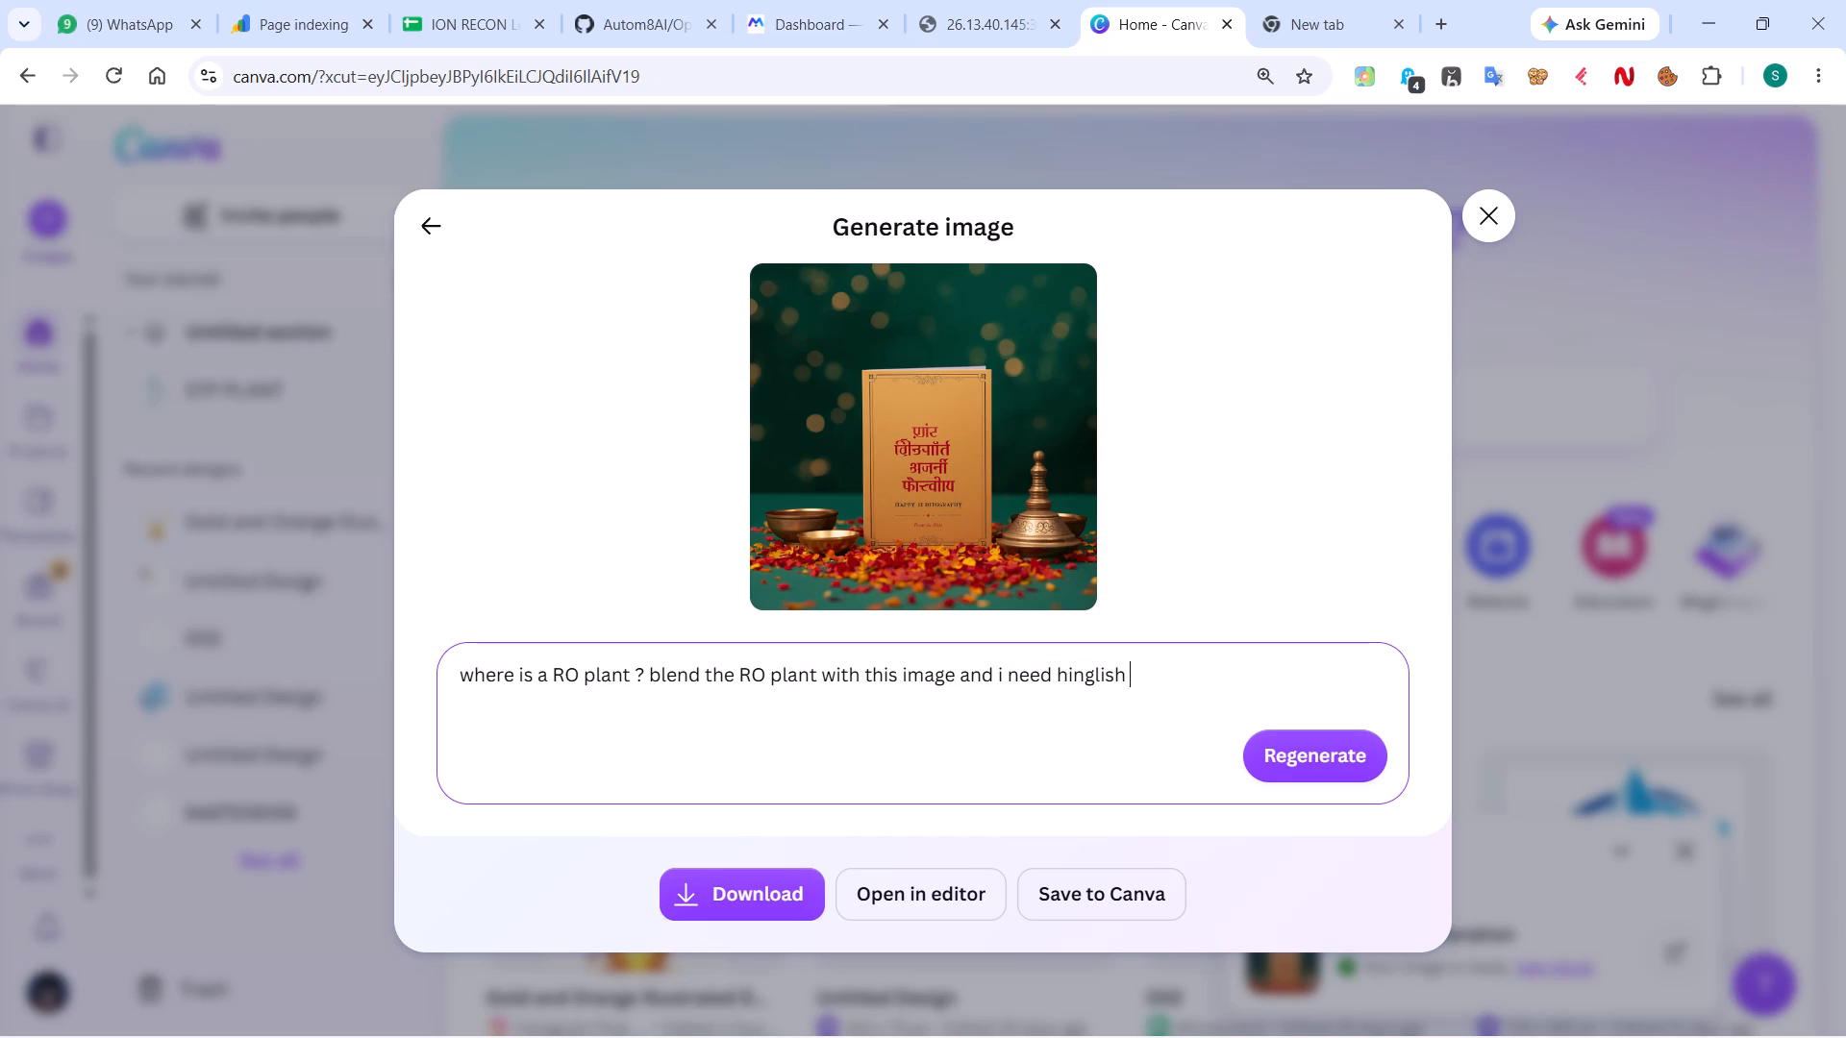
text(text)
key(space)
click(1304, 776)
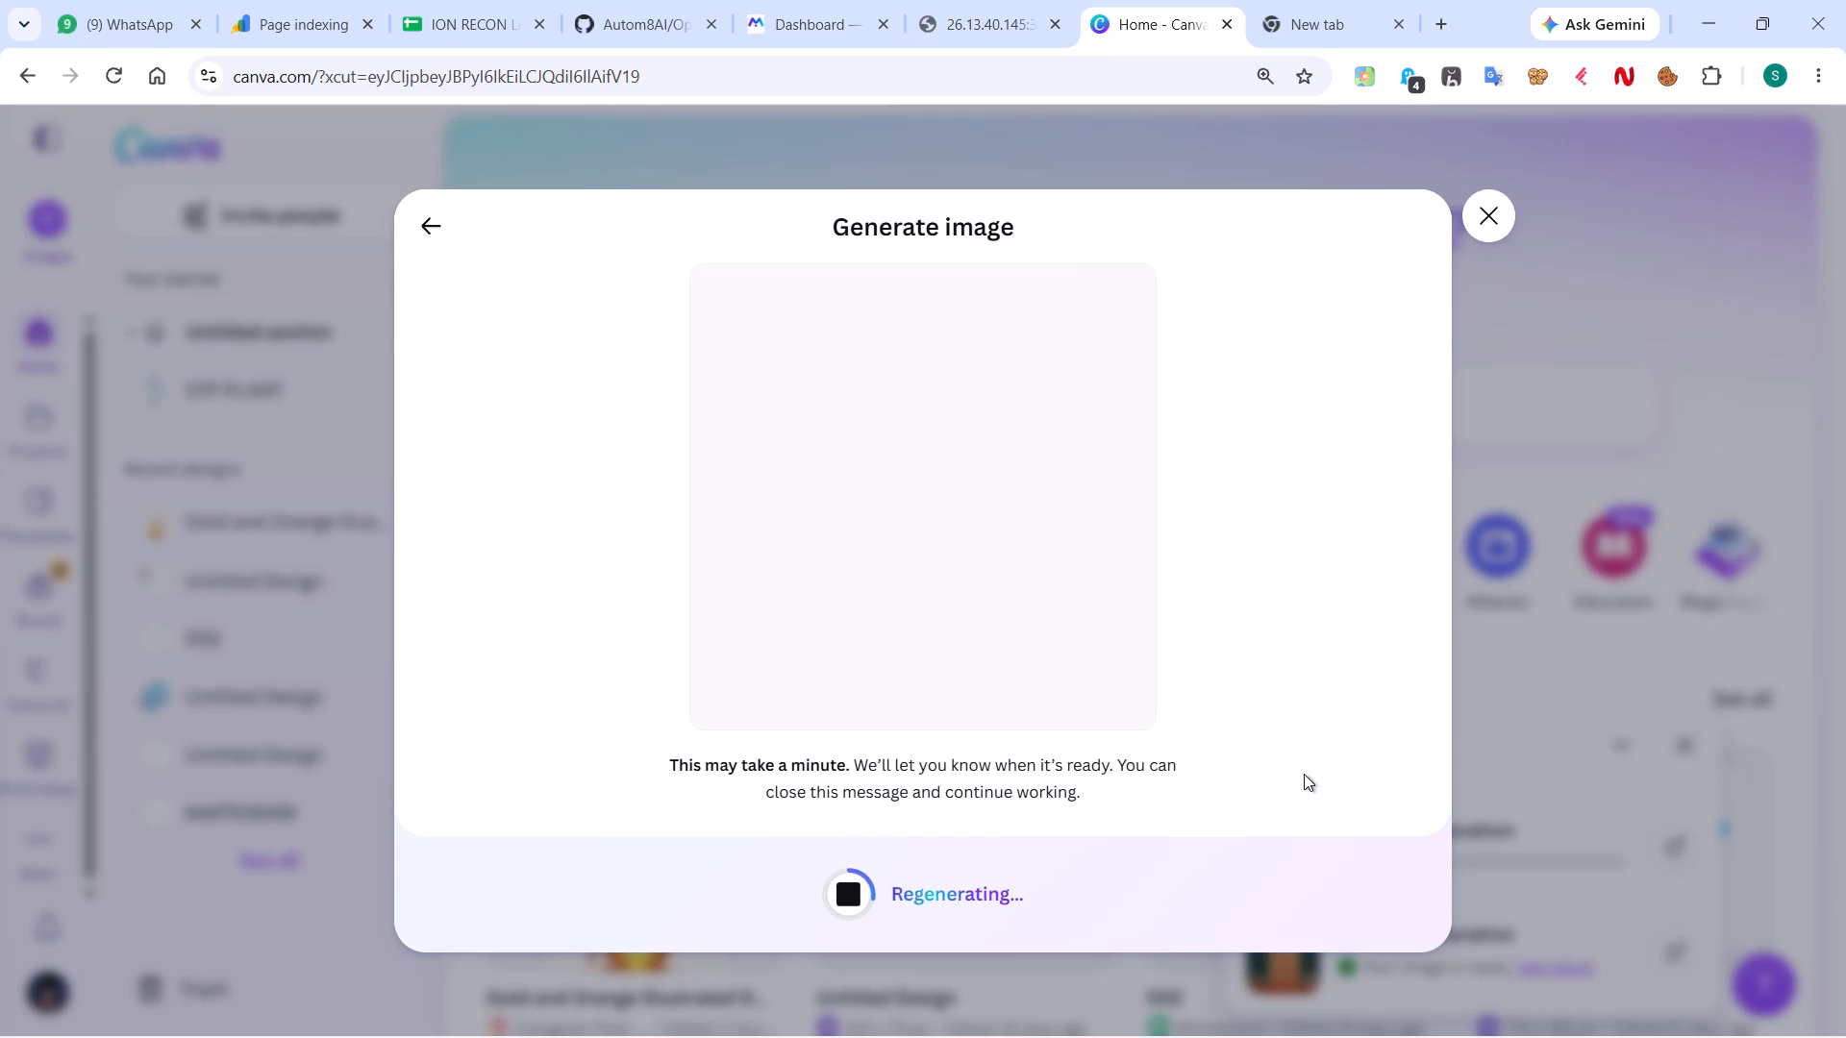
Switch to the locally hosted studio page and reload it.
click(1022, 15)
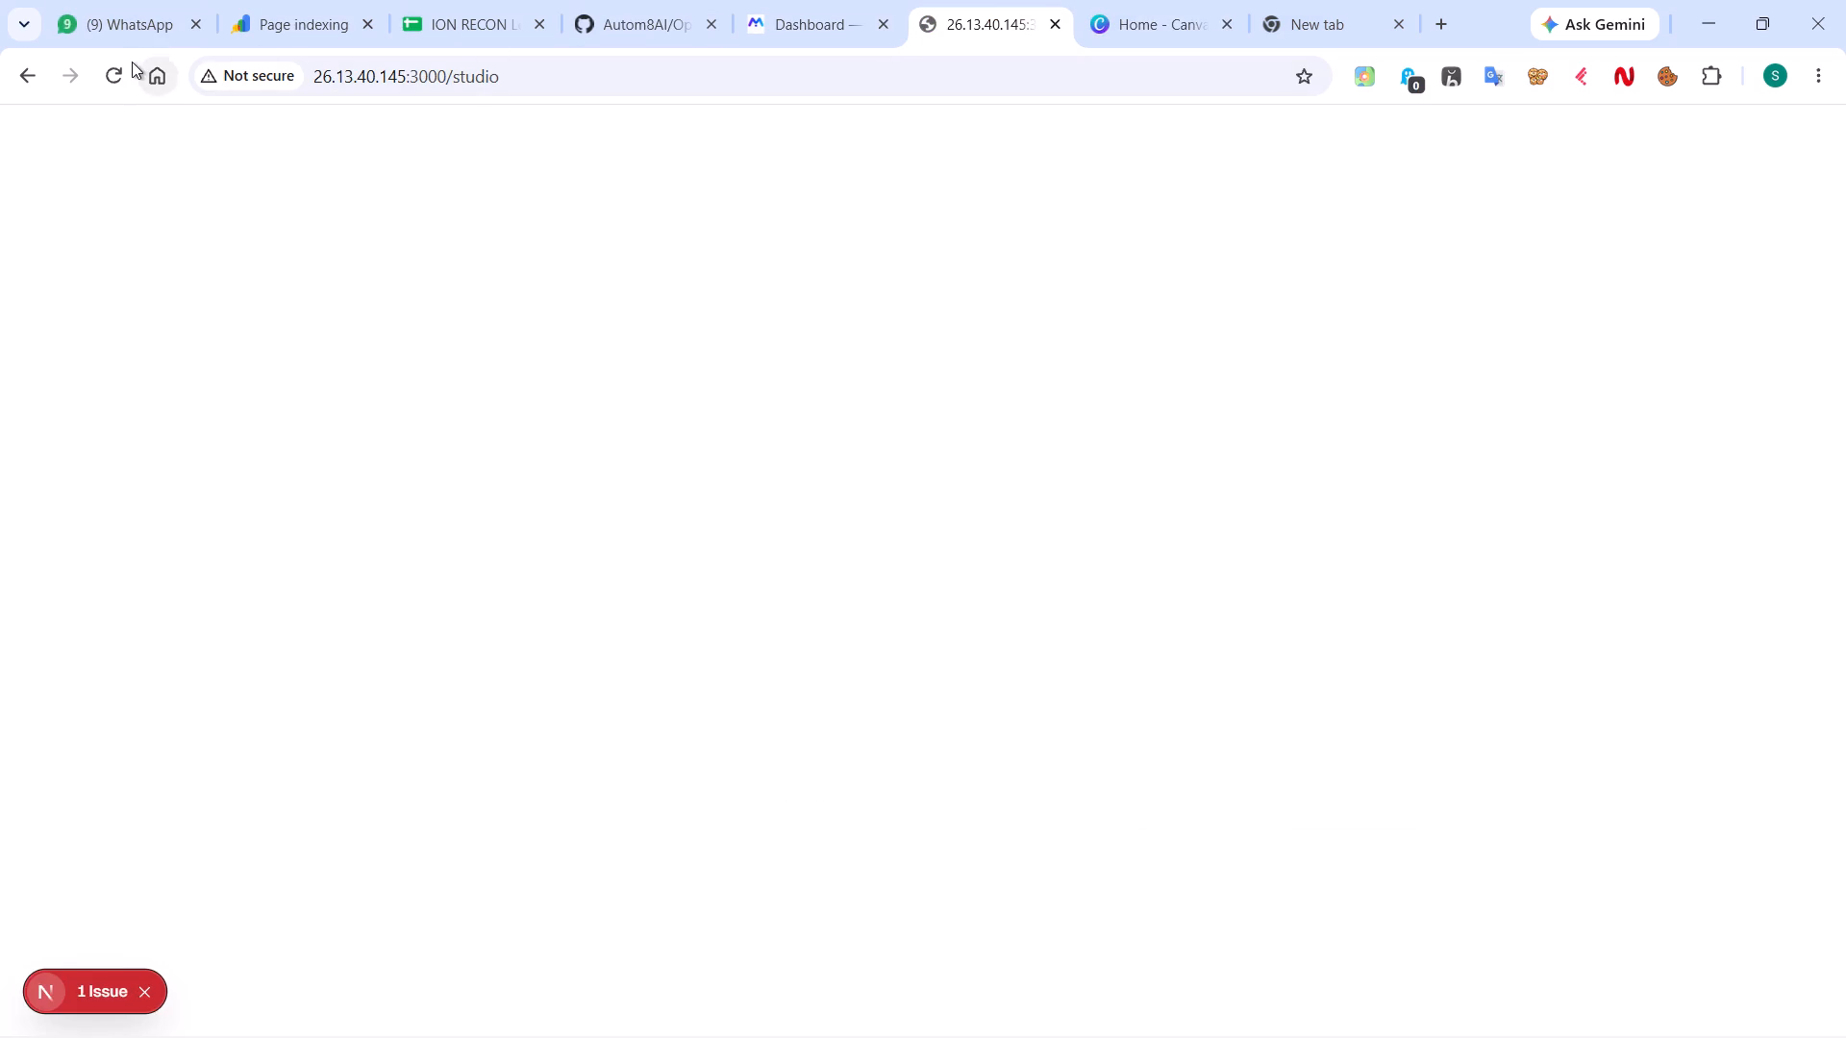
click(126, 67)
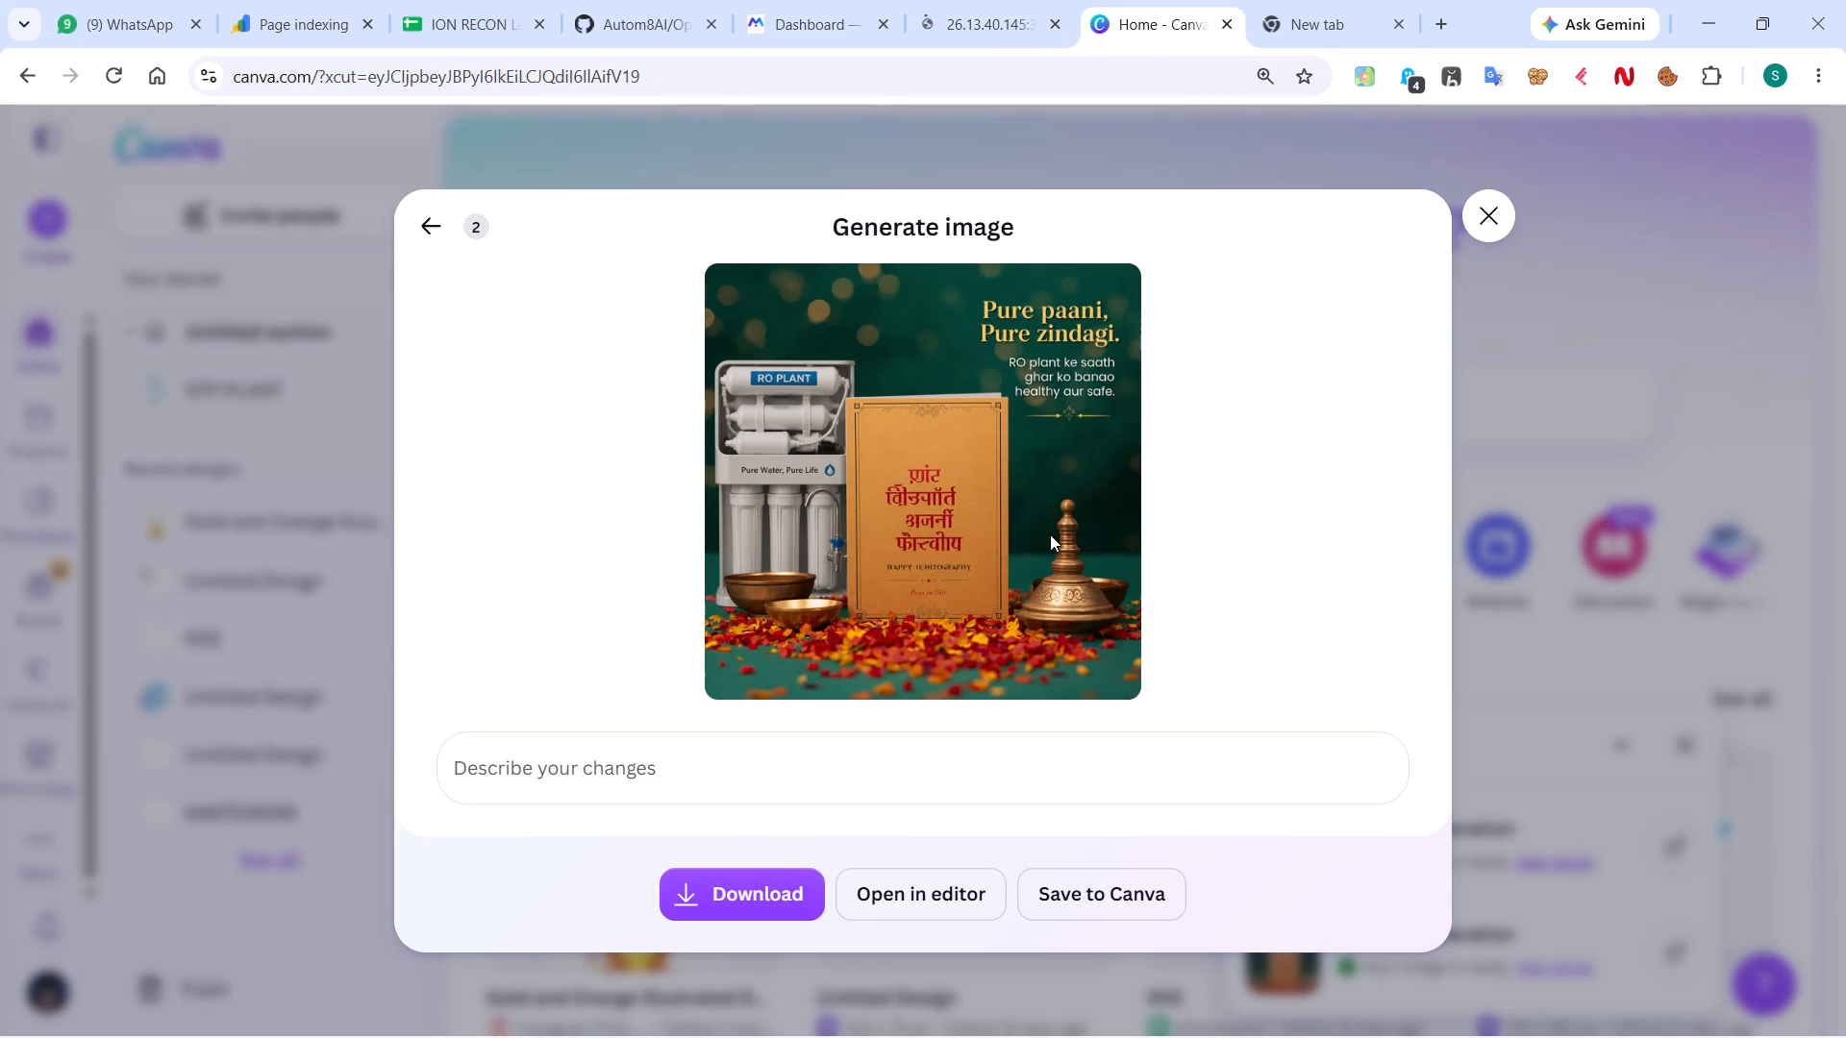
click(1499, 196)
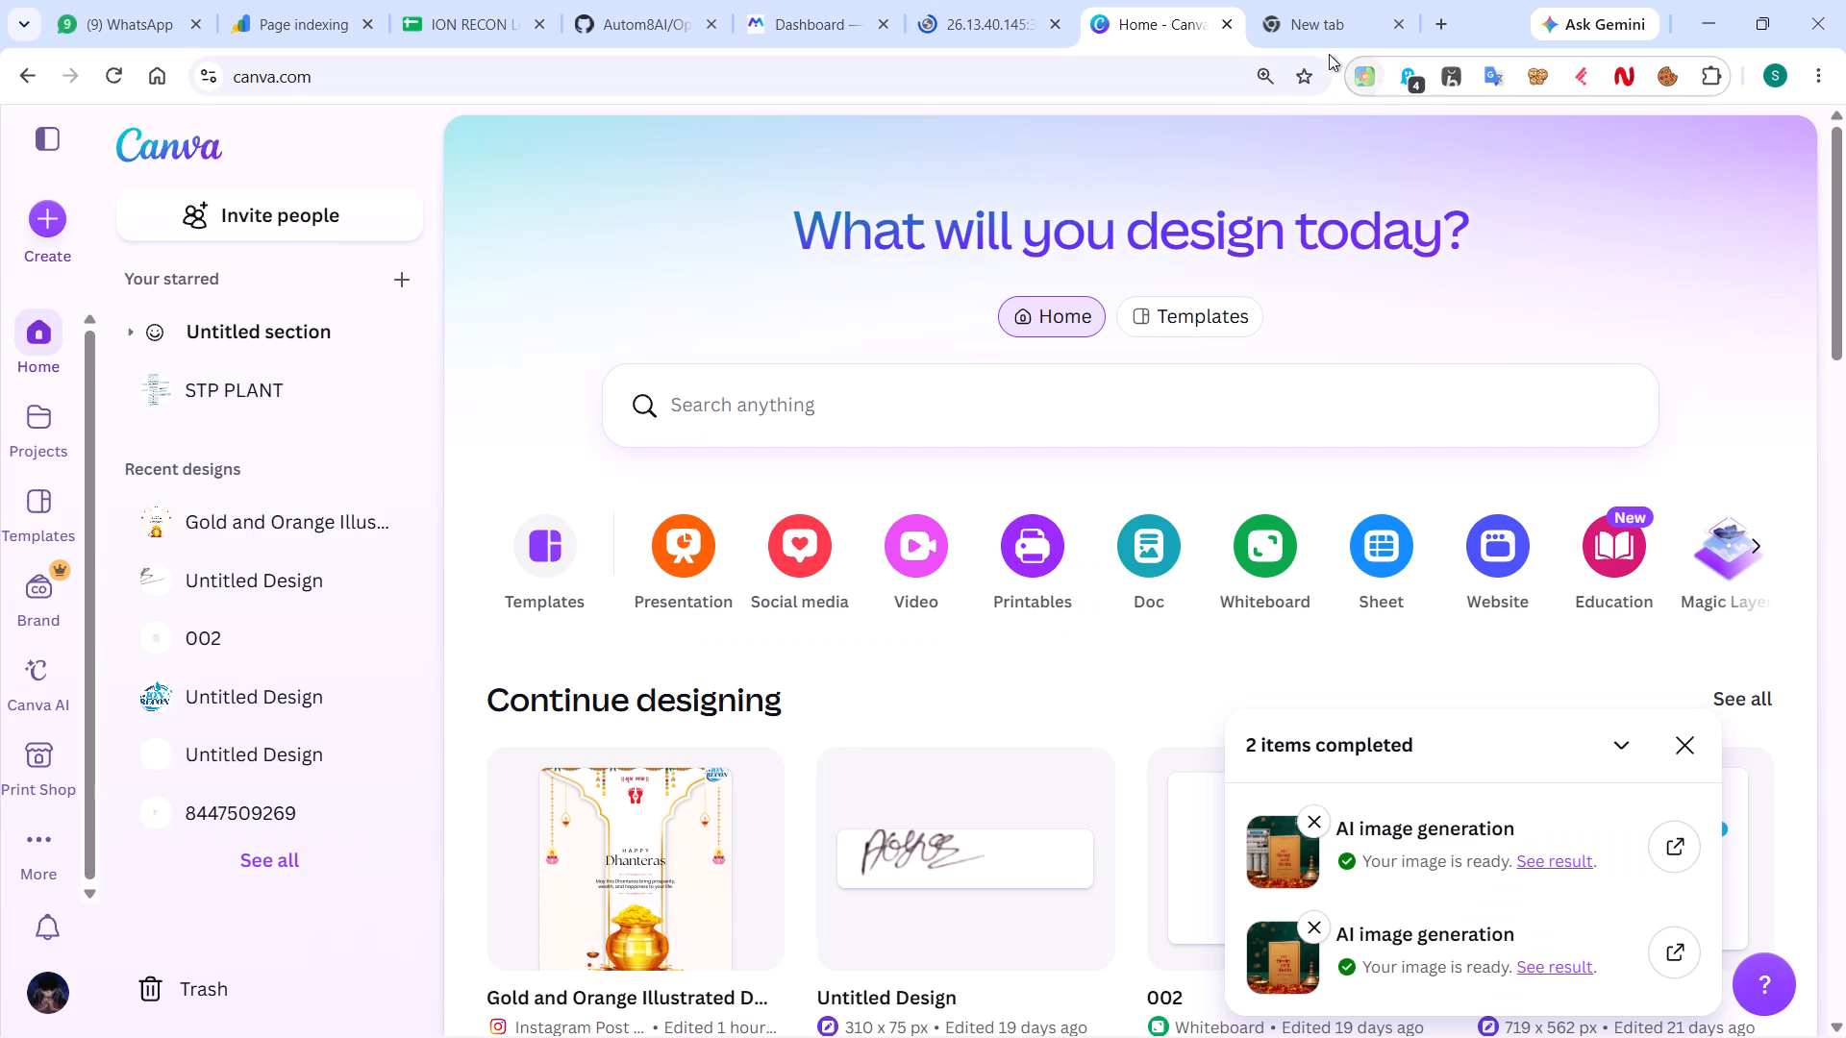
click(1129, 69)
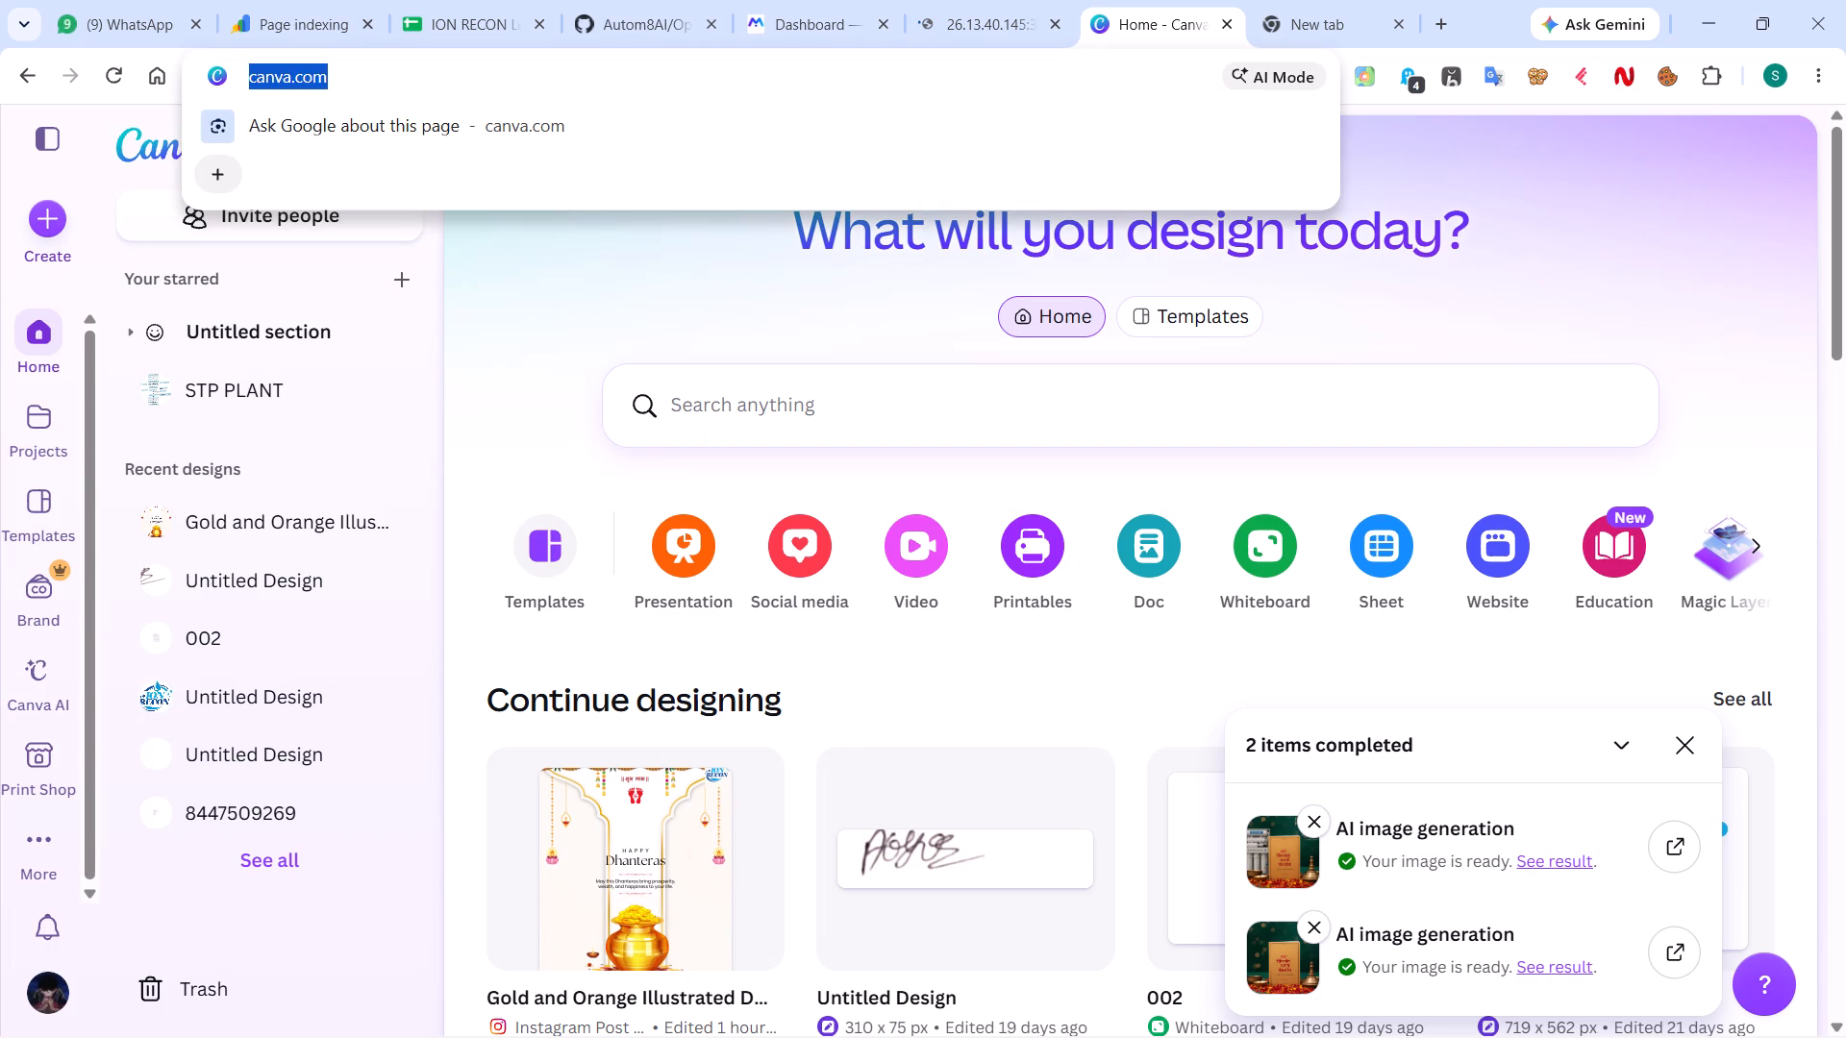
click(1310, 827)
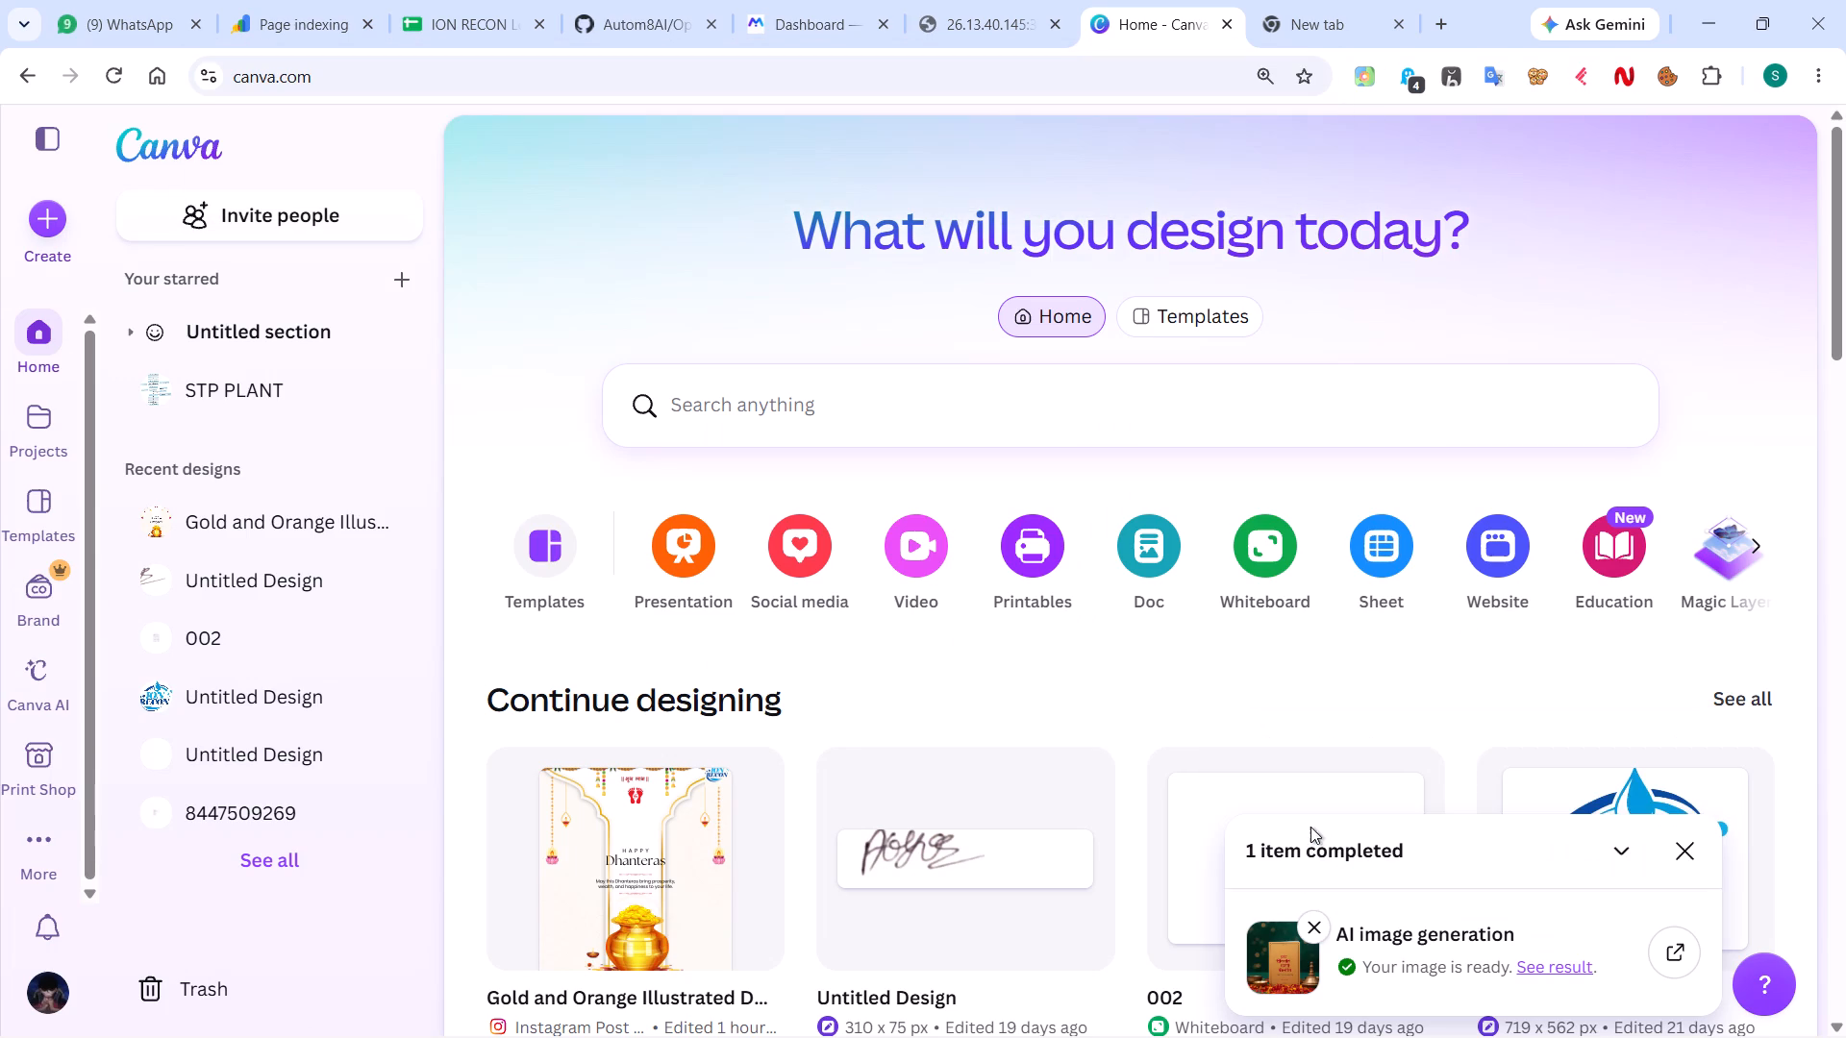
click(1314, 927)
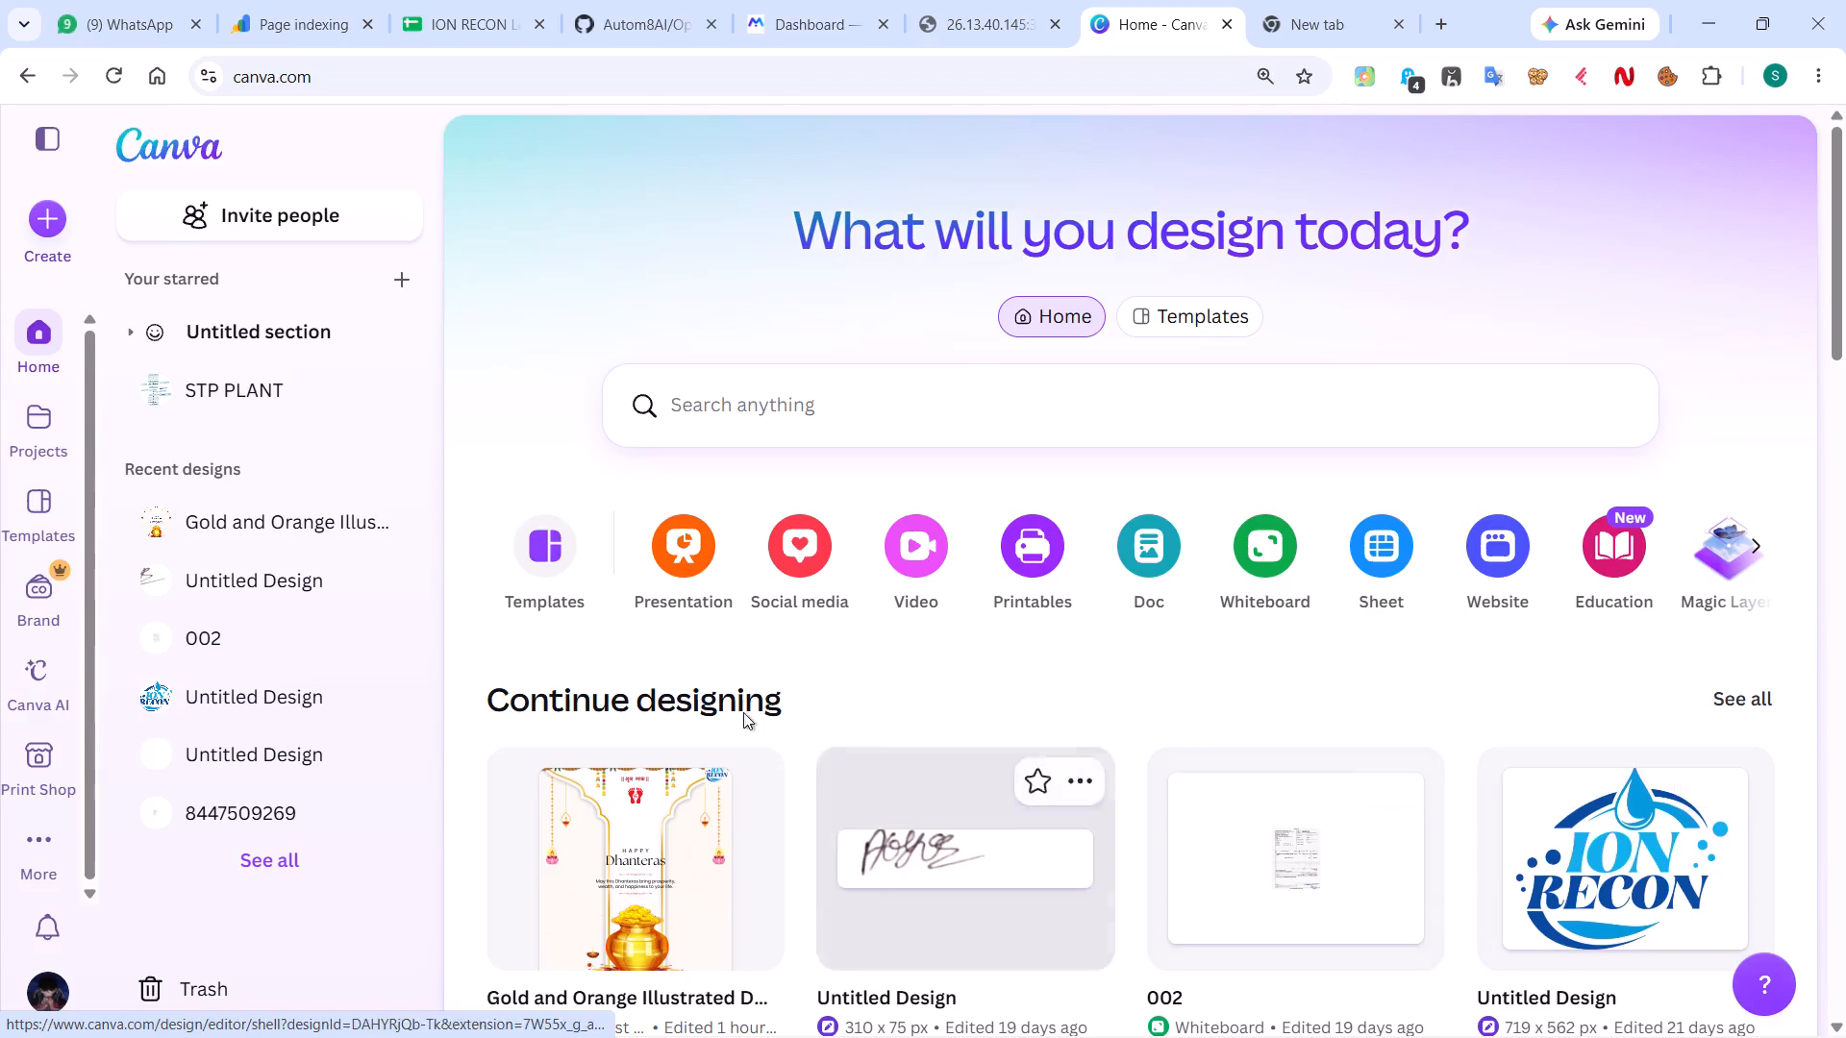
Search Google for "dhanteras card canva template".
click(988, 100)
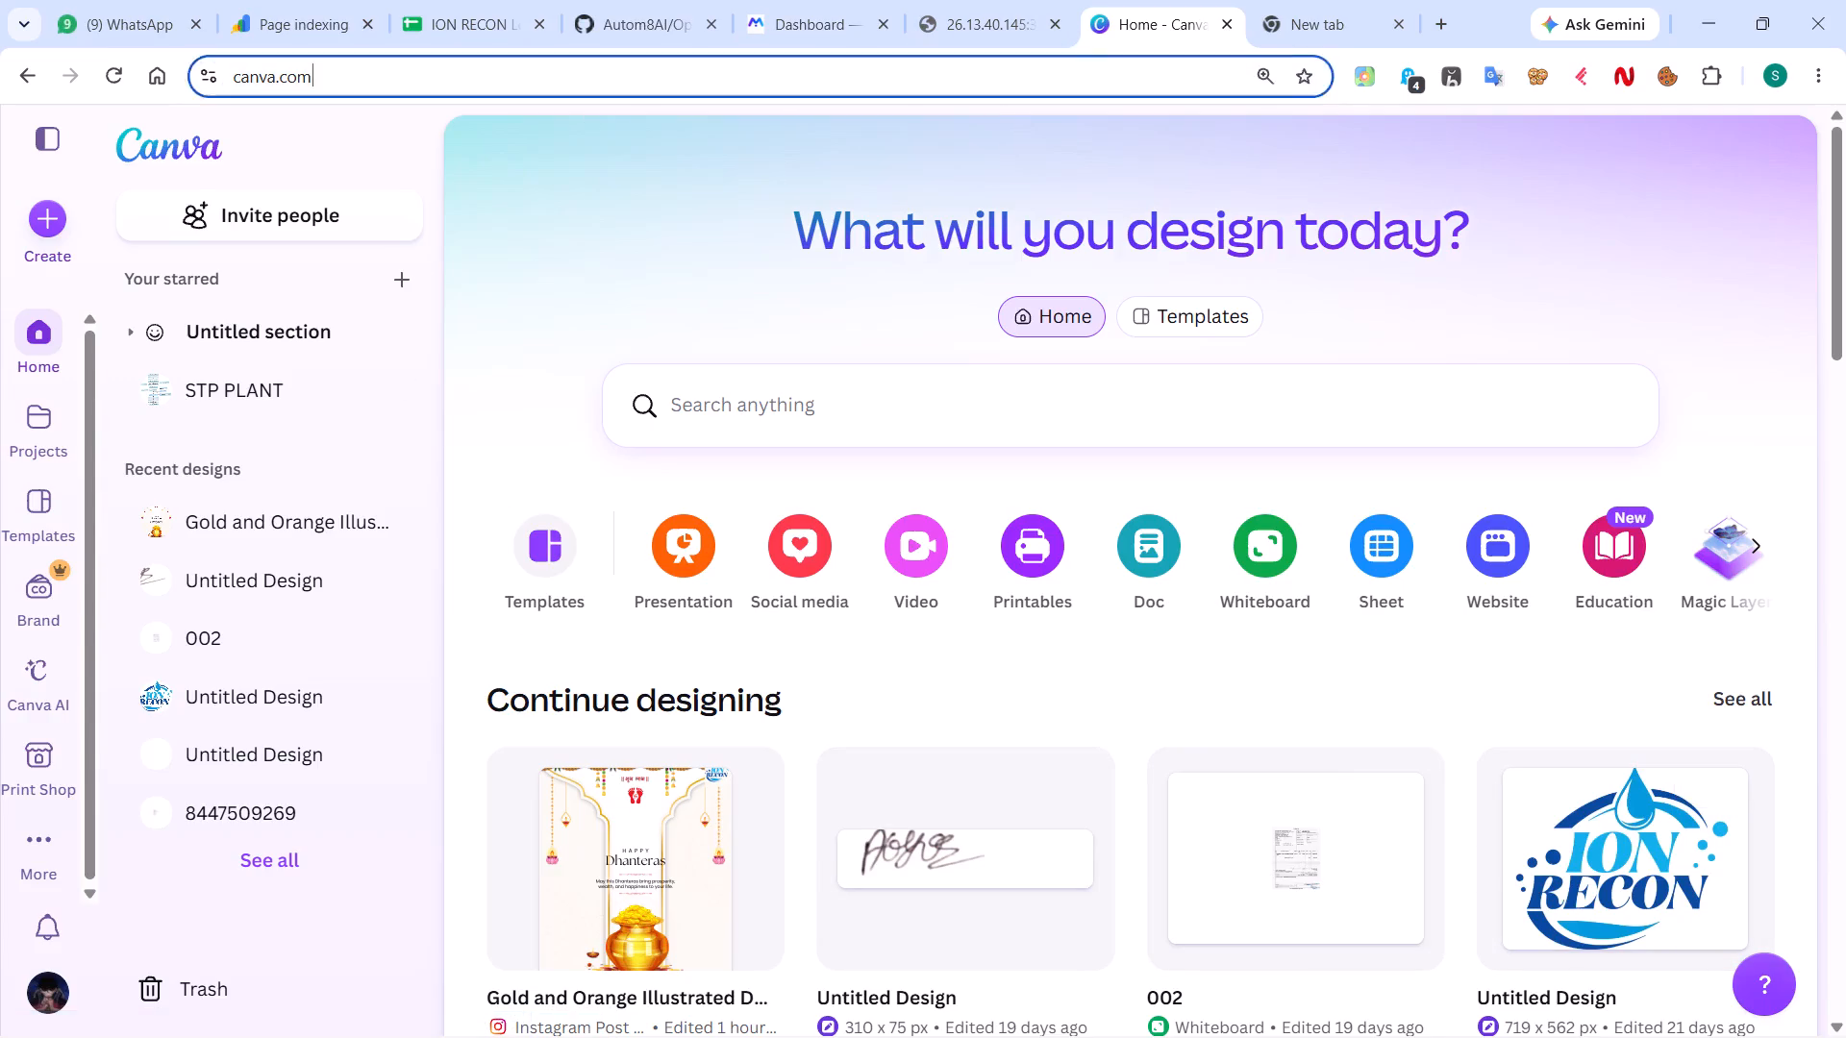
click(970, 85)
text(dhan)
text(teras)
key(space)
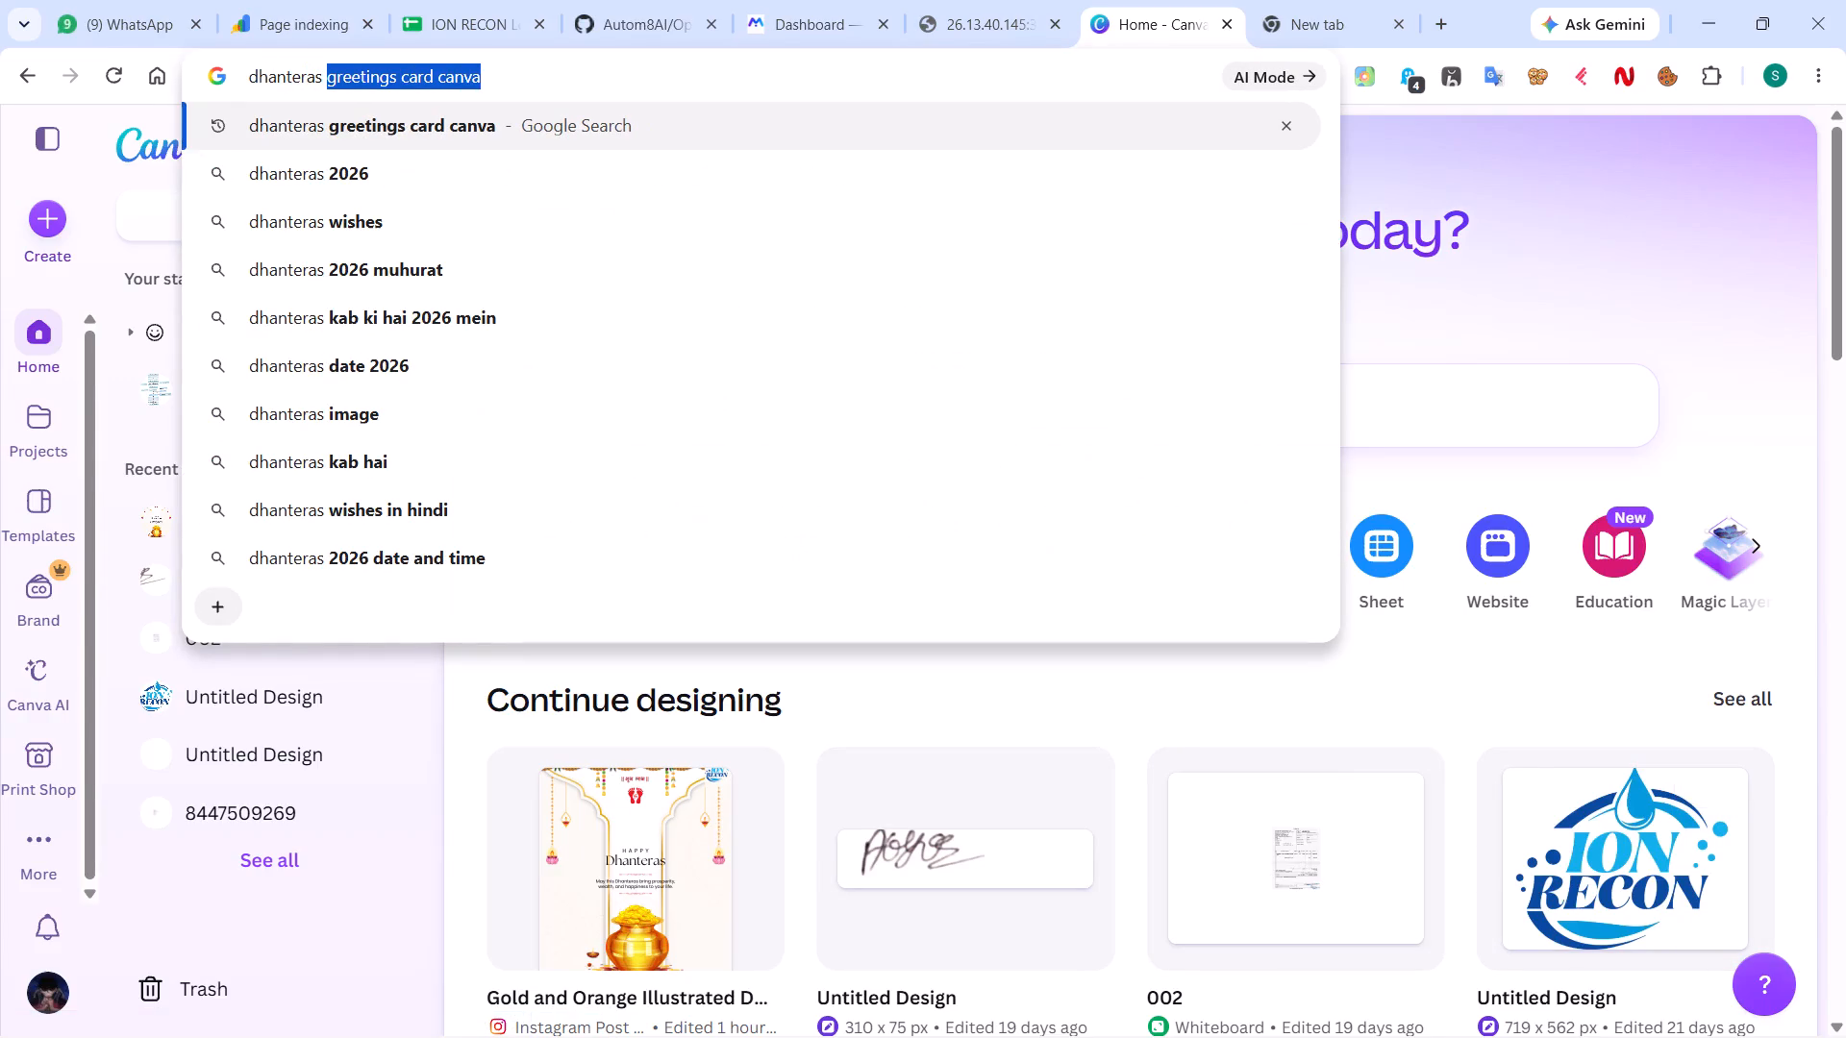
text(card)
key(space)
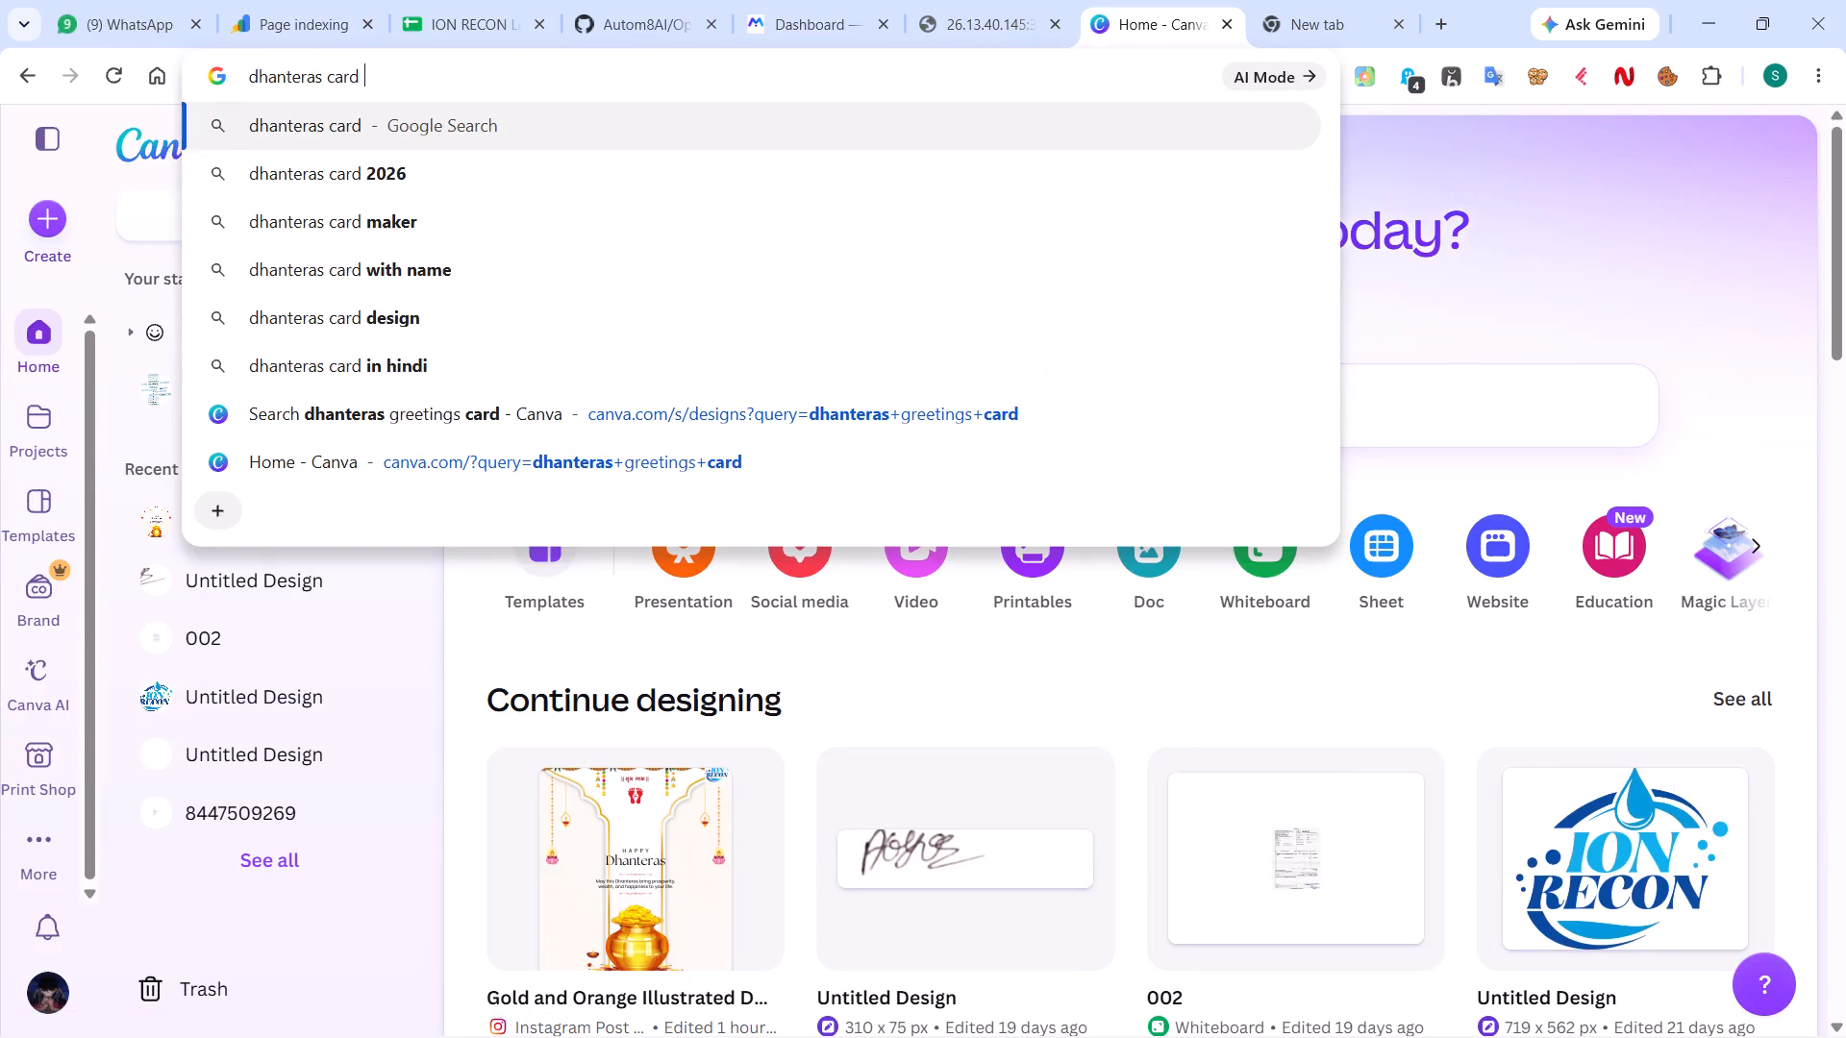
key(Down)
key(Up)
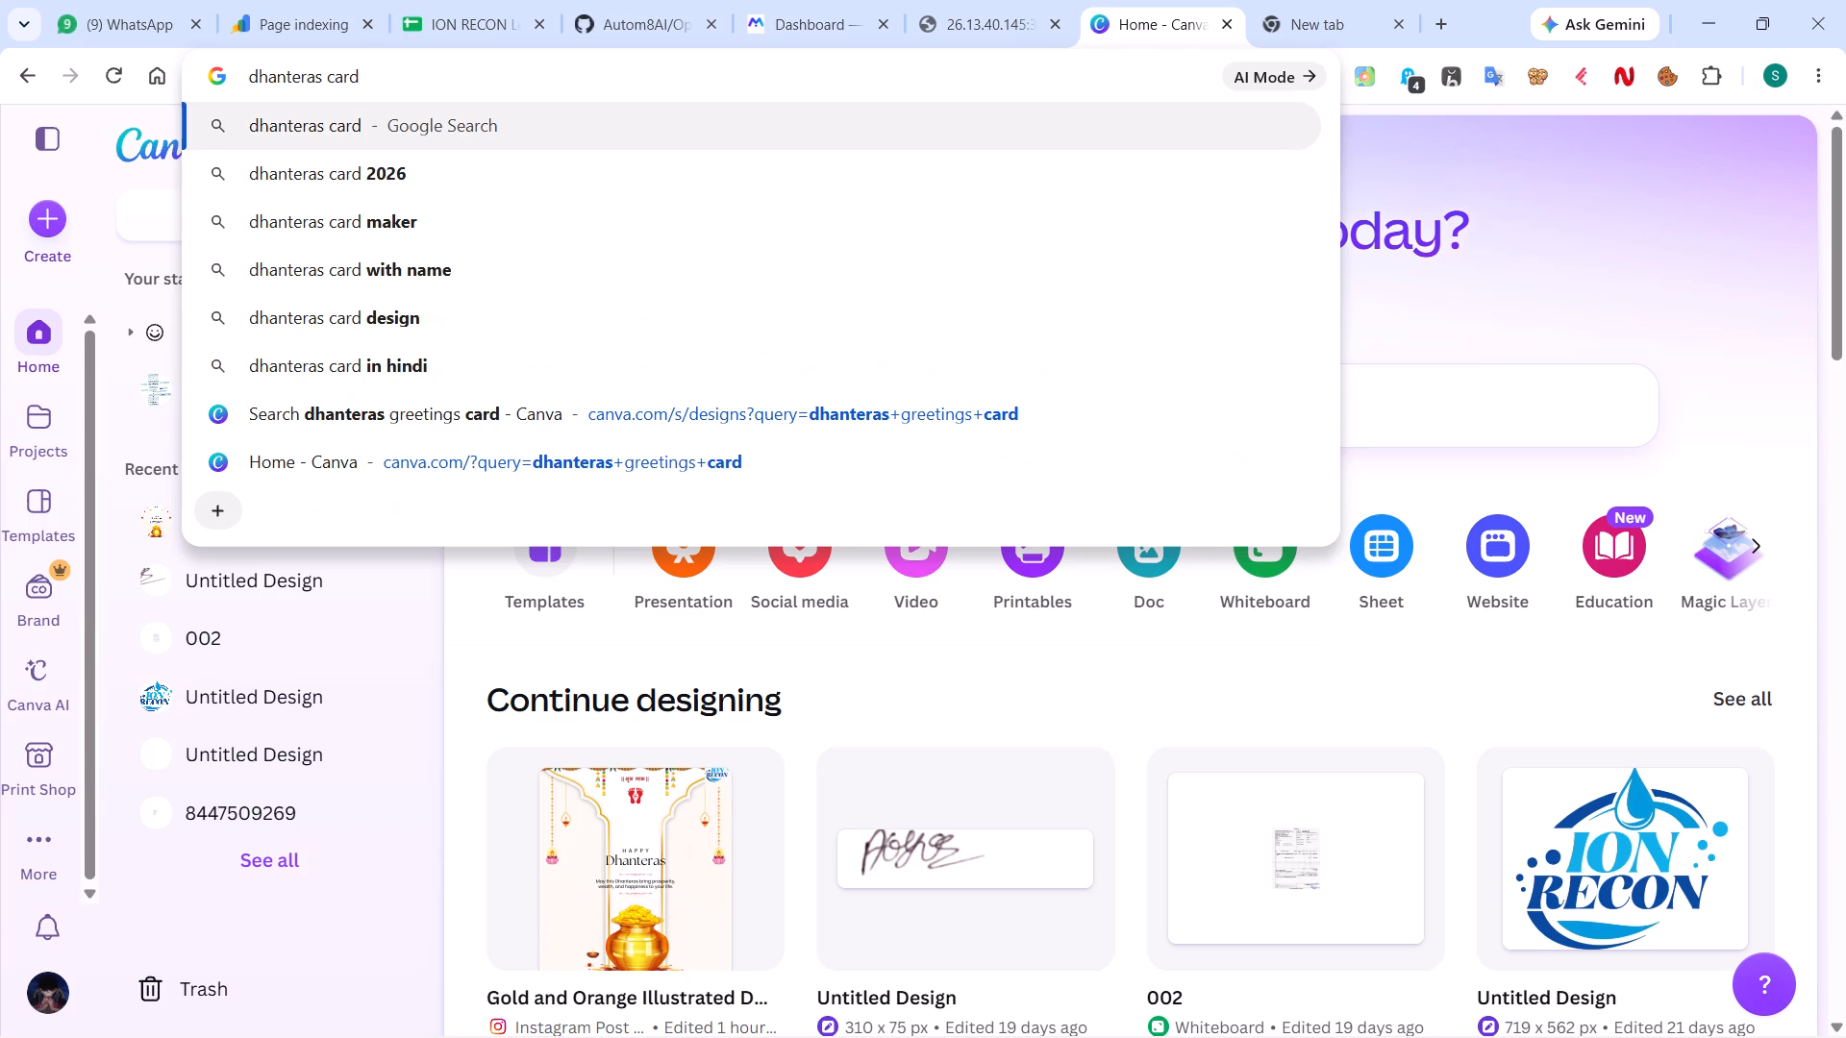
text(canva template)
key(Return)
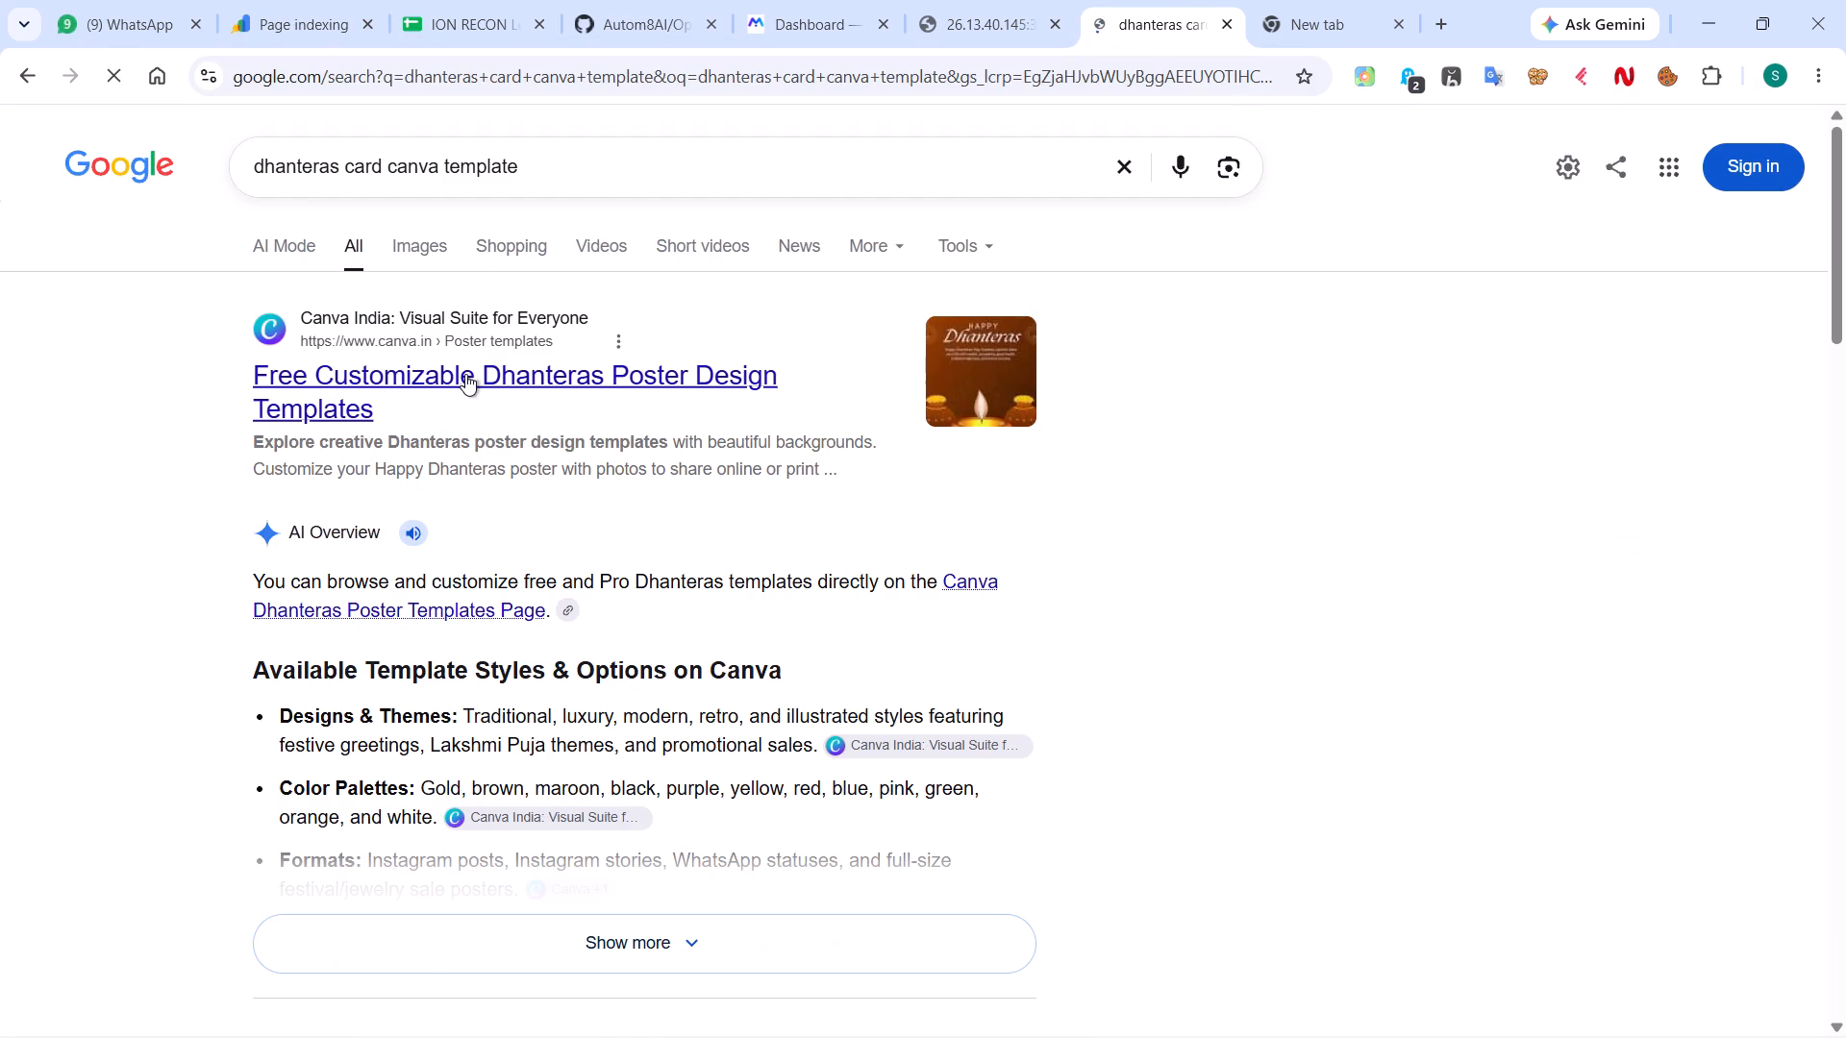
Open Canva's free customizable Dhanteras poster design templates from the search results.
click(465, 374)
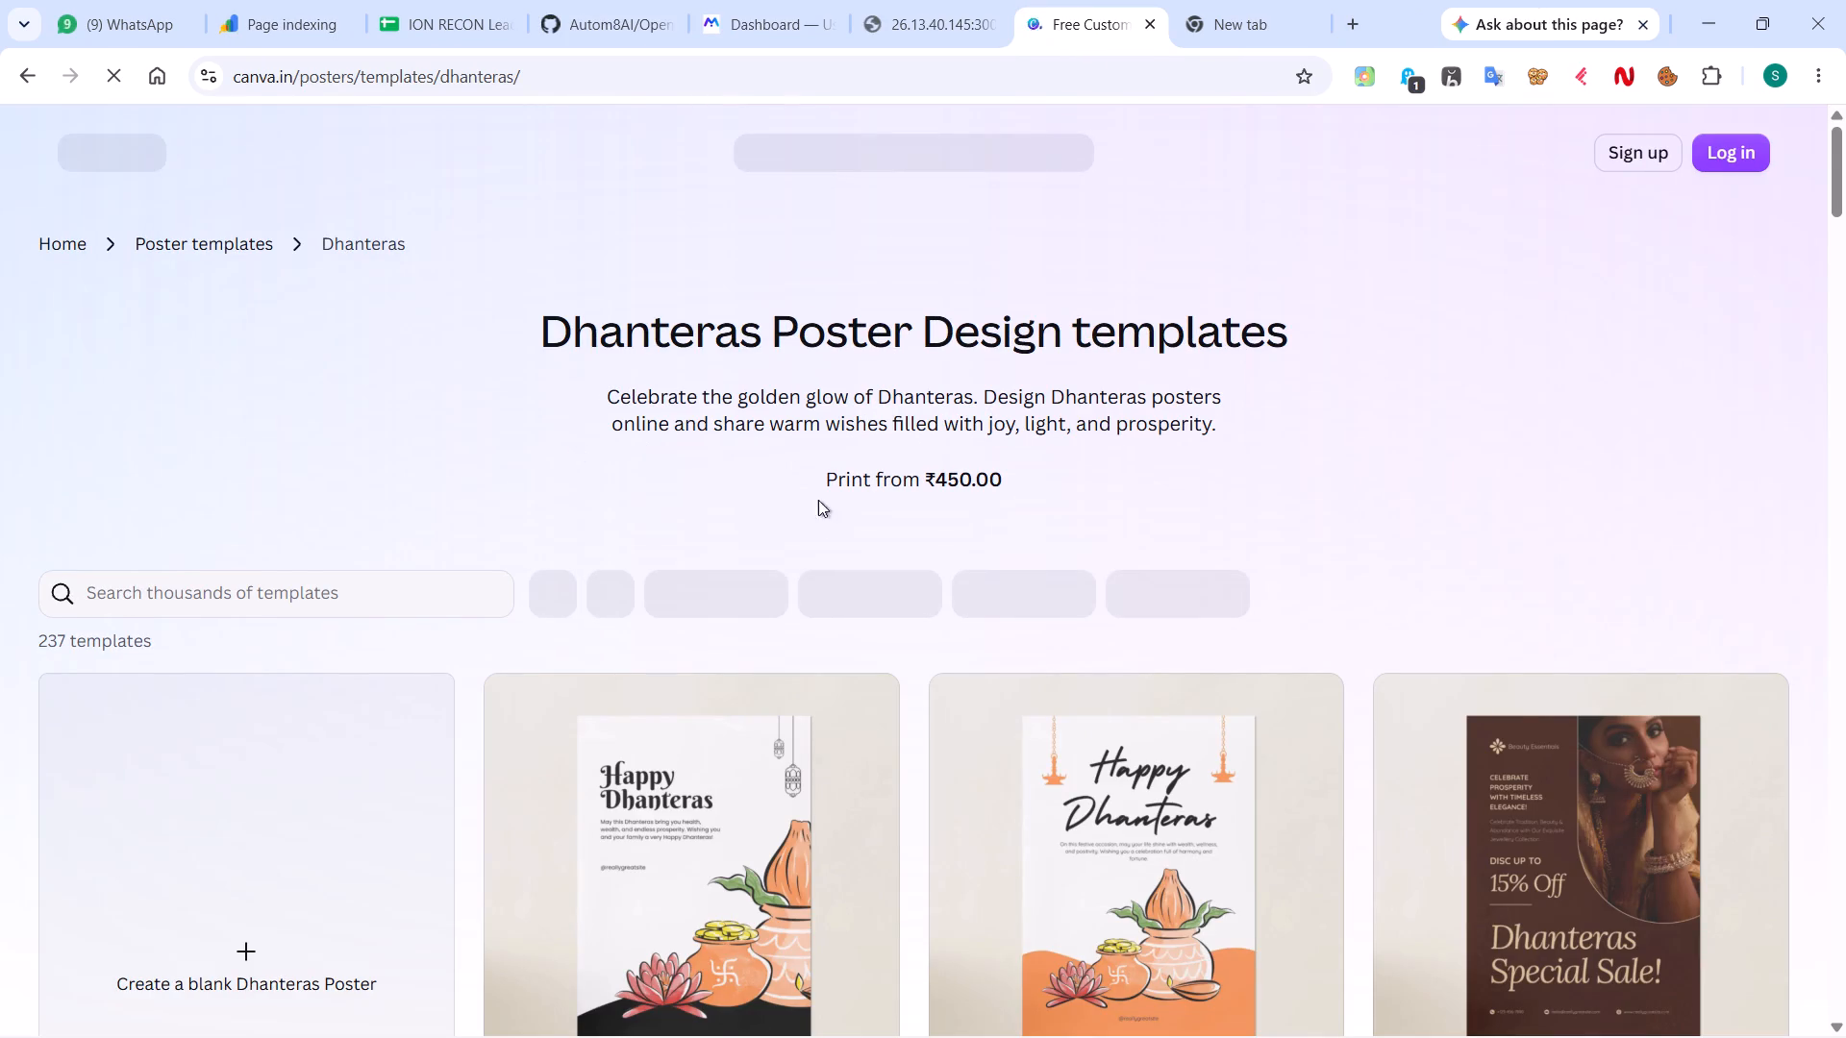
Choose the Gold Brown and Green Traditional Dhanteras Poster template and open it for customizing in the editor.
scroll(888, 598, down, 7)
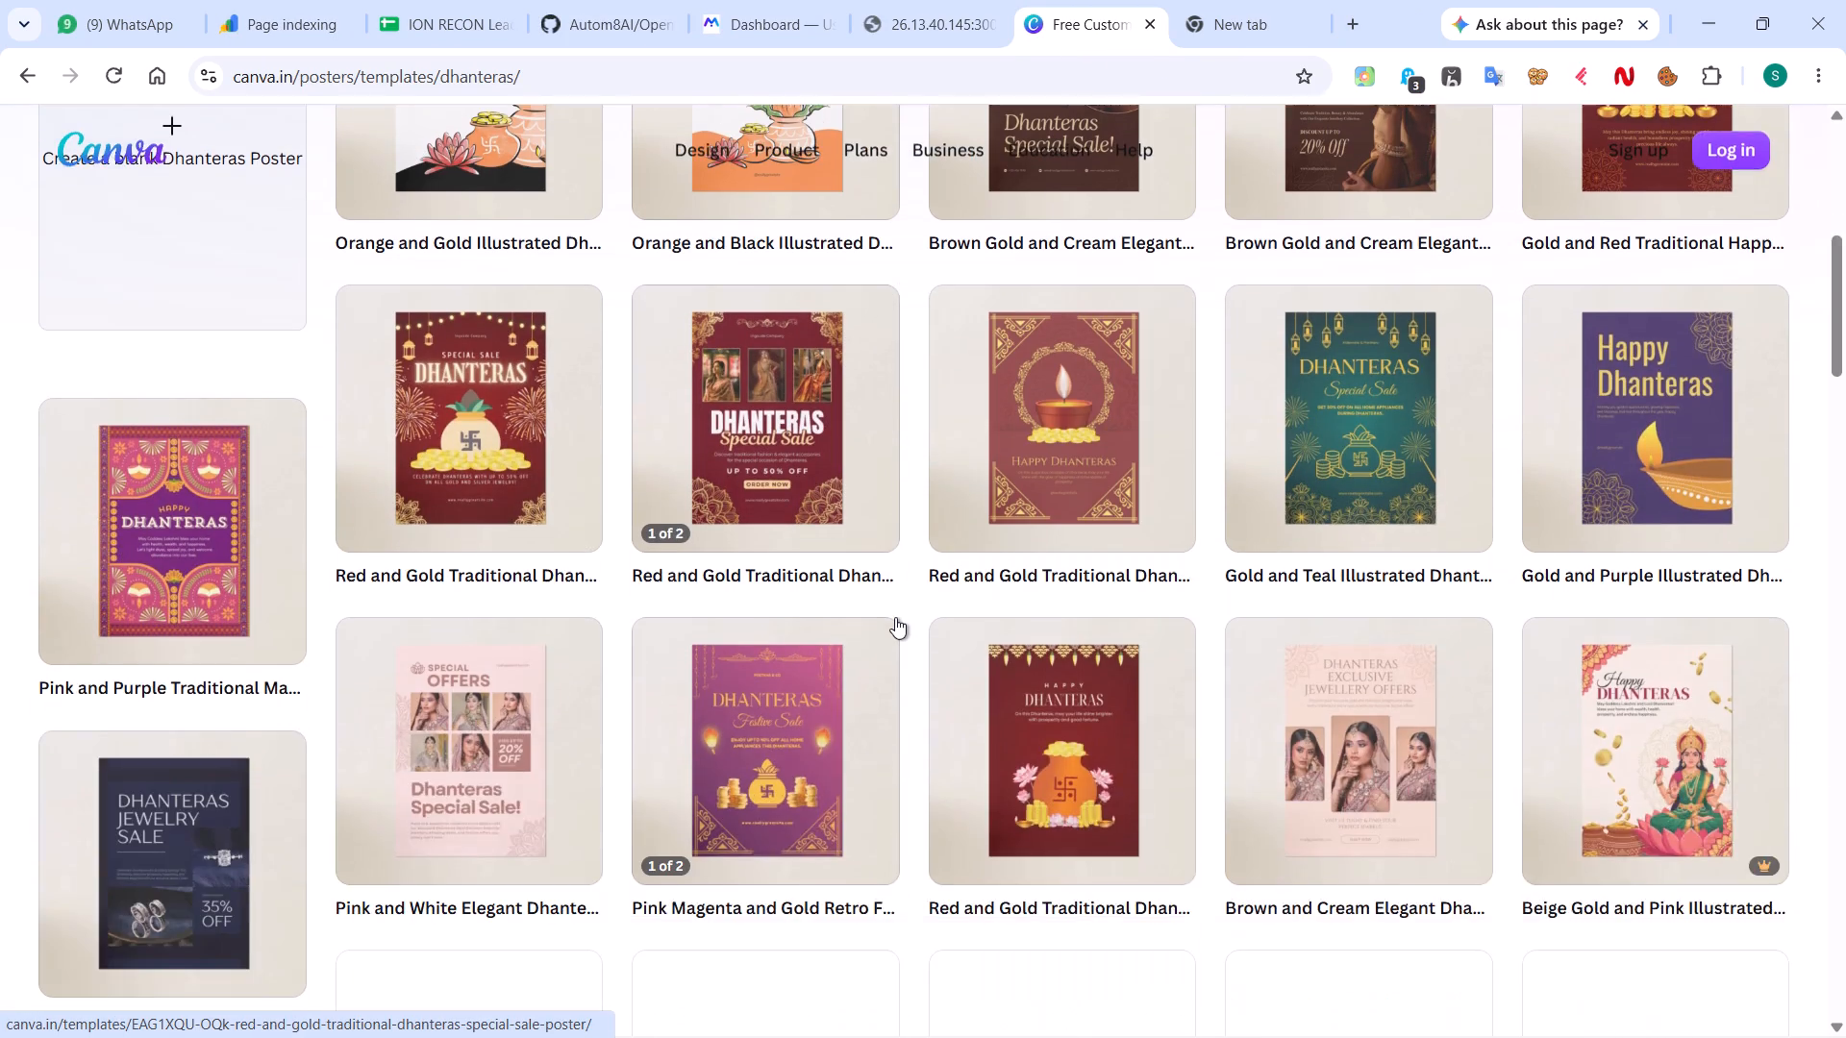
scroll(895, 617, down, 2)
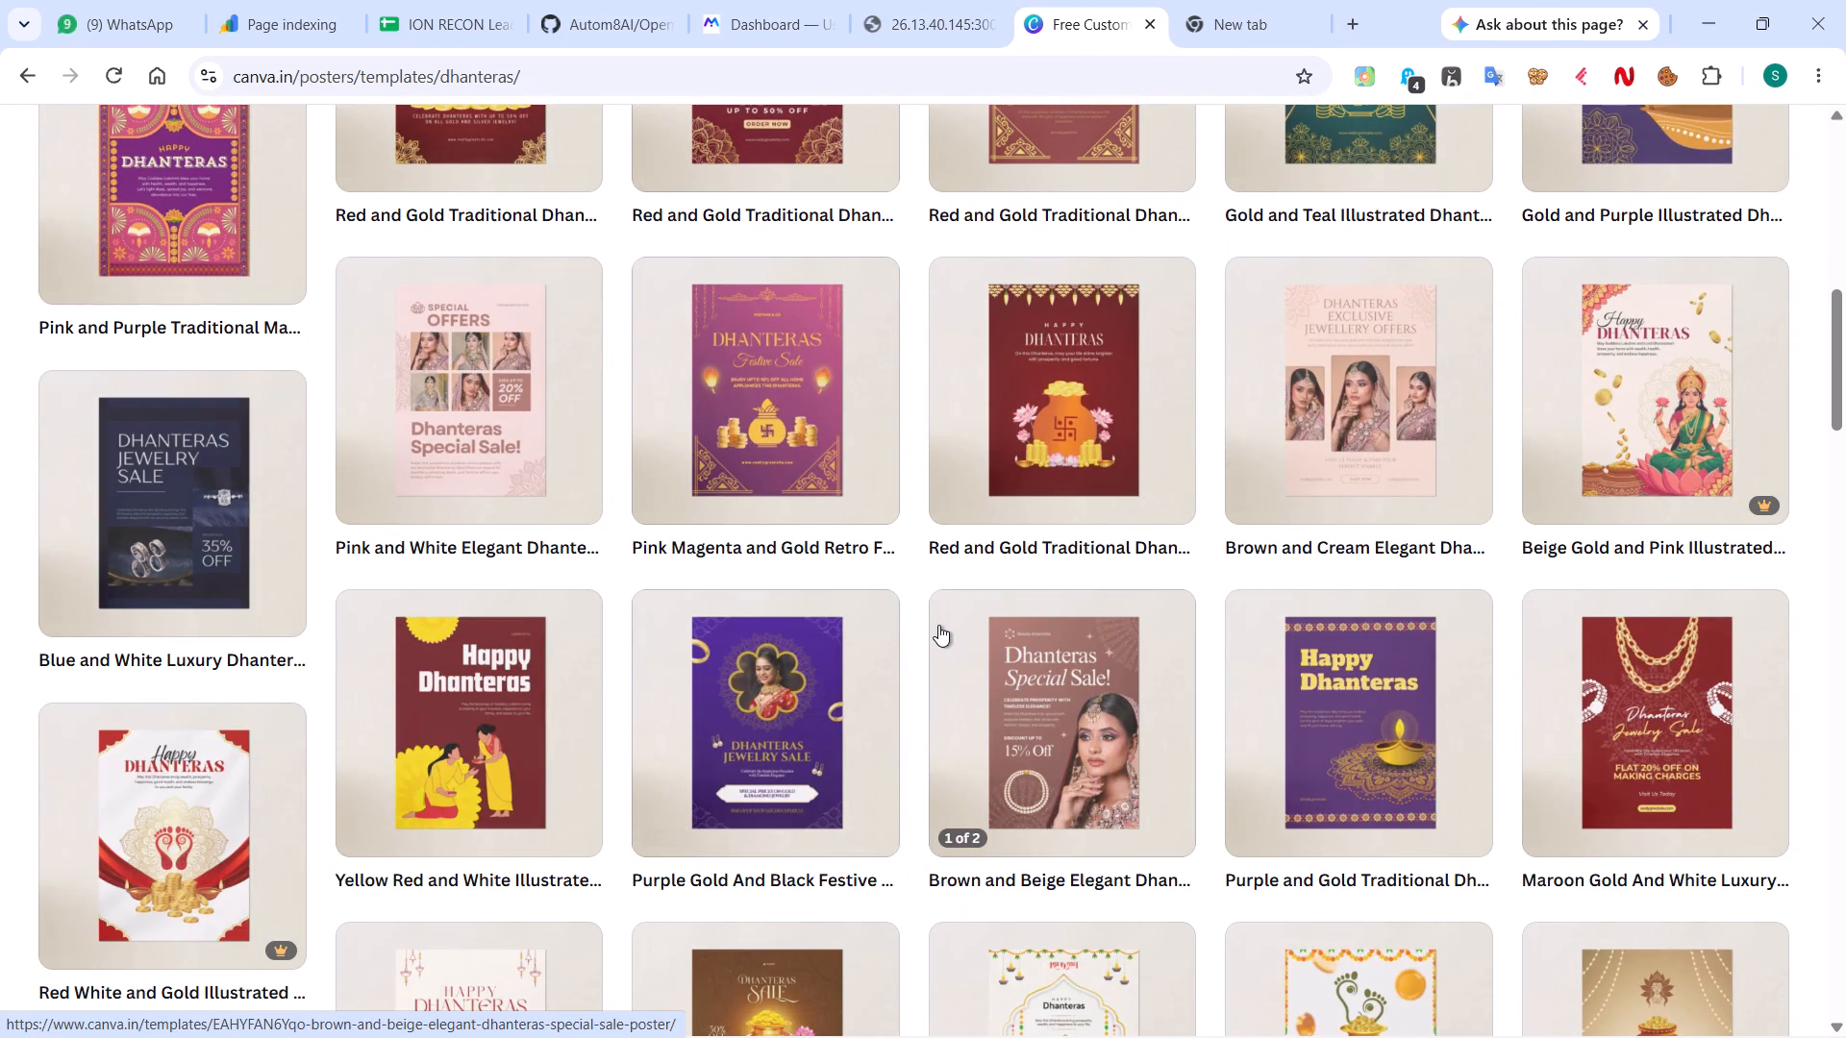
scroll(938, 625, down, 2)
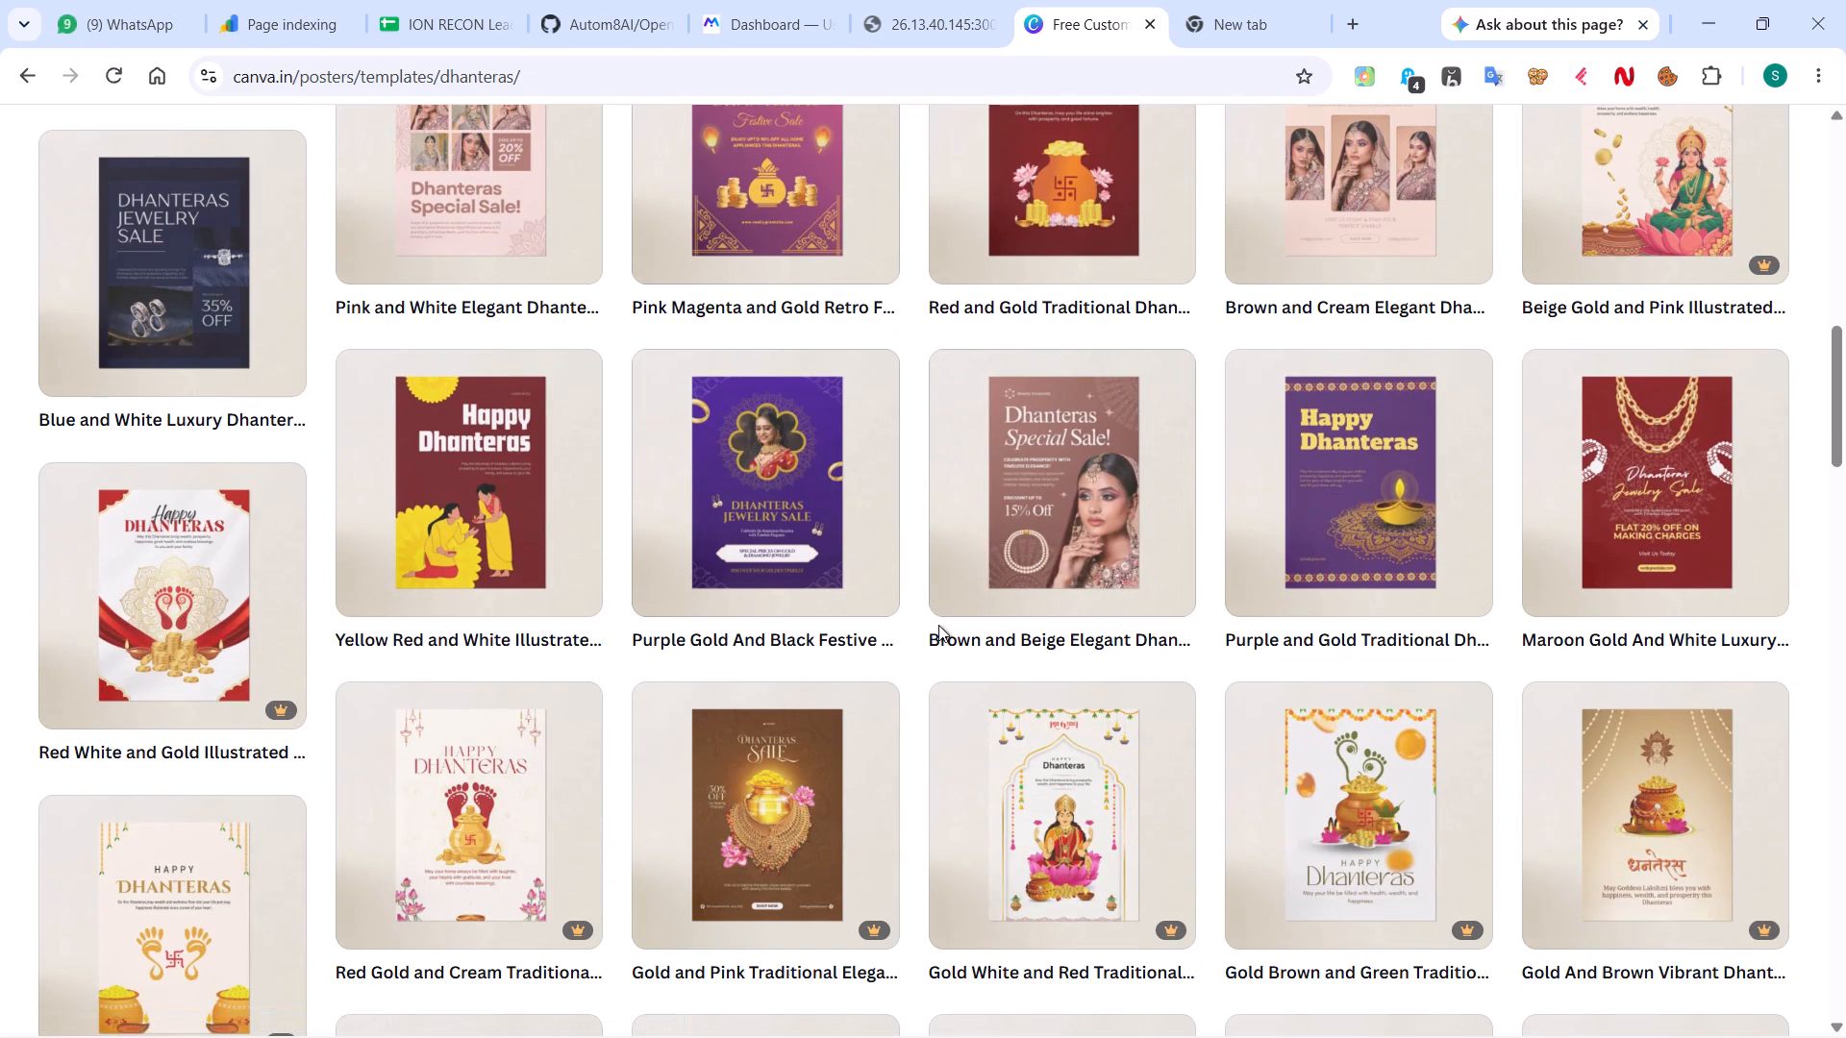
scroll(938, 625, down, 2)
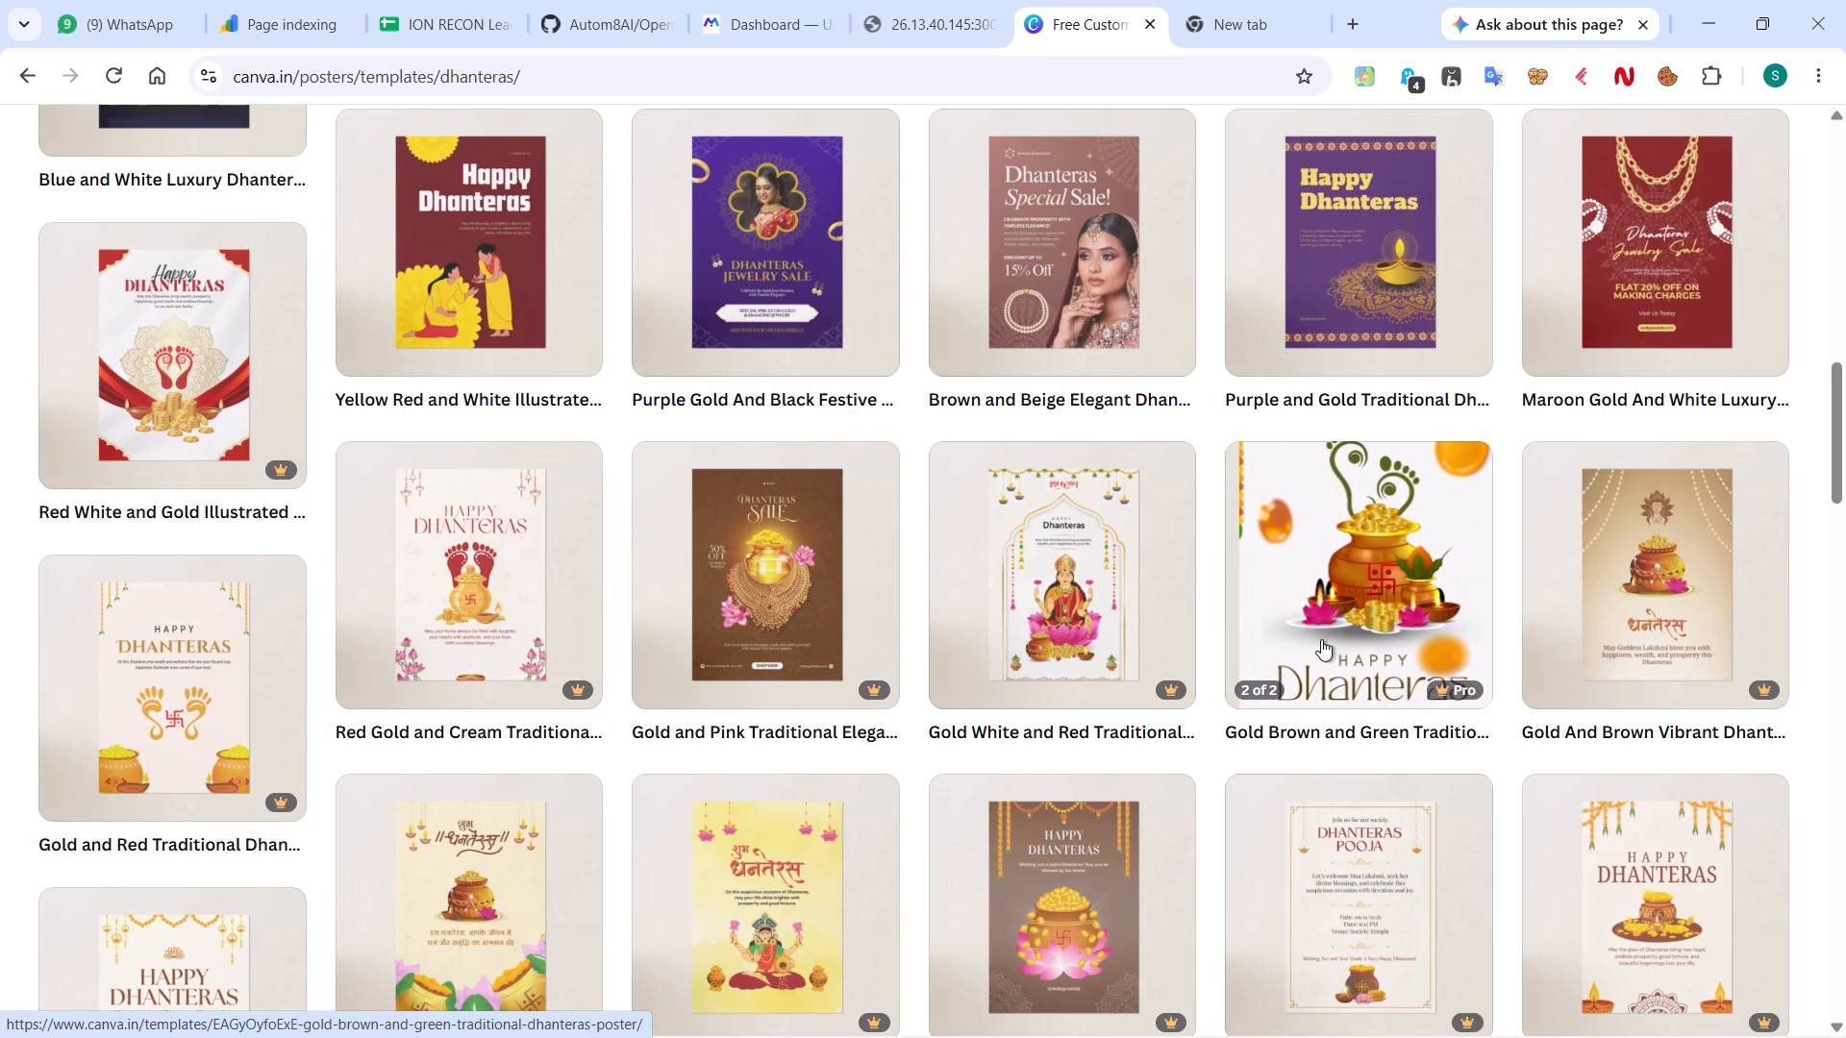
click(1321, 639)
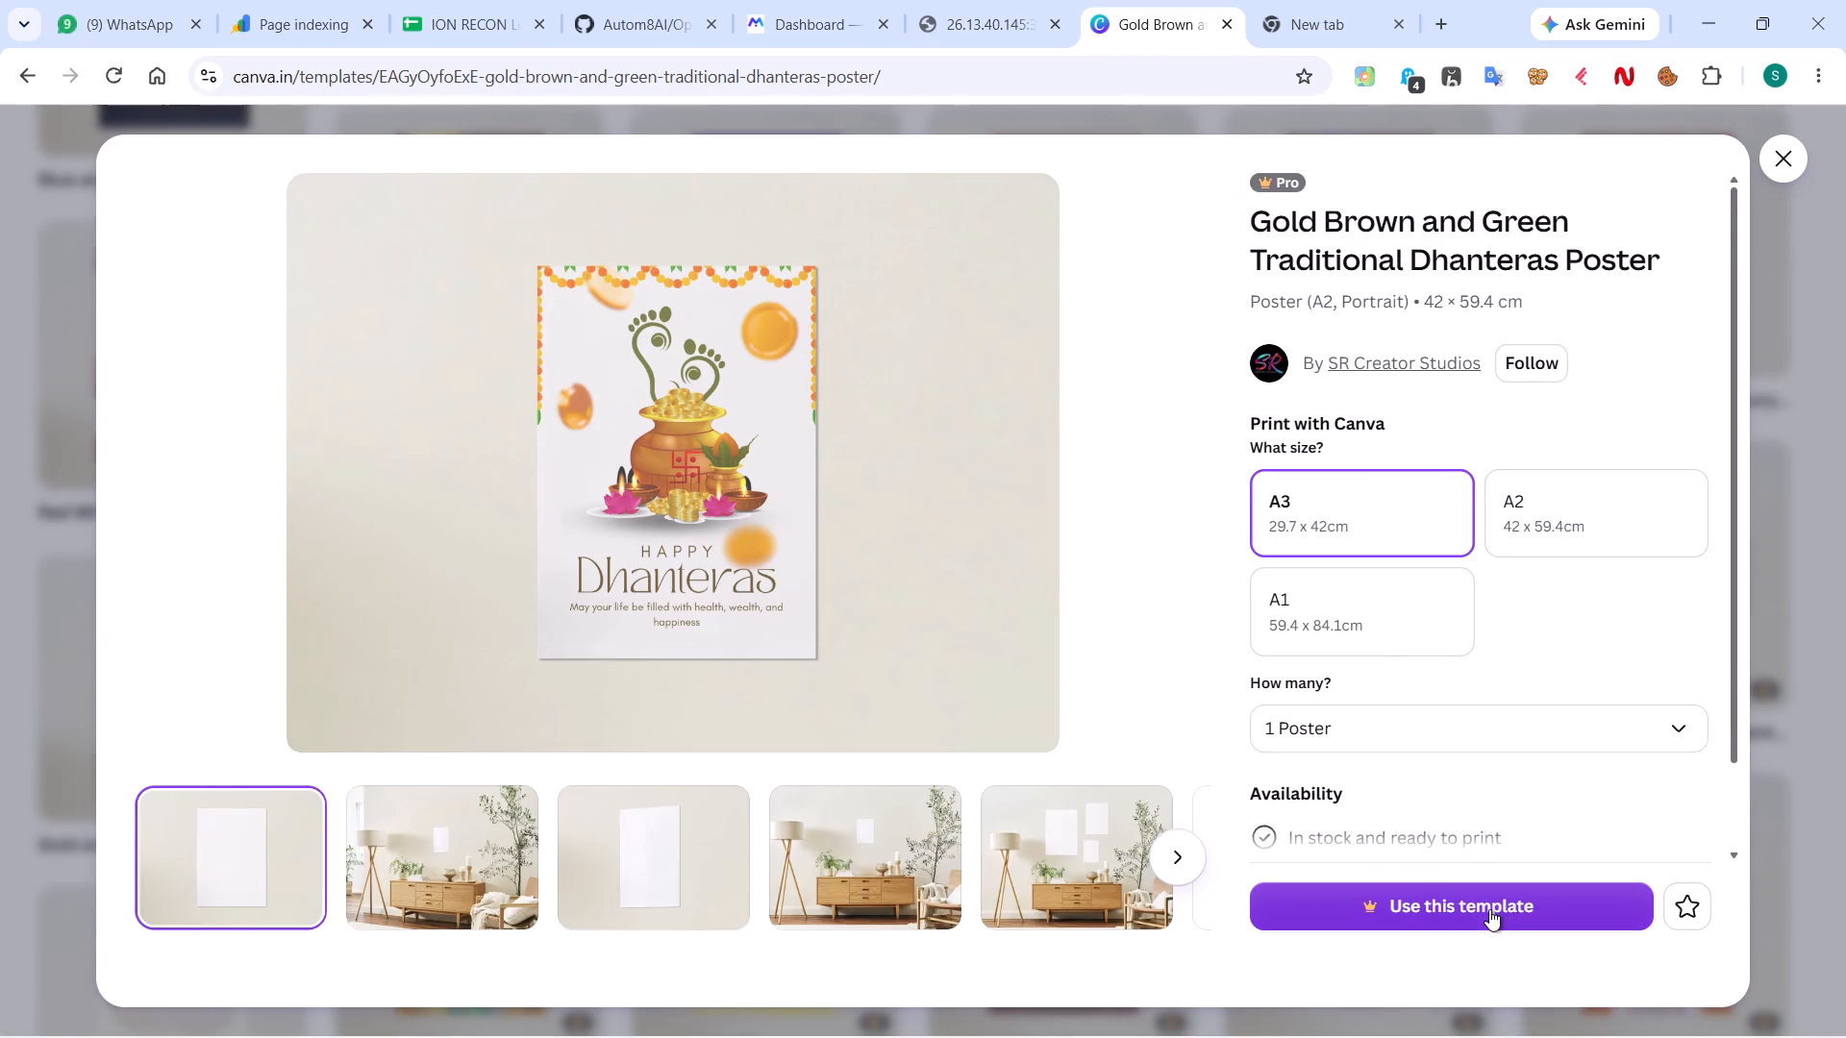
click(1489, 909)
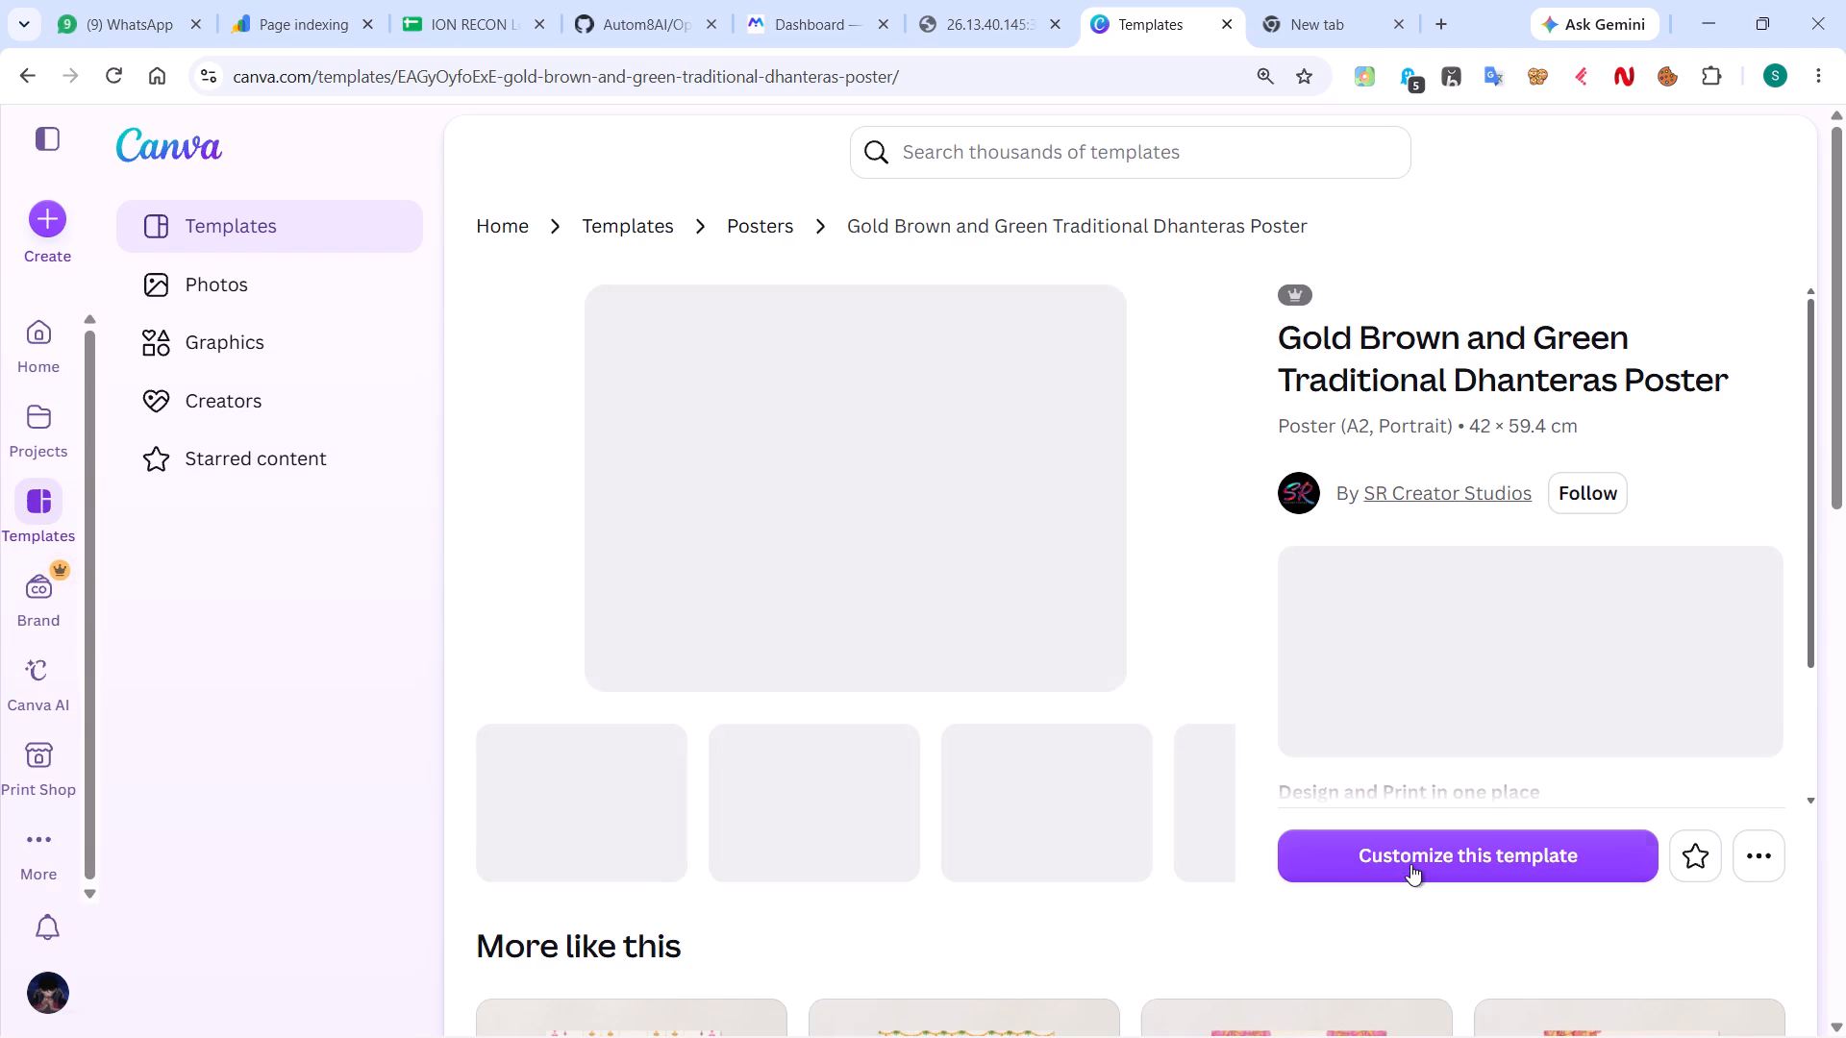
scroll(1017, 816, down, 3)
scroll(1008, 816, up, 7)
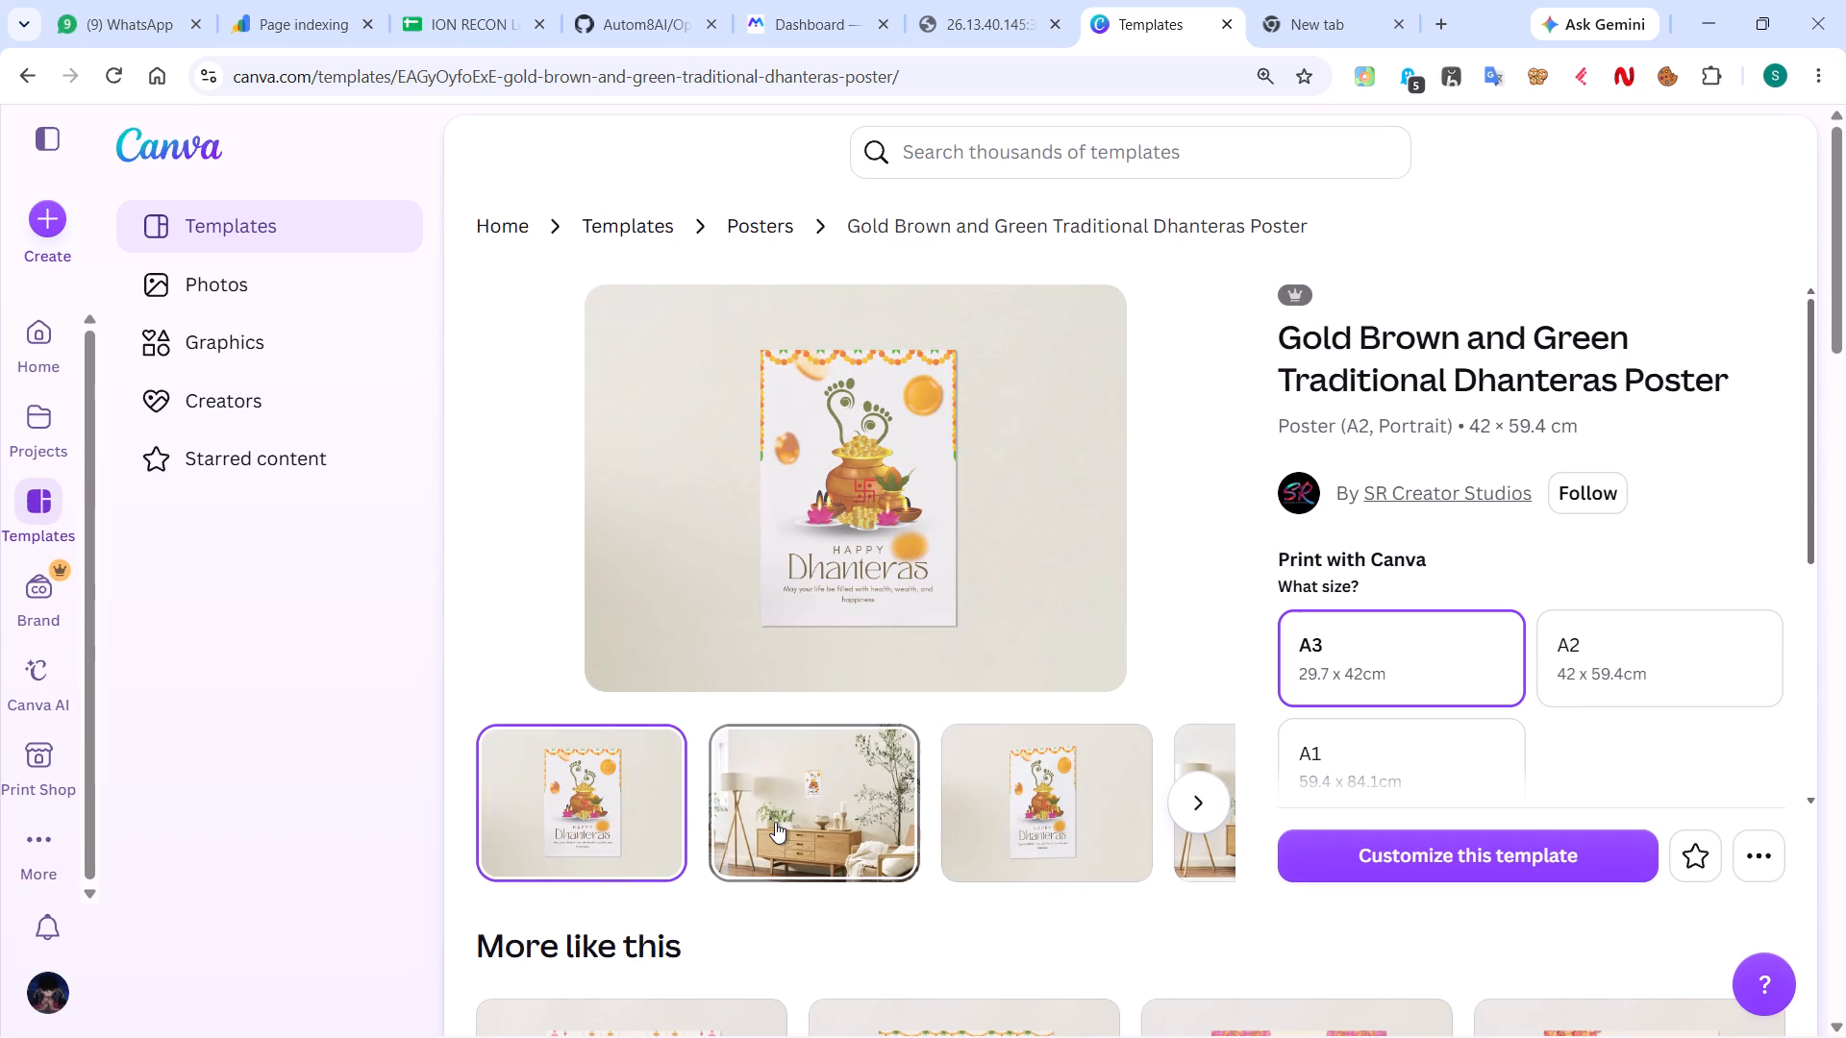
click(1360, 853)
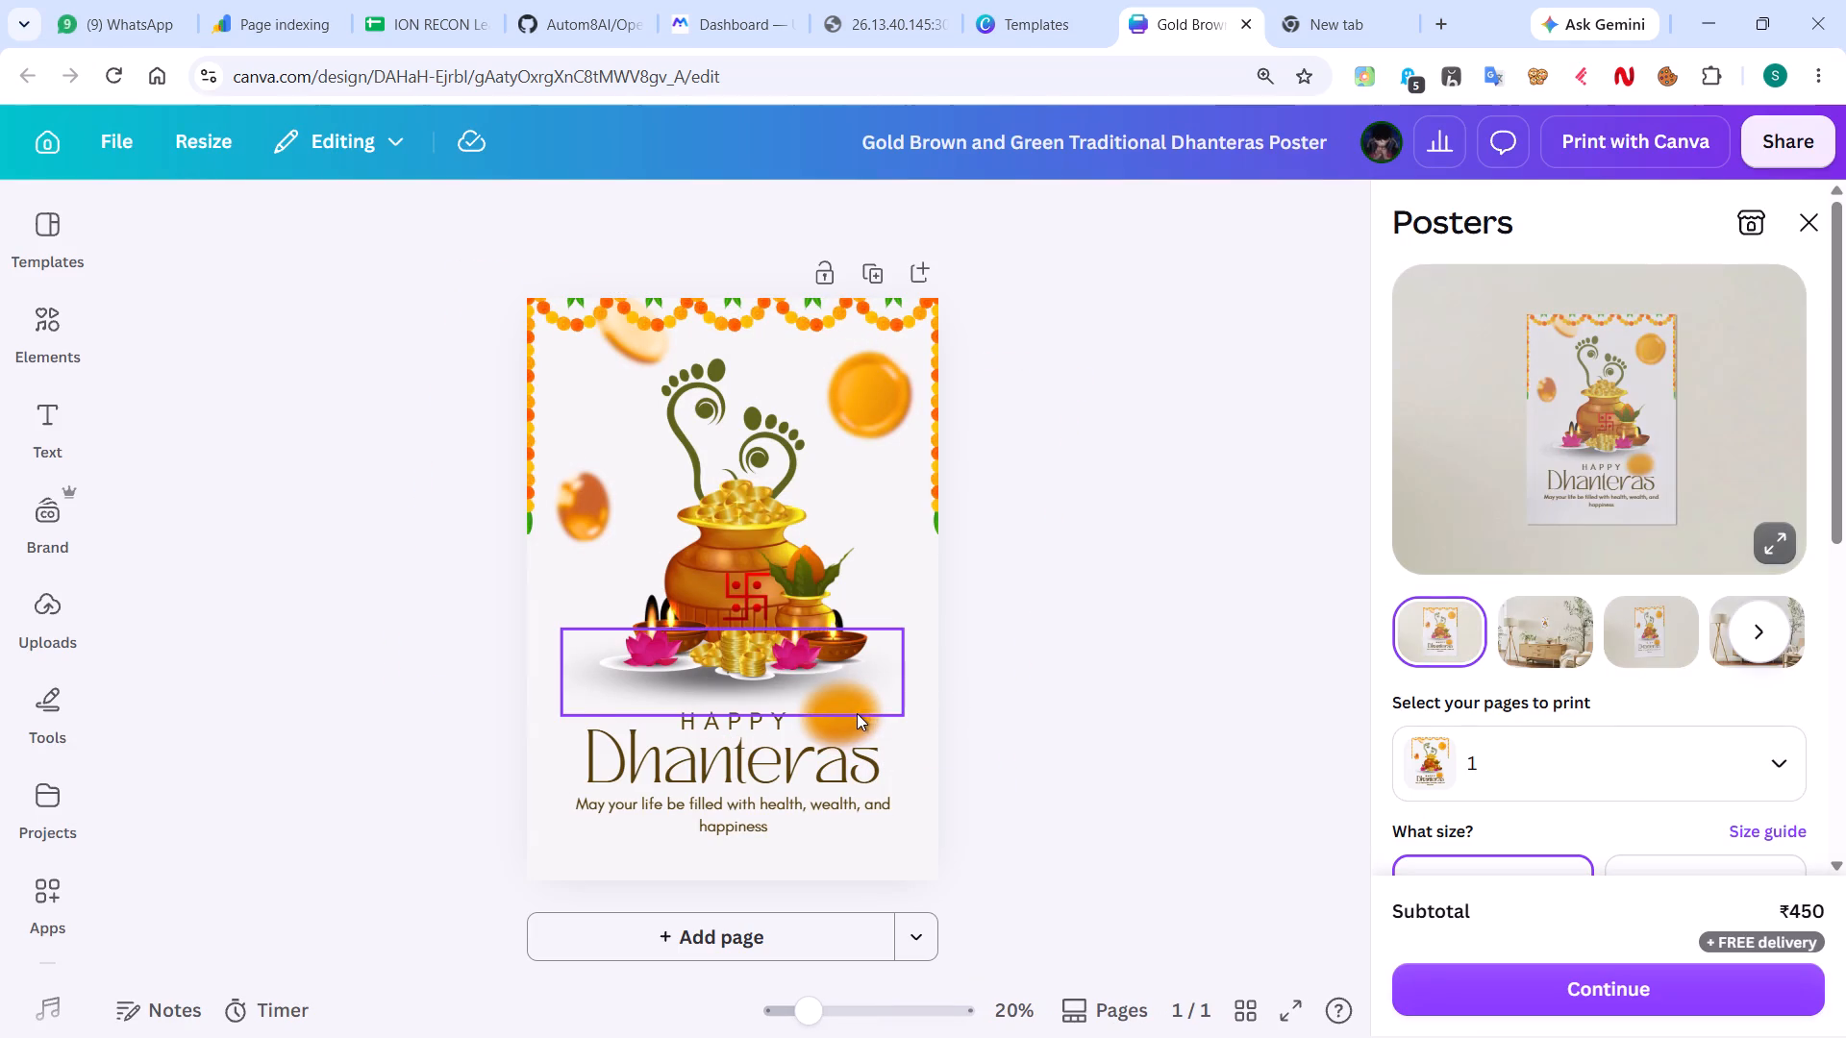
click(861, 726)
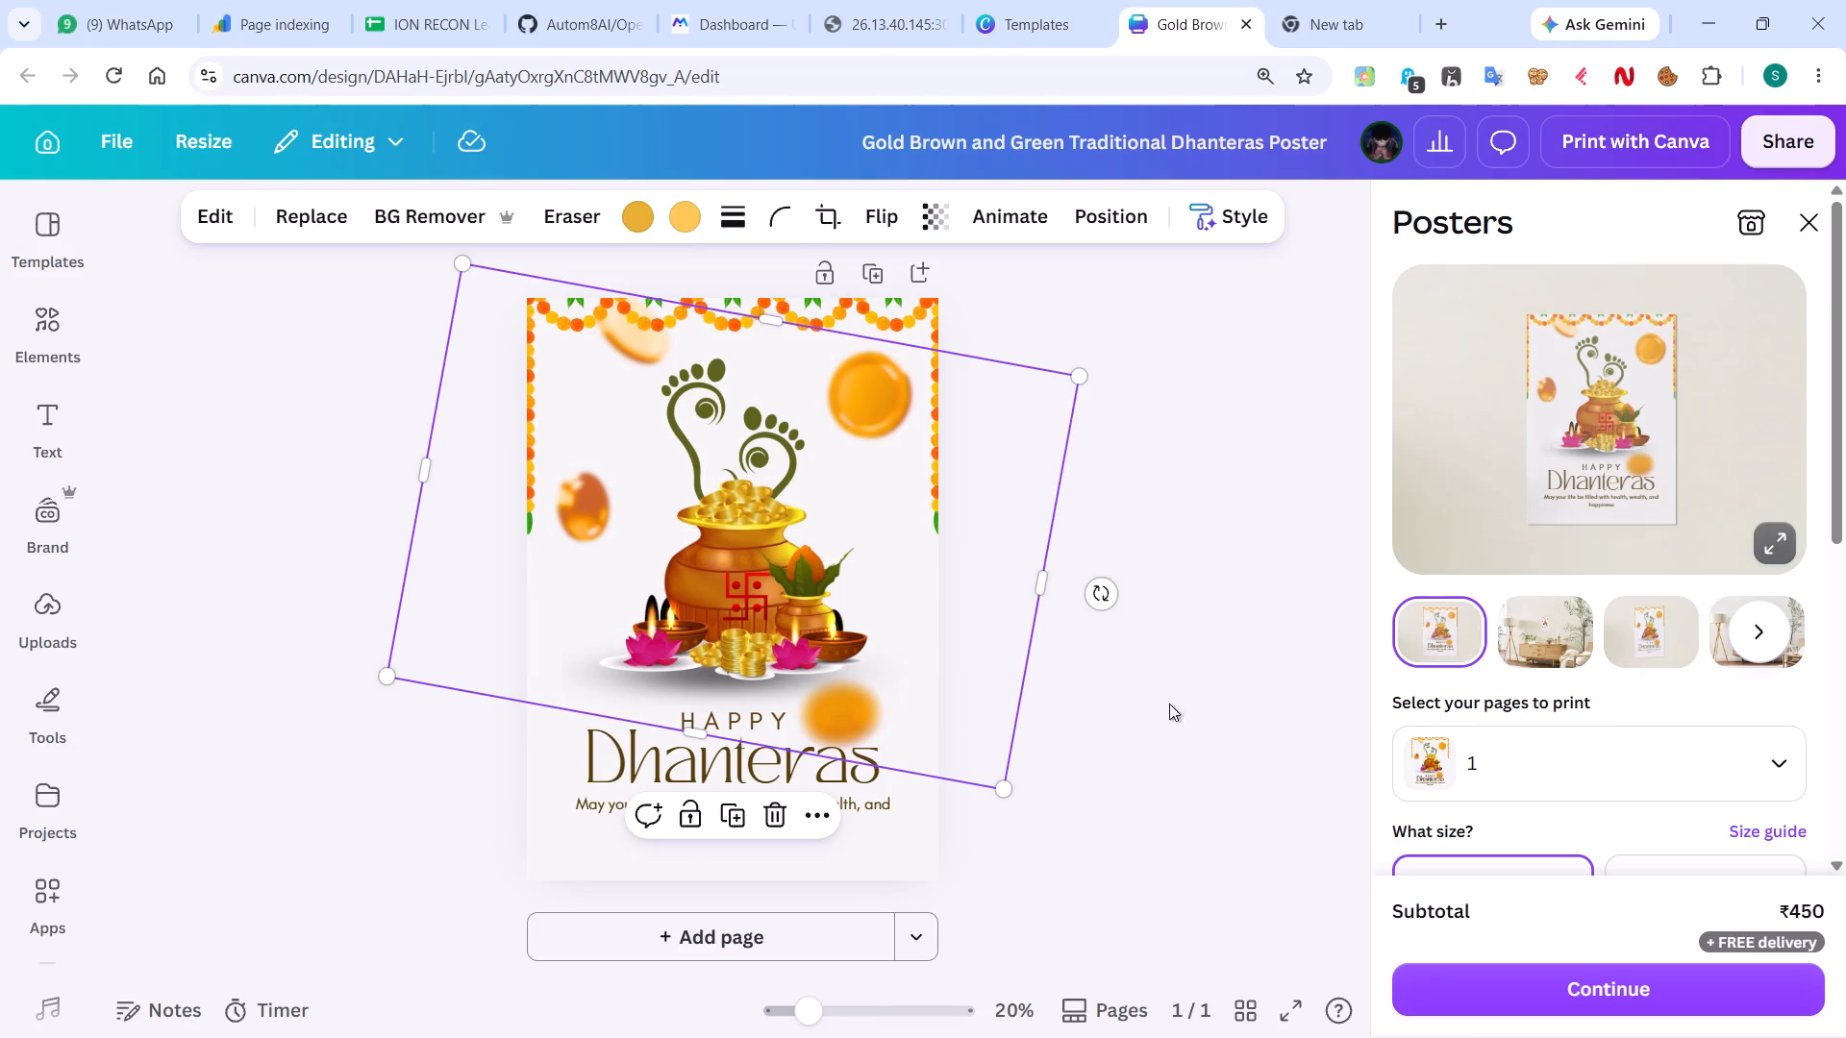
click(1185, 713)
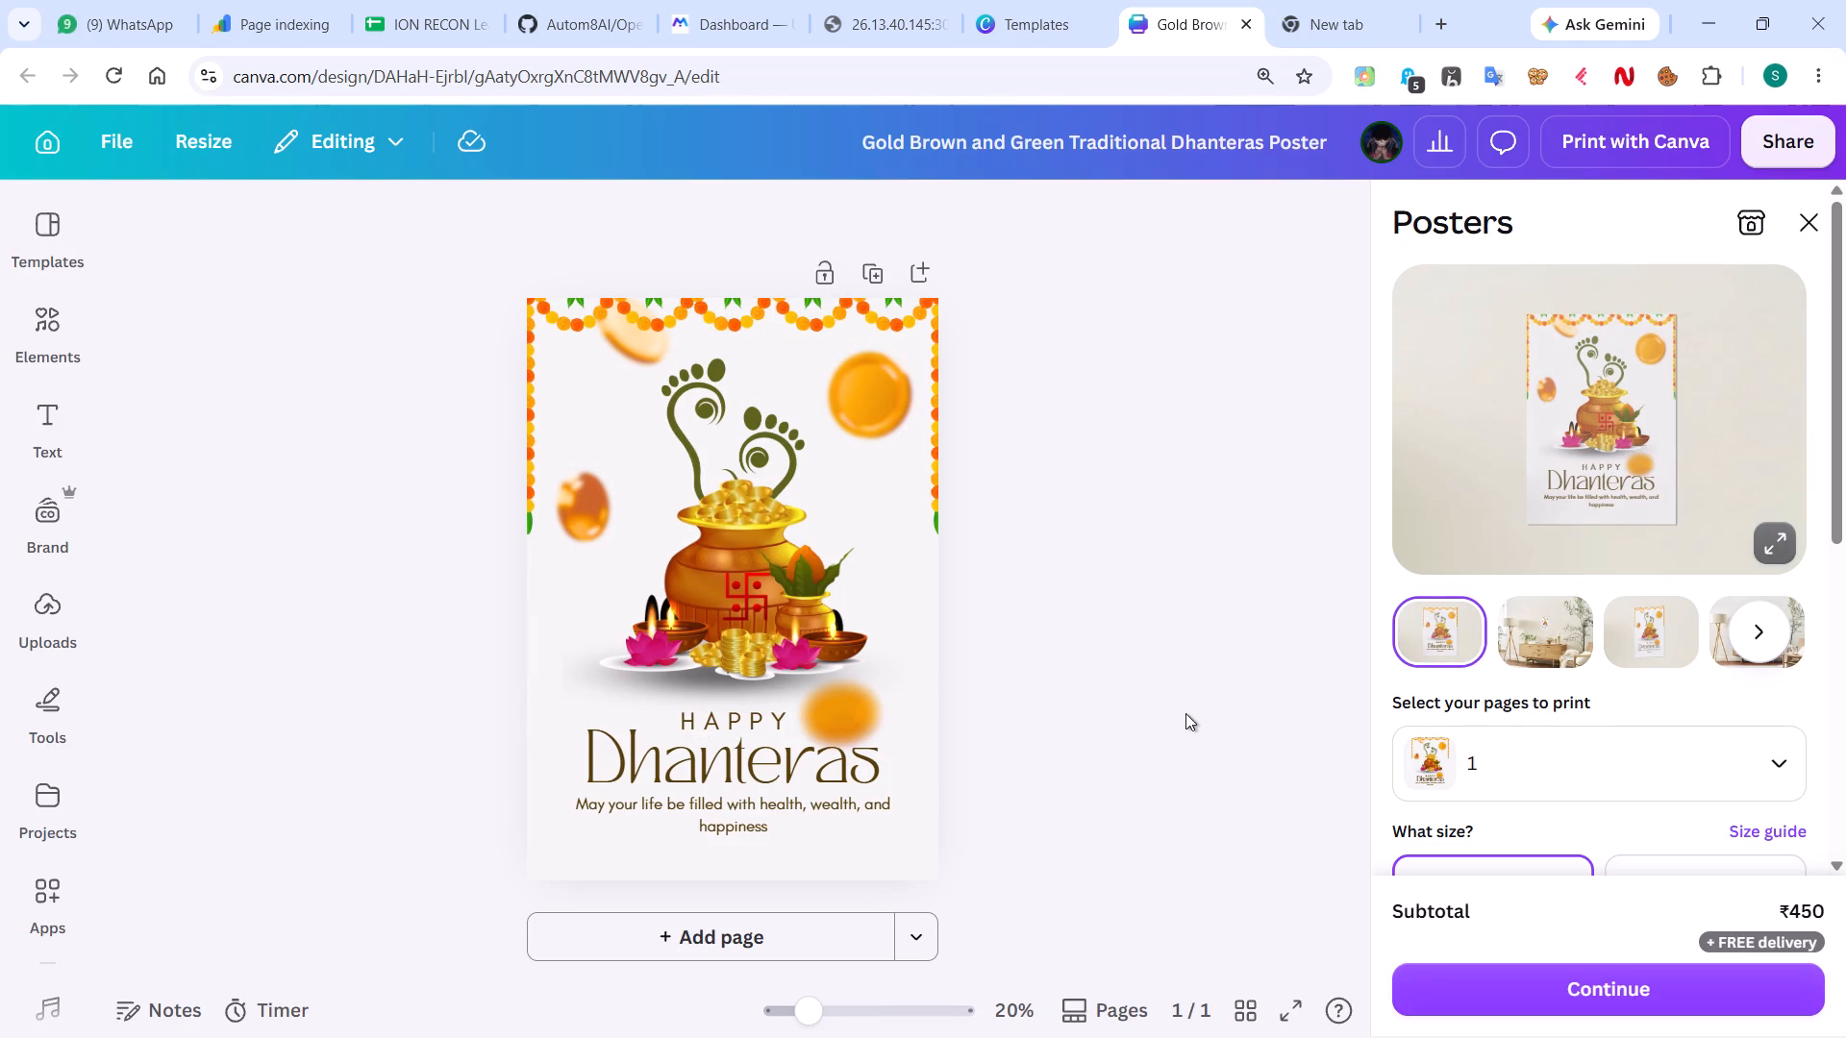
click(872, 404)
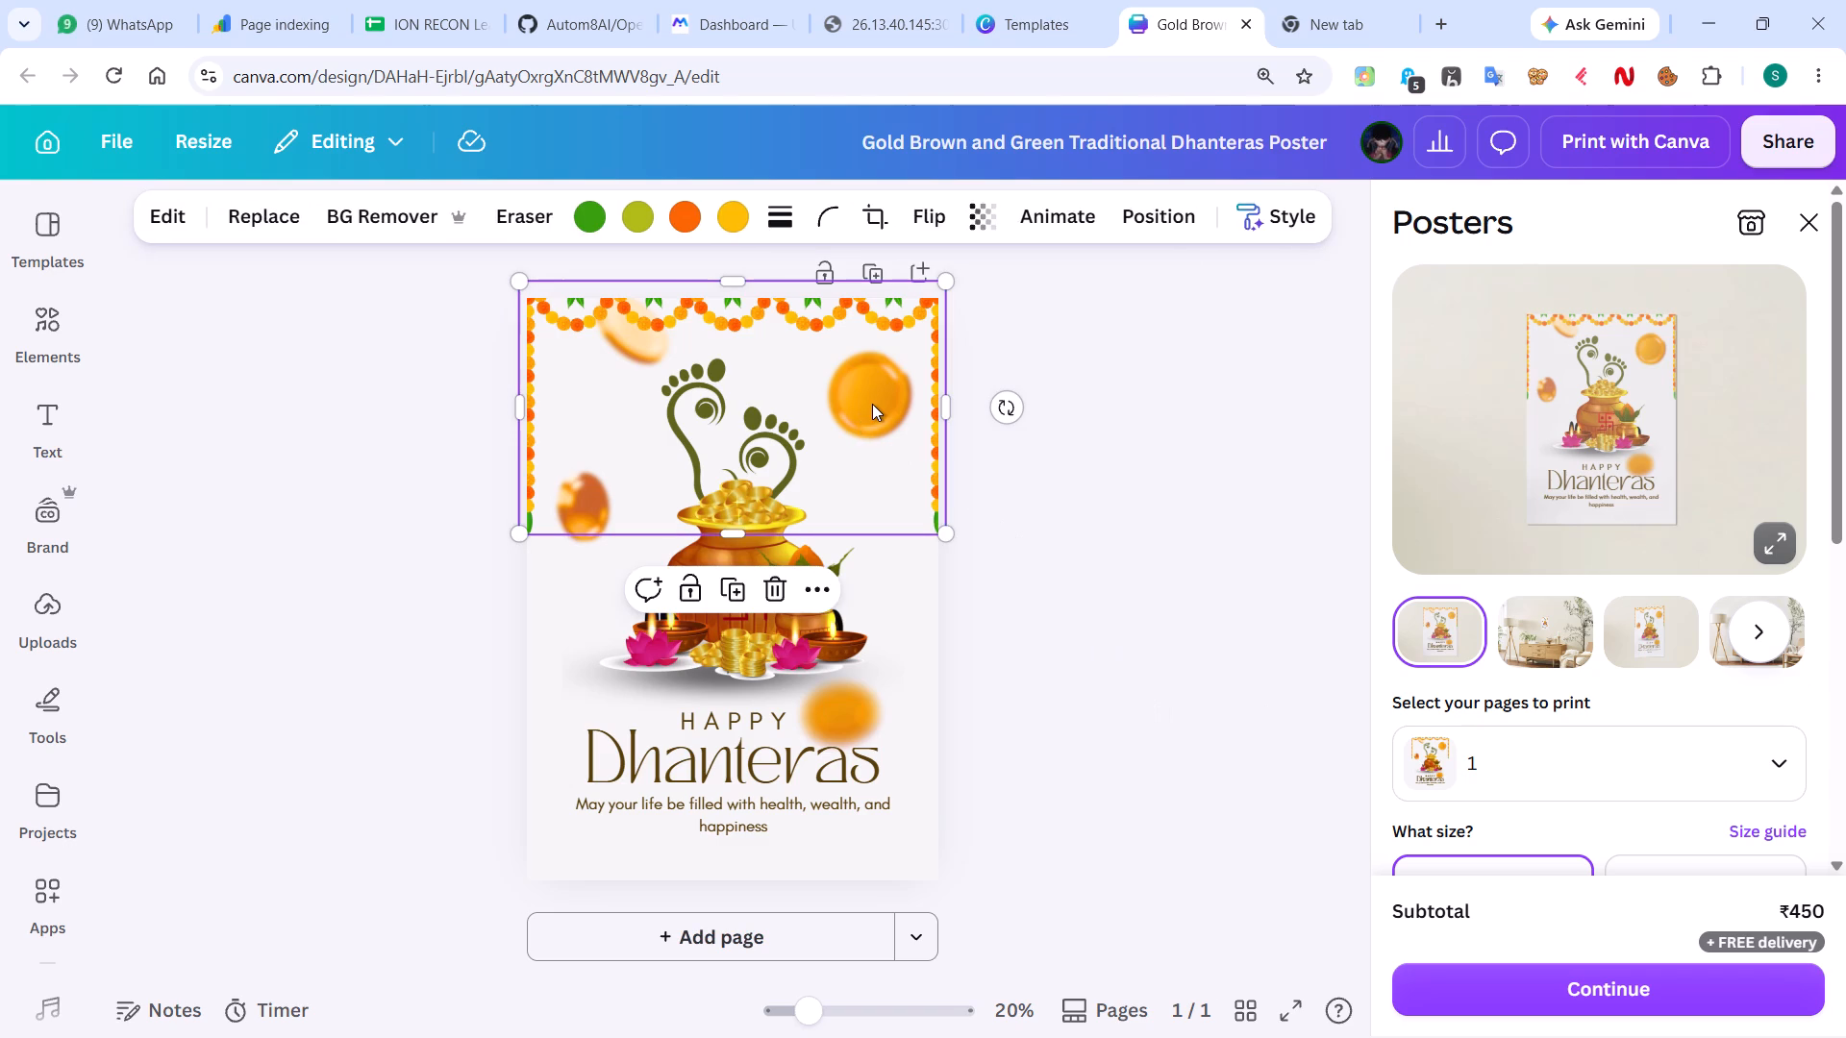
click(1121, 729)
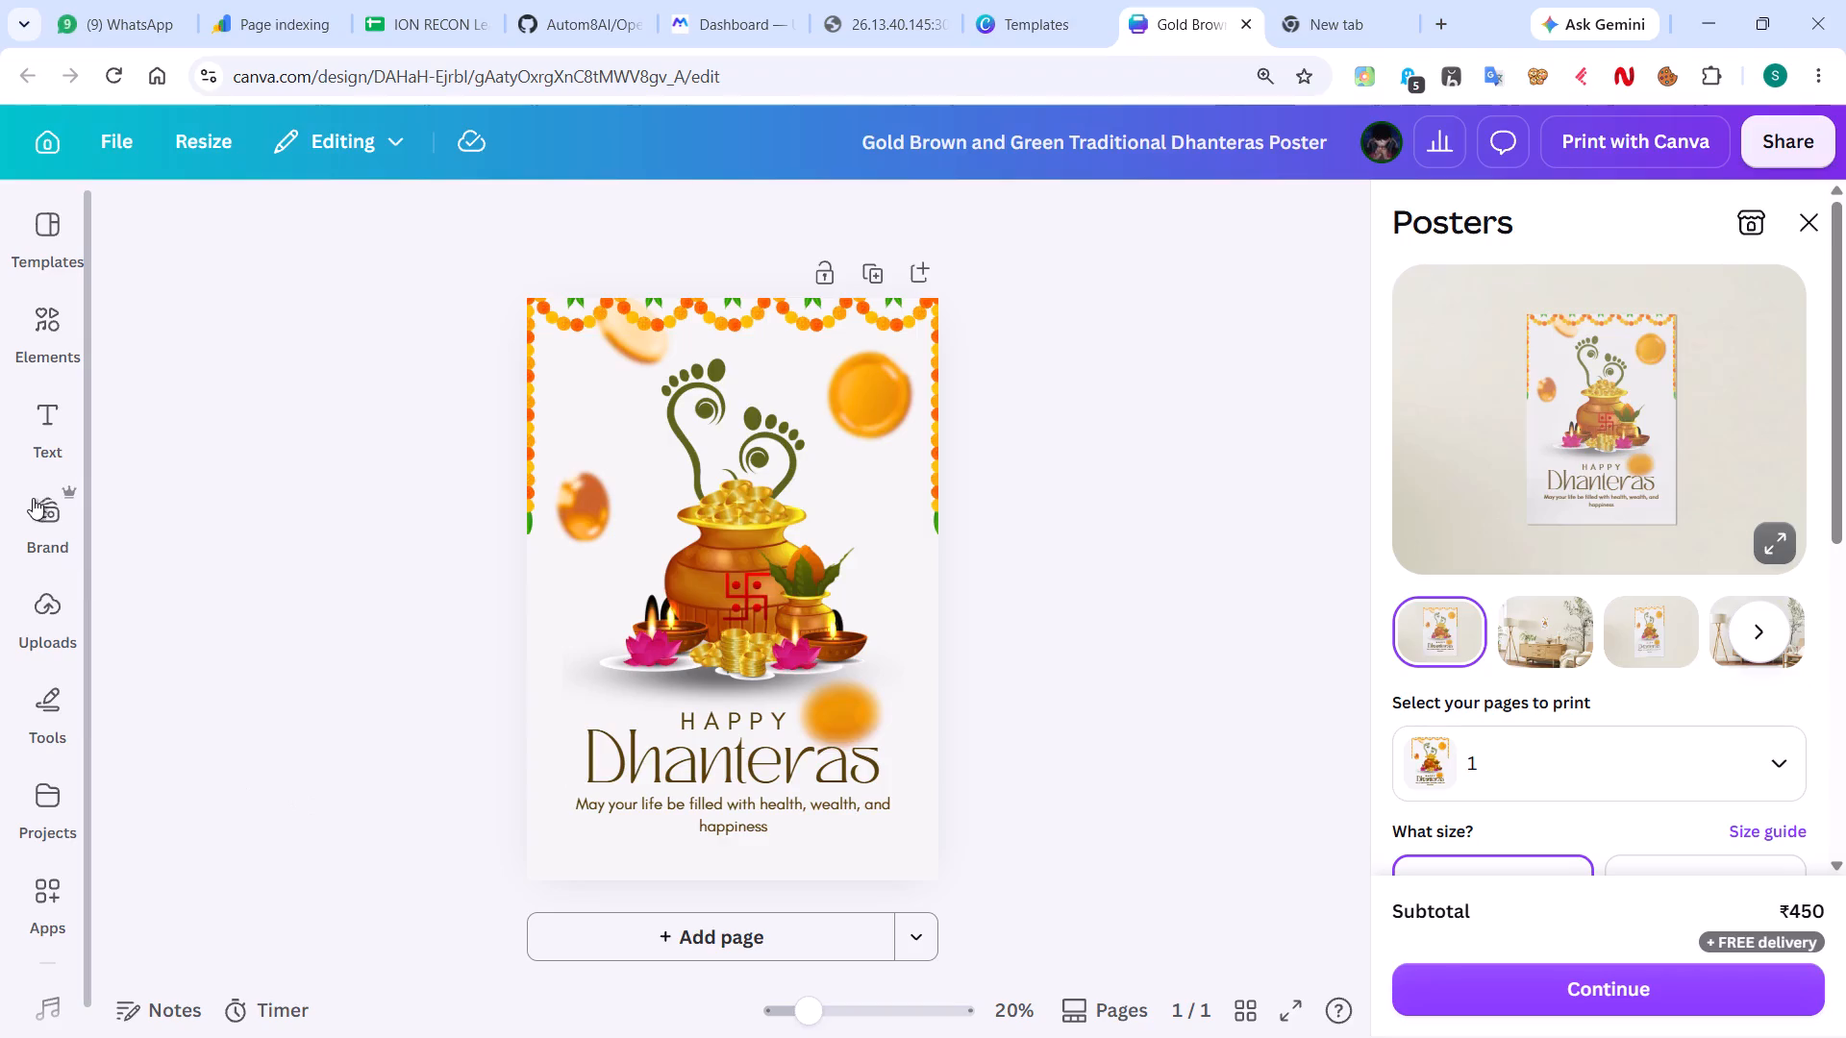
Find the RO plant photo with steel tanks and blue background among the uploaded images and add it to the poster.
click(36, 594)
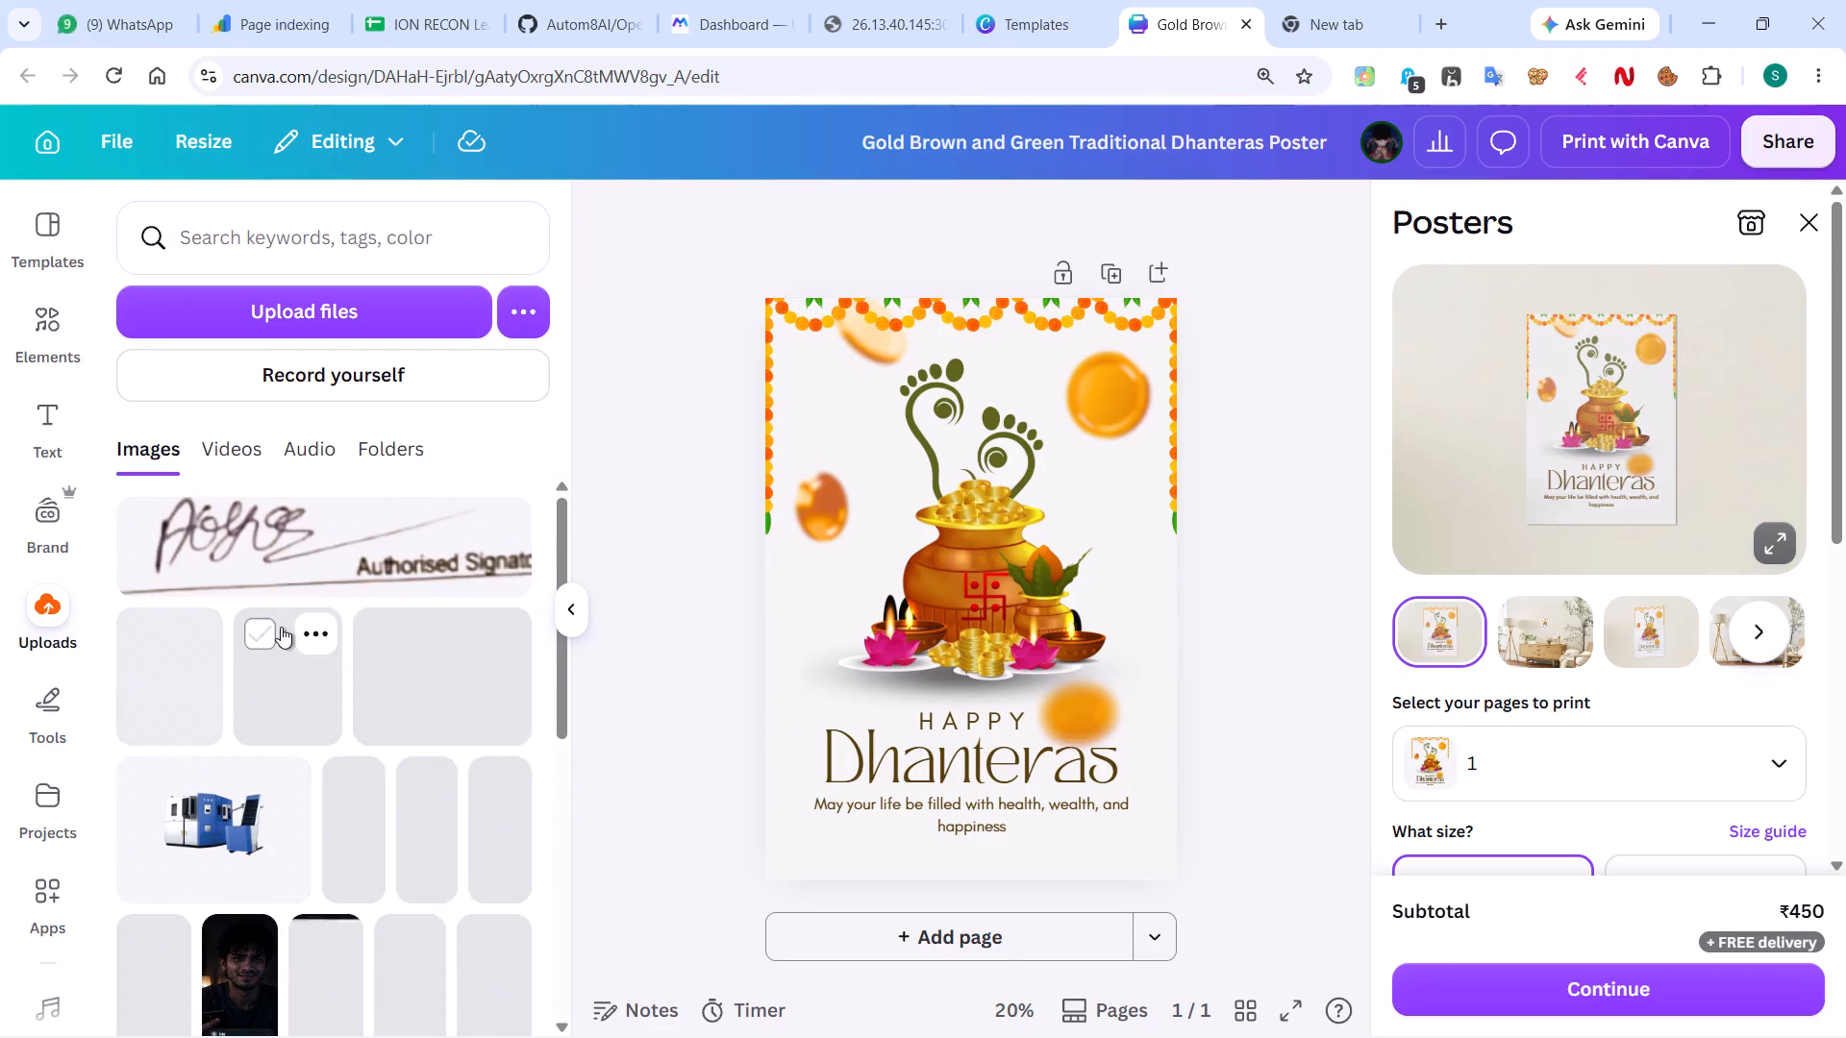
scroll(322, 682, down, 7)
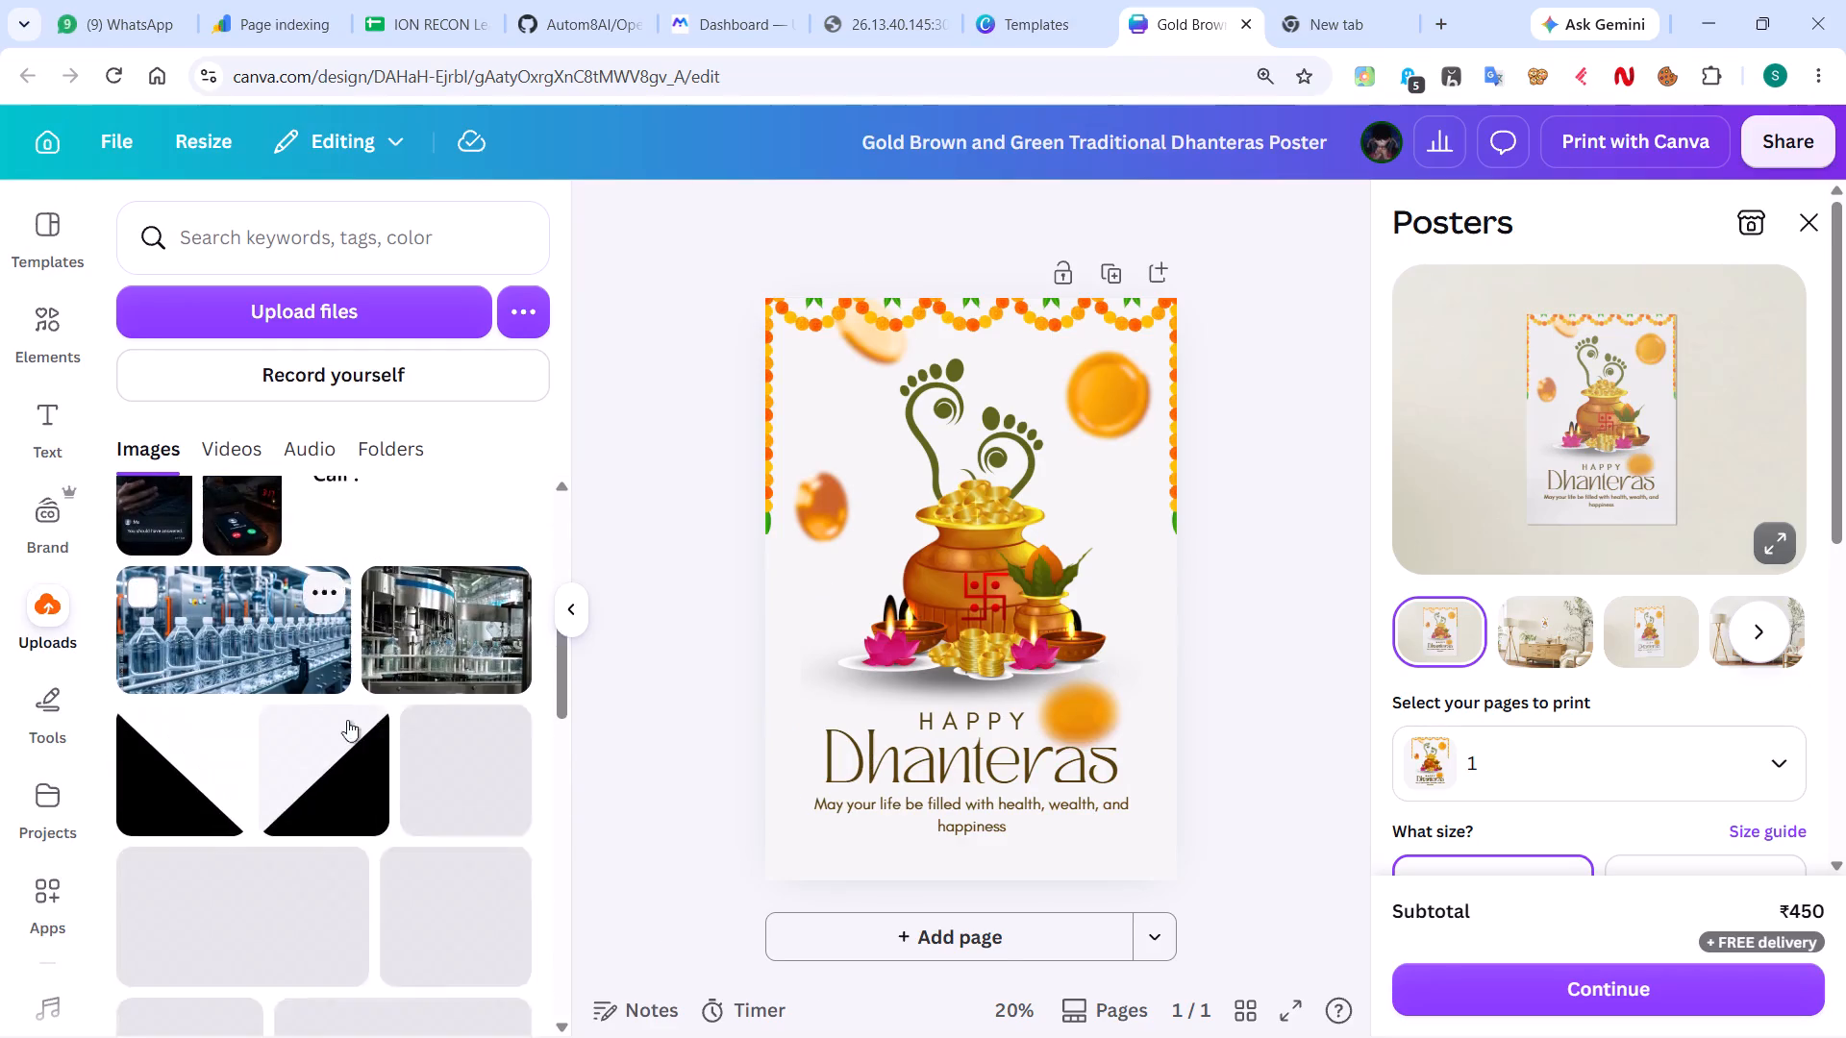
scroll(347, 720, down, 8)
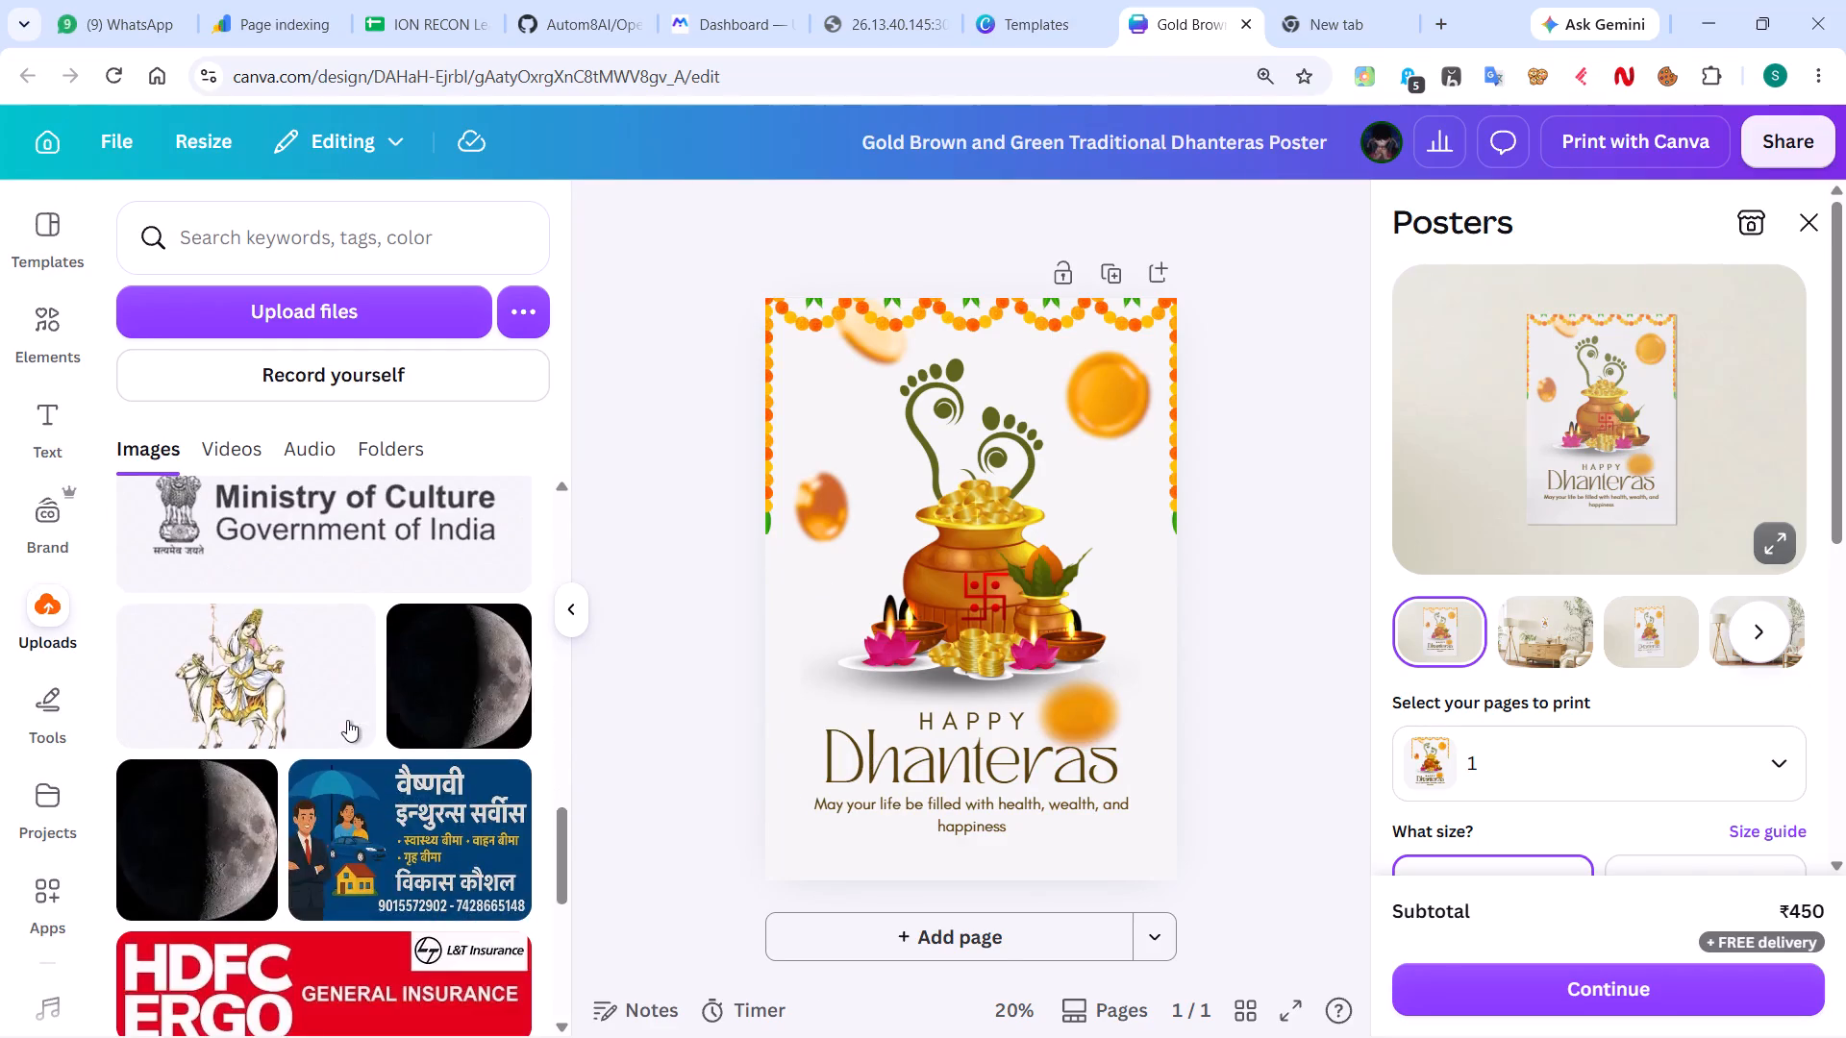
scroll(347, 720, down, 10)
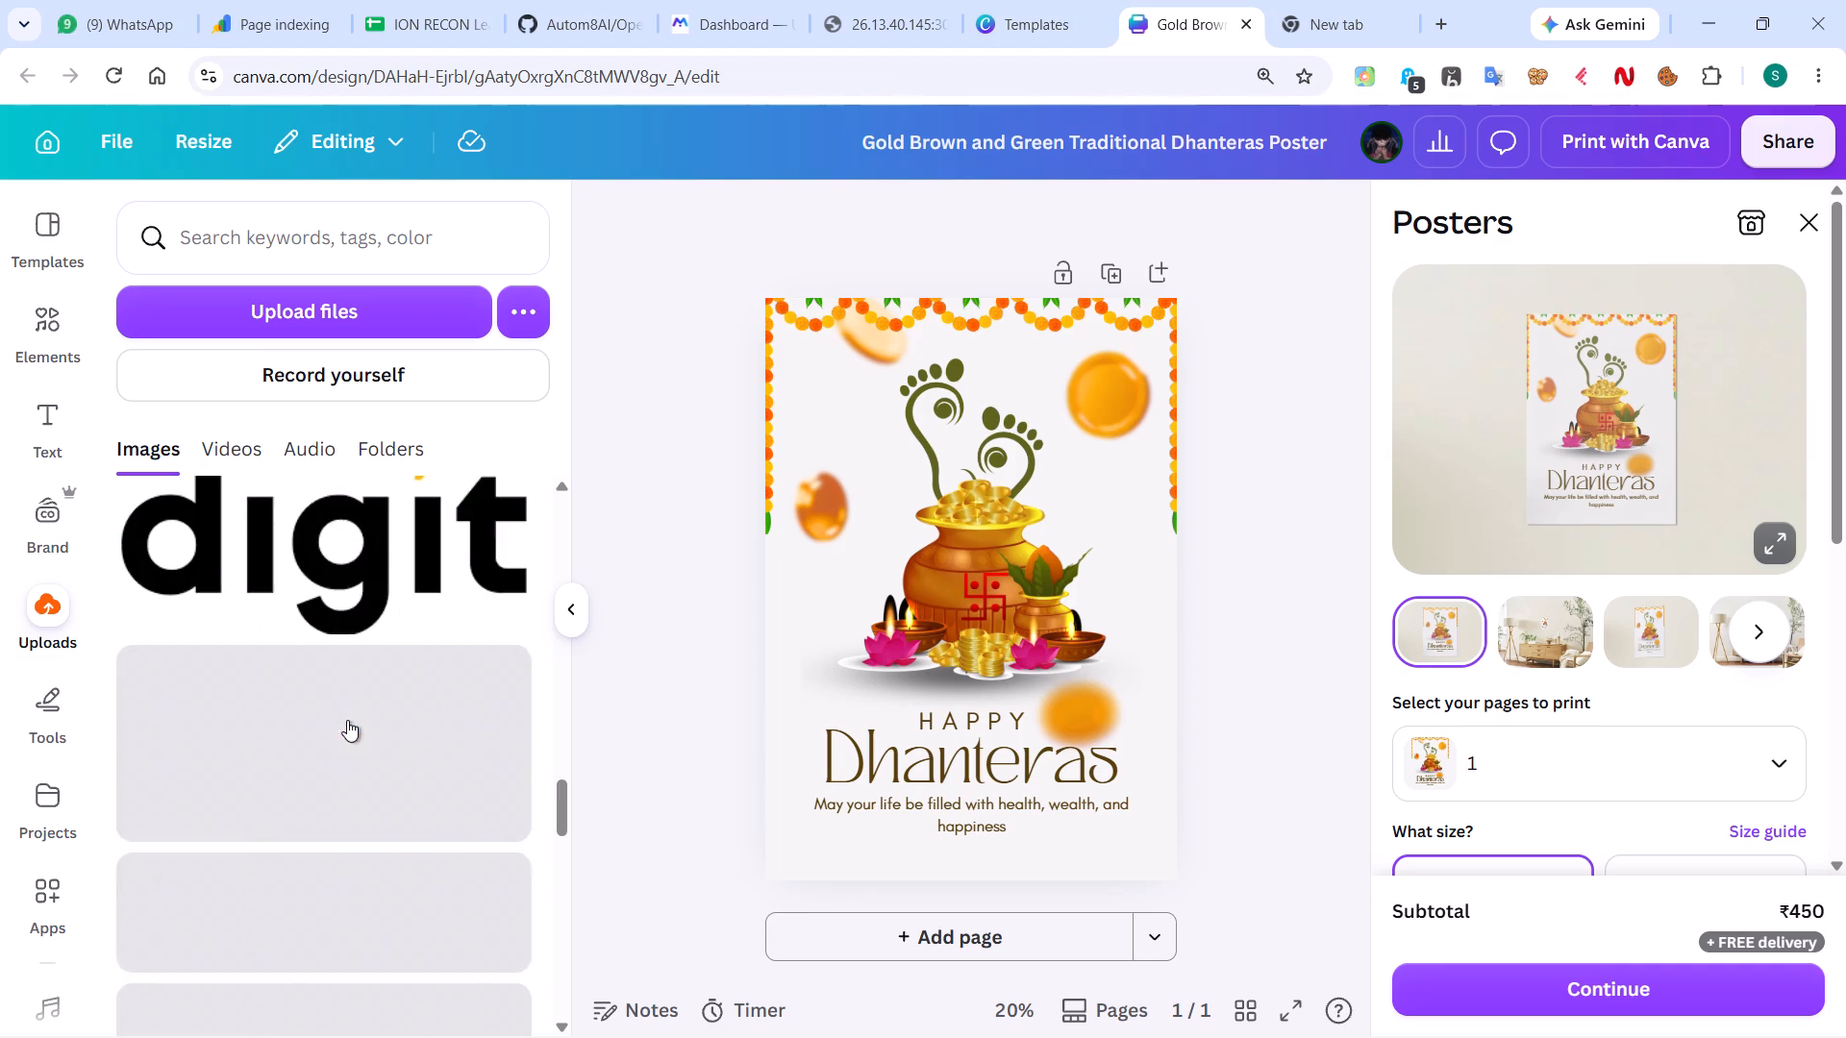
scroll(347, 720, down, 10)
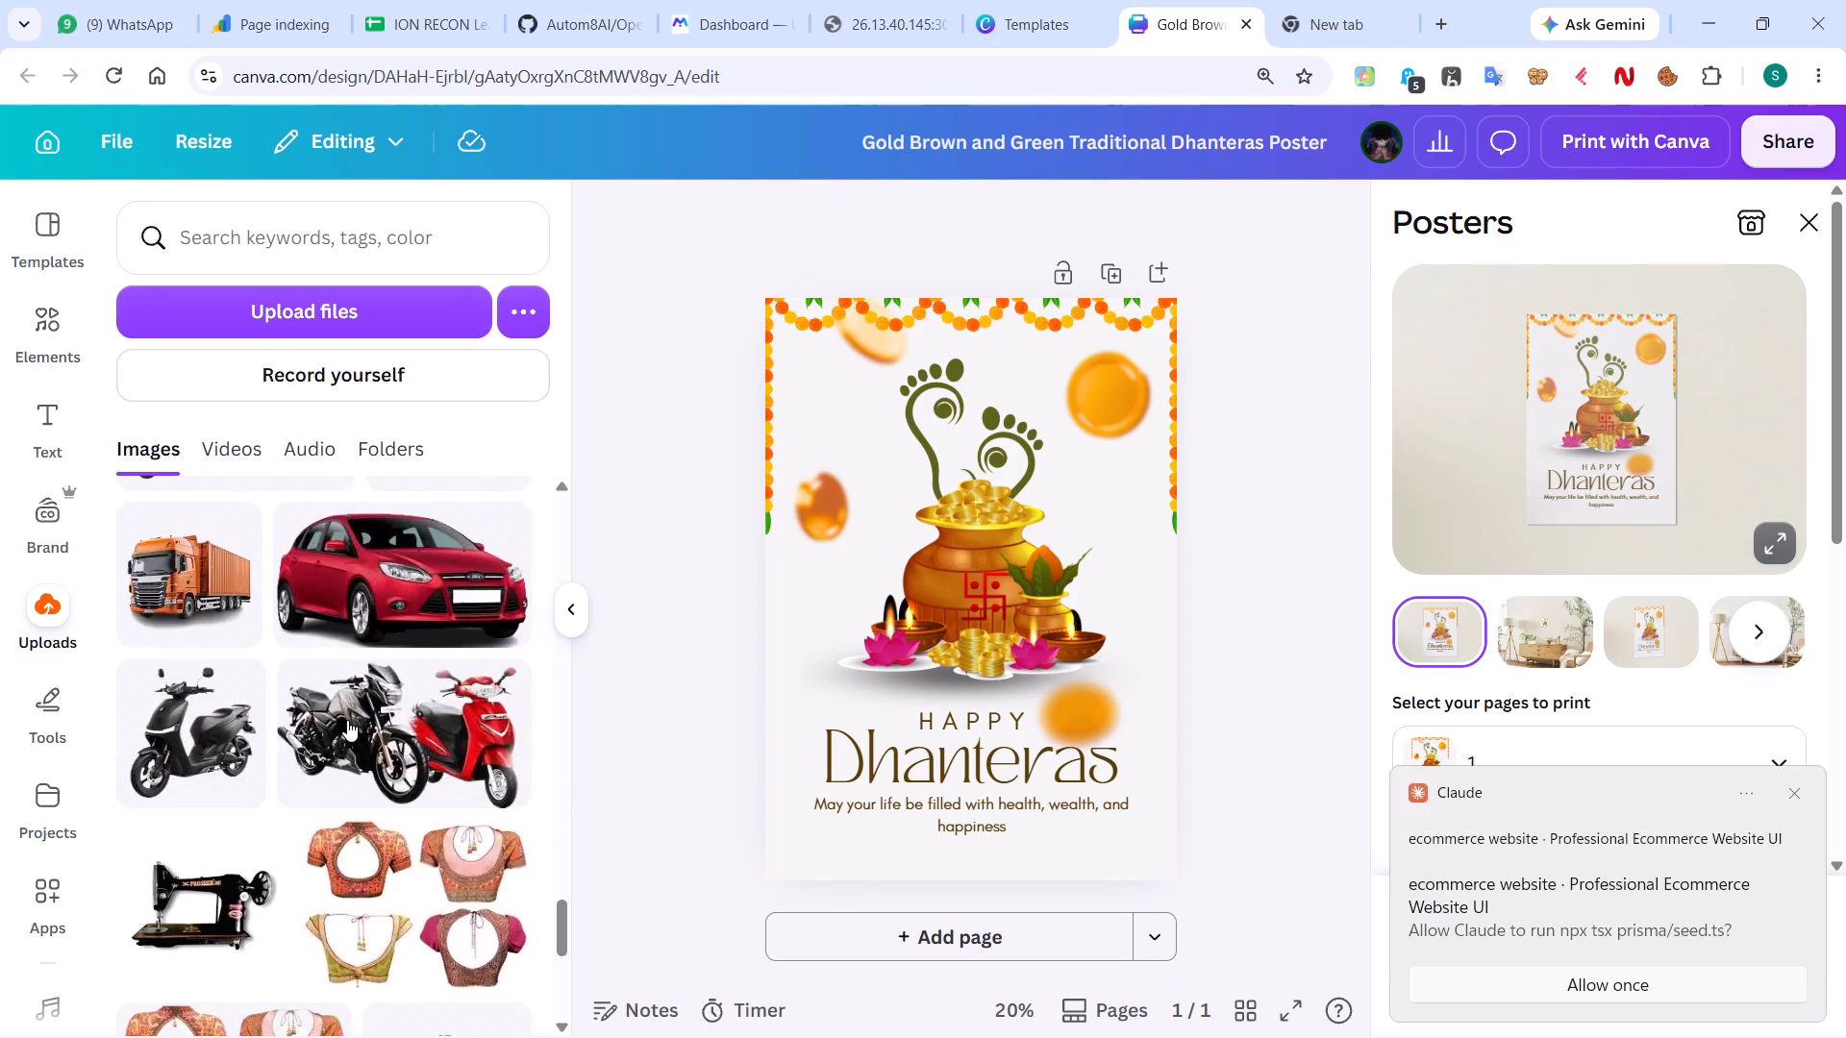
scroll(347, 720, down, 7)
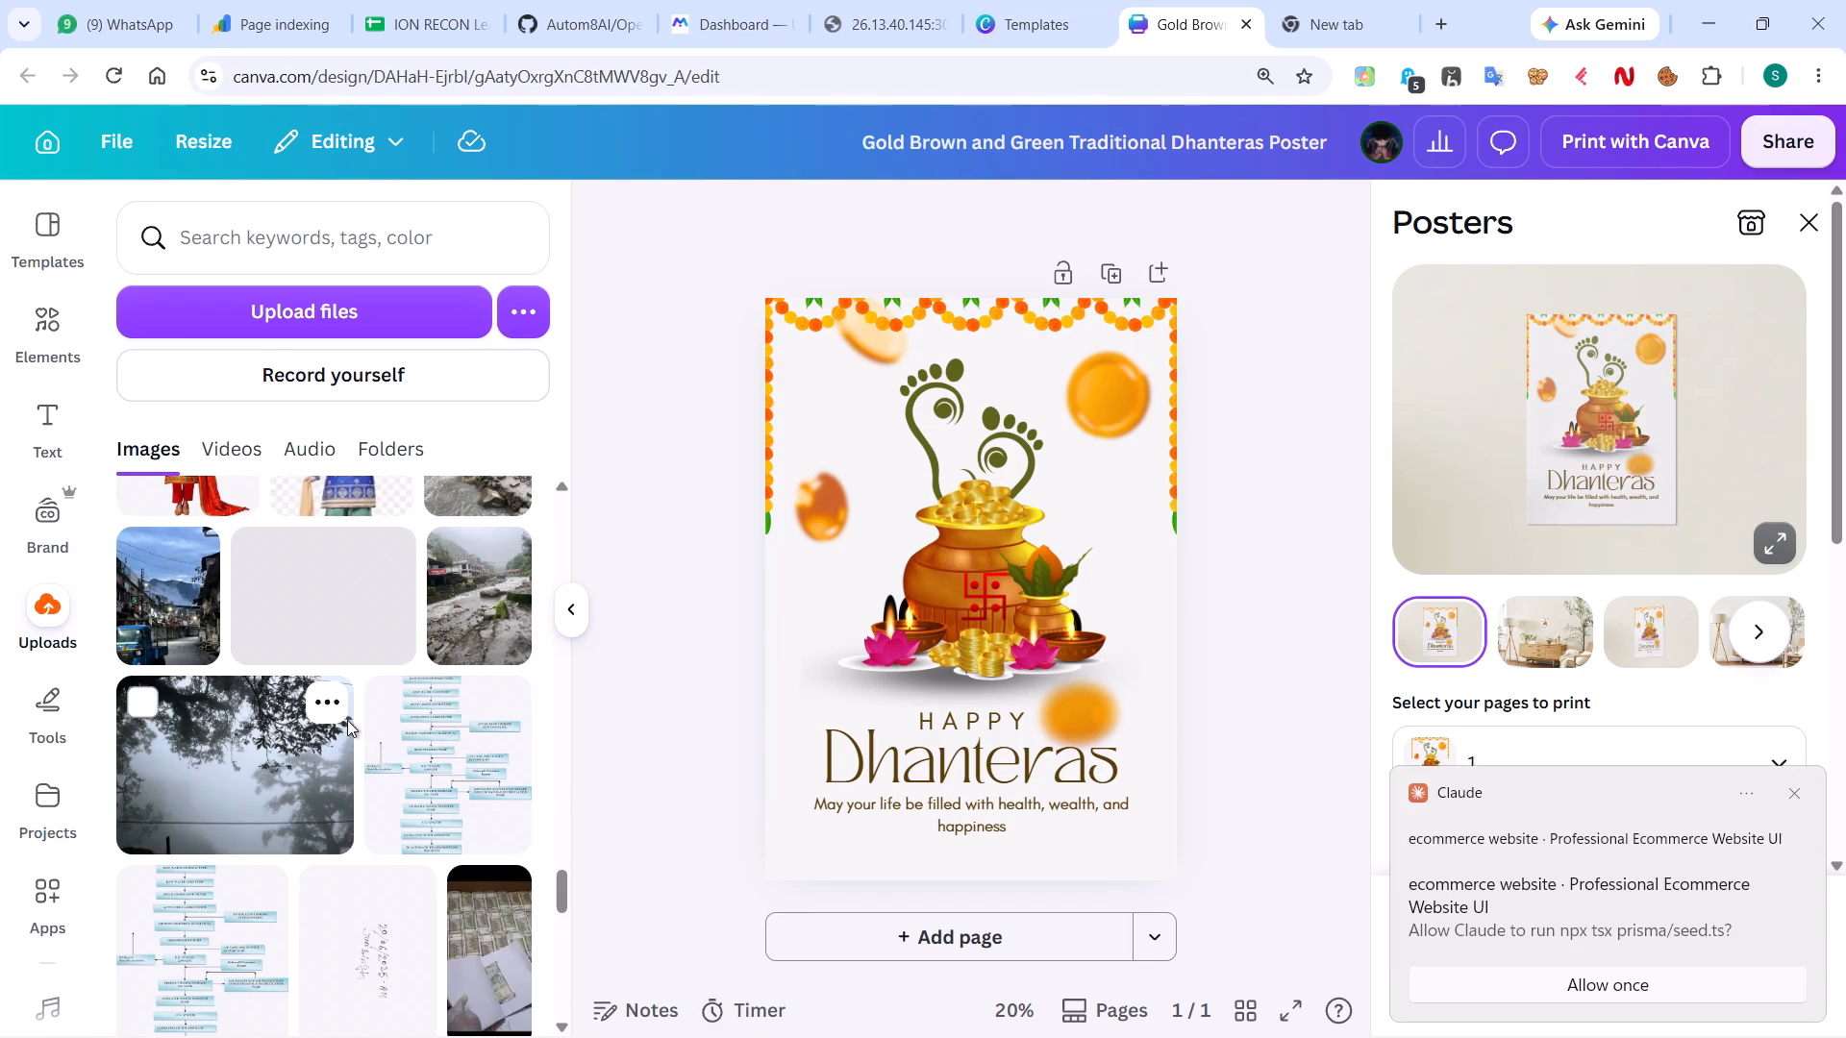
scroll(347, 720, down, 10)
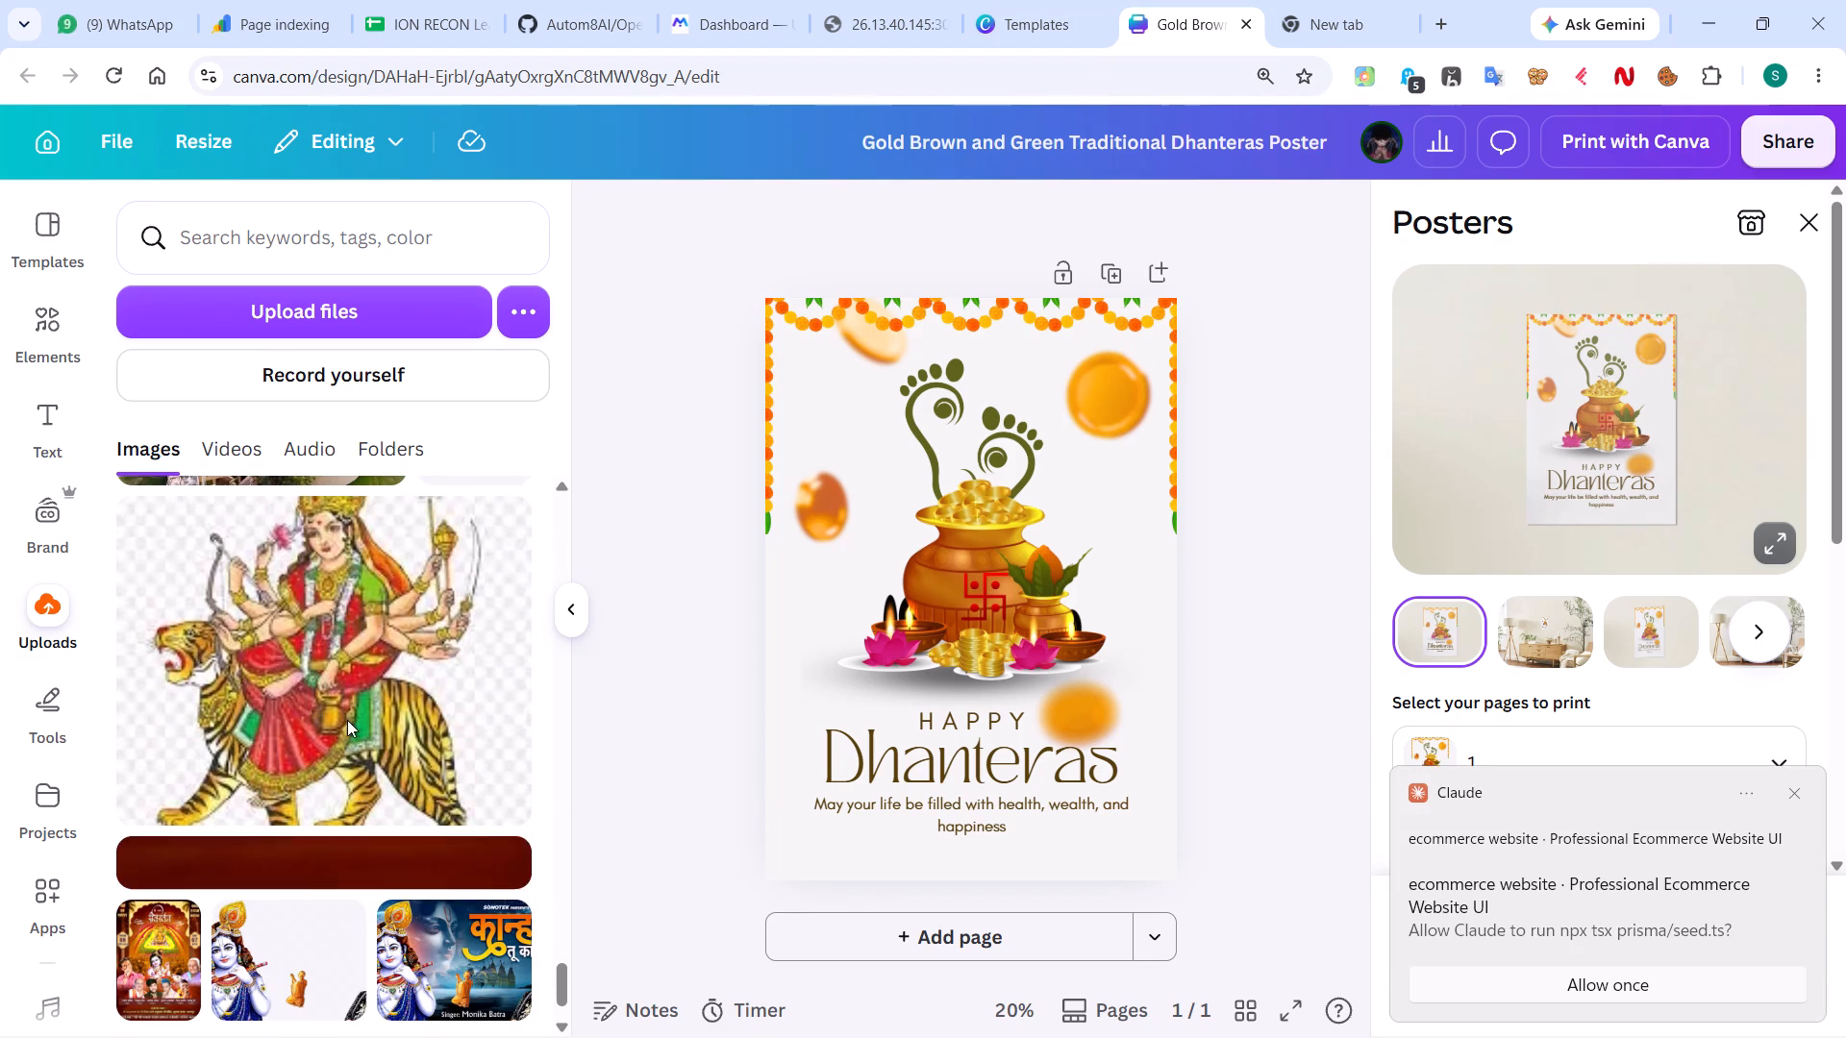
scroll(347, 720, down, 4)
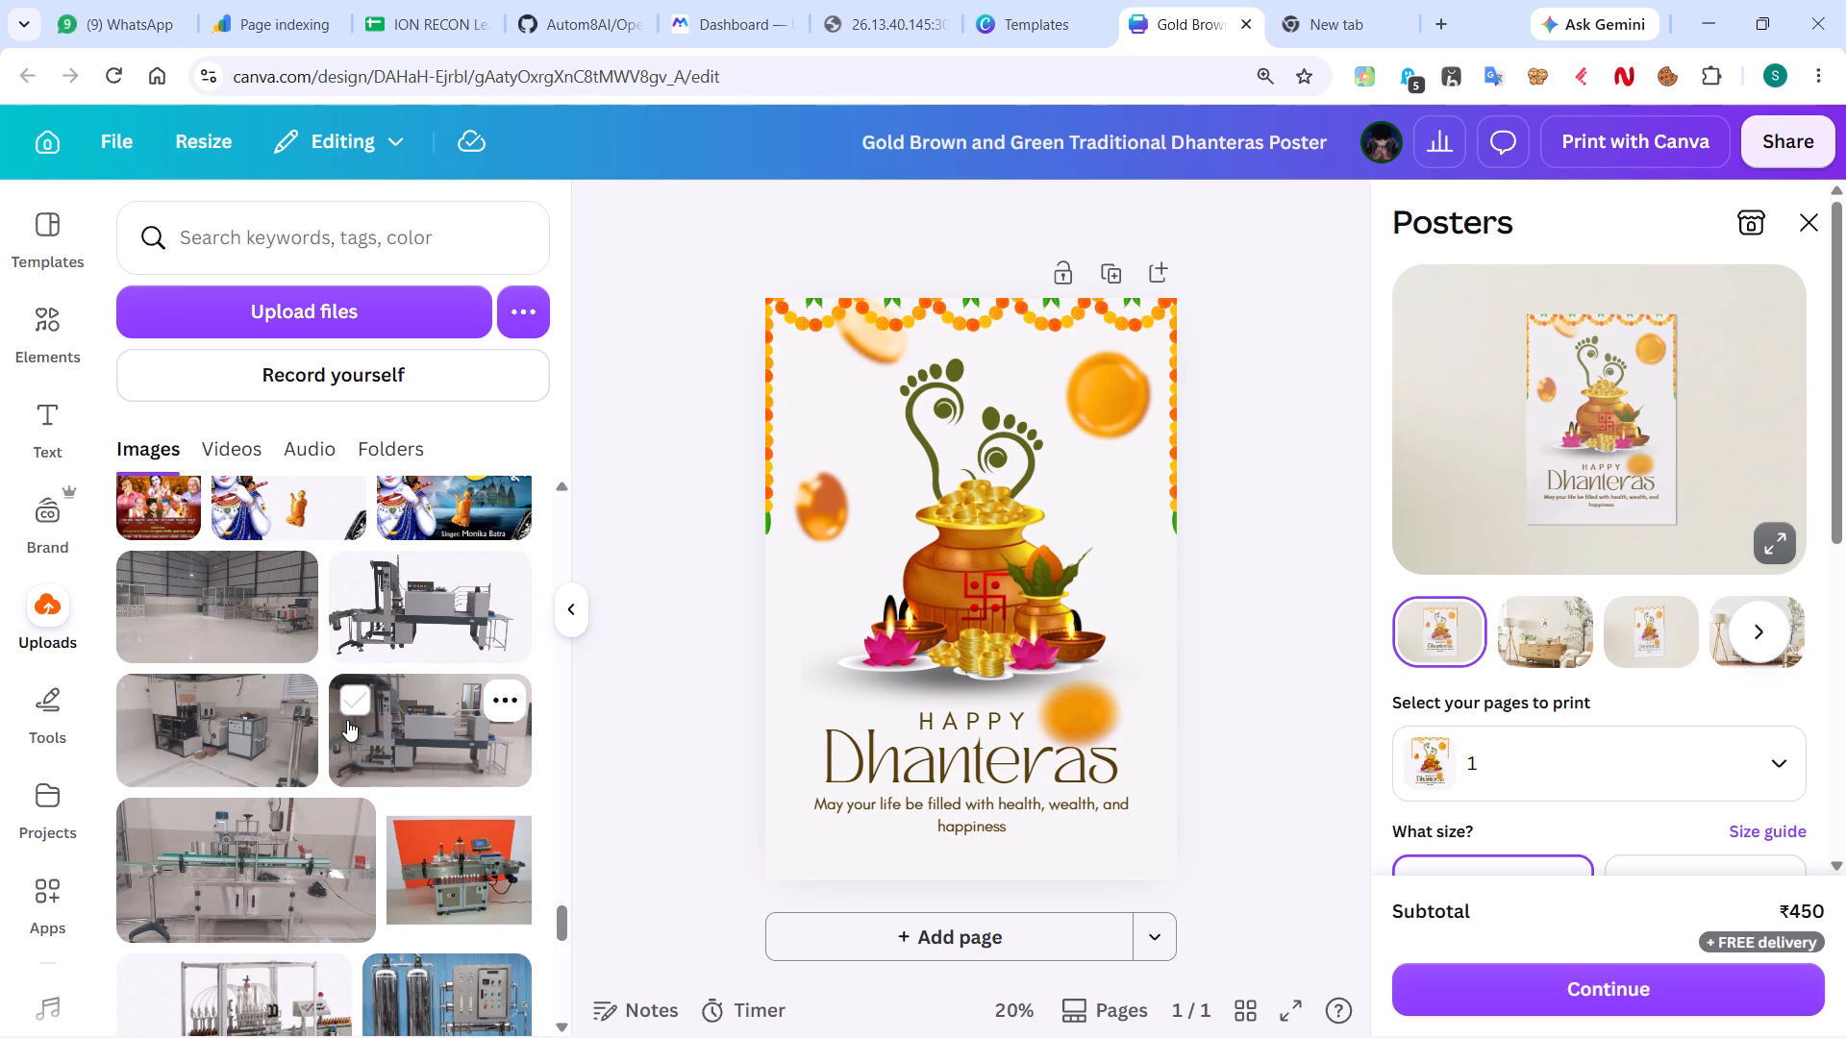
scroll(347, 720, down, 2)
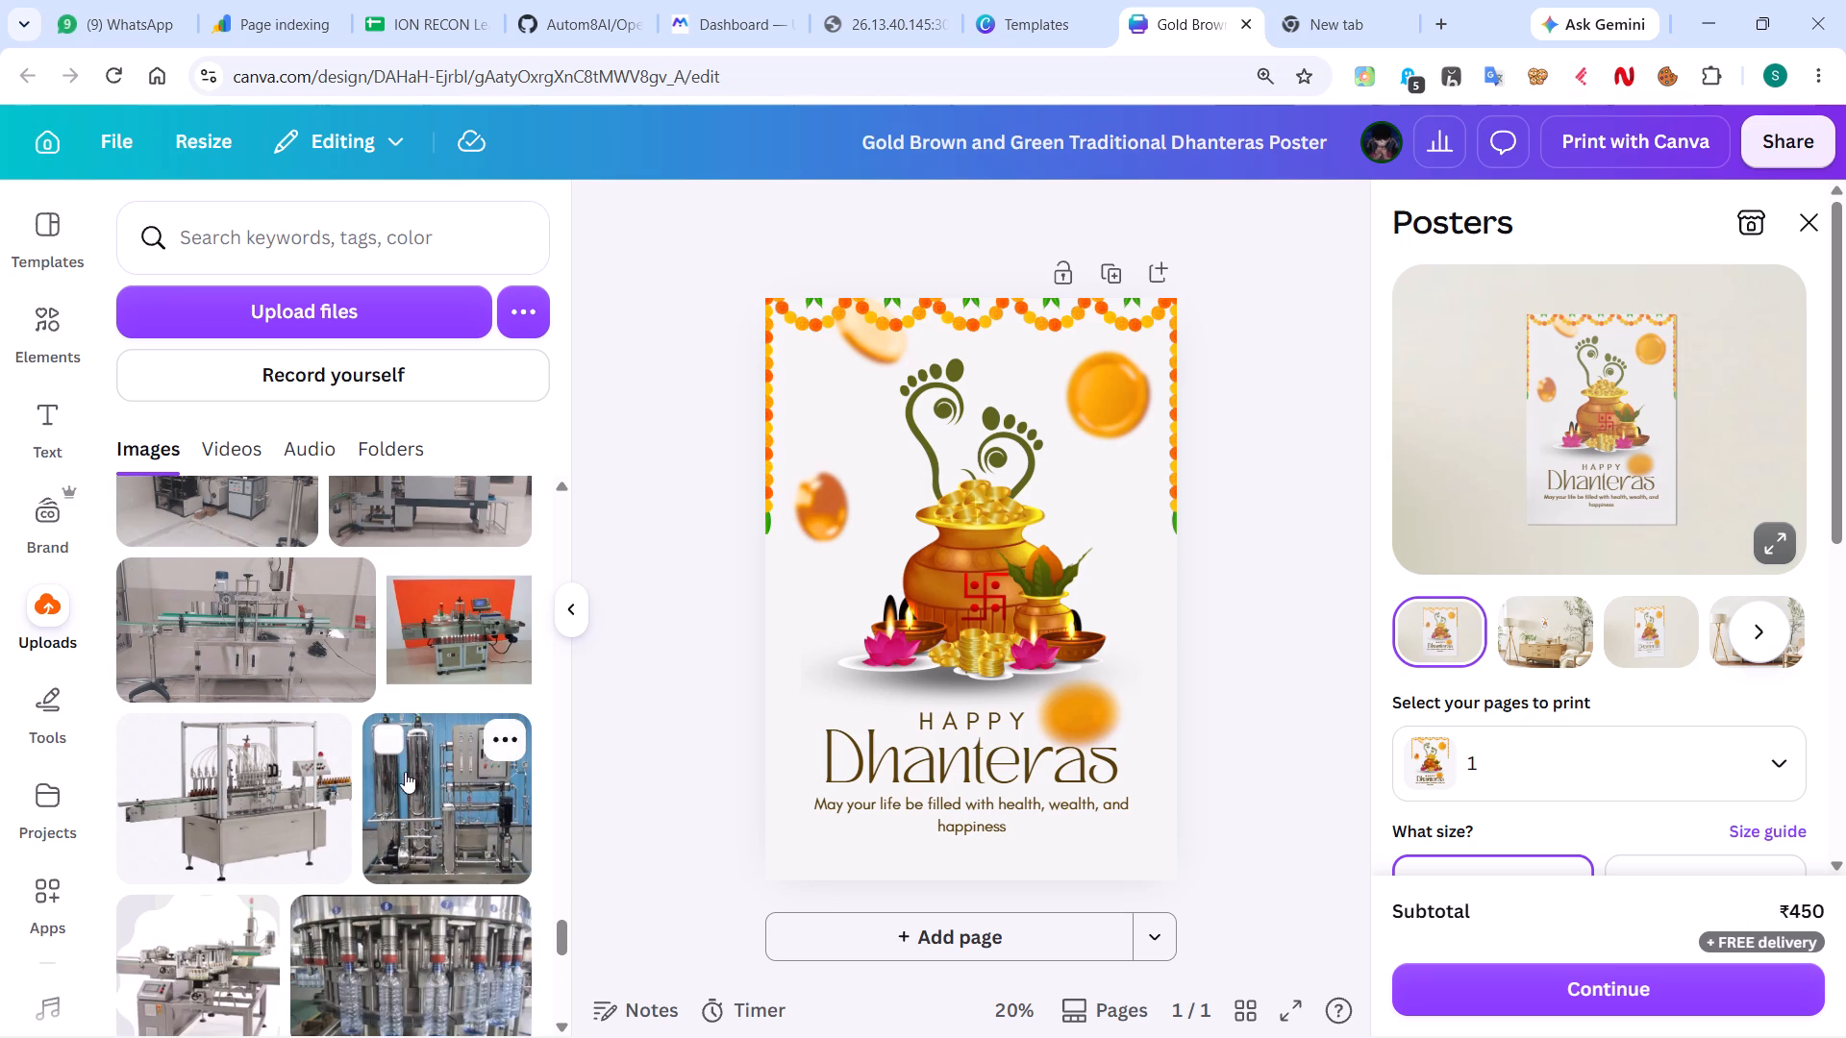
click(434, 814)
Remove the background from the RO plant photo.
click(850, 216)
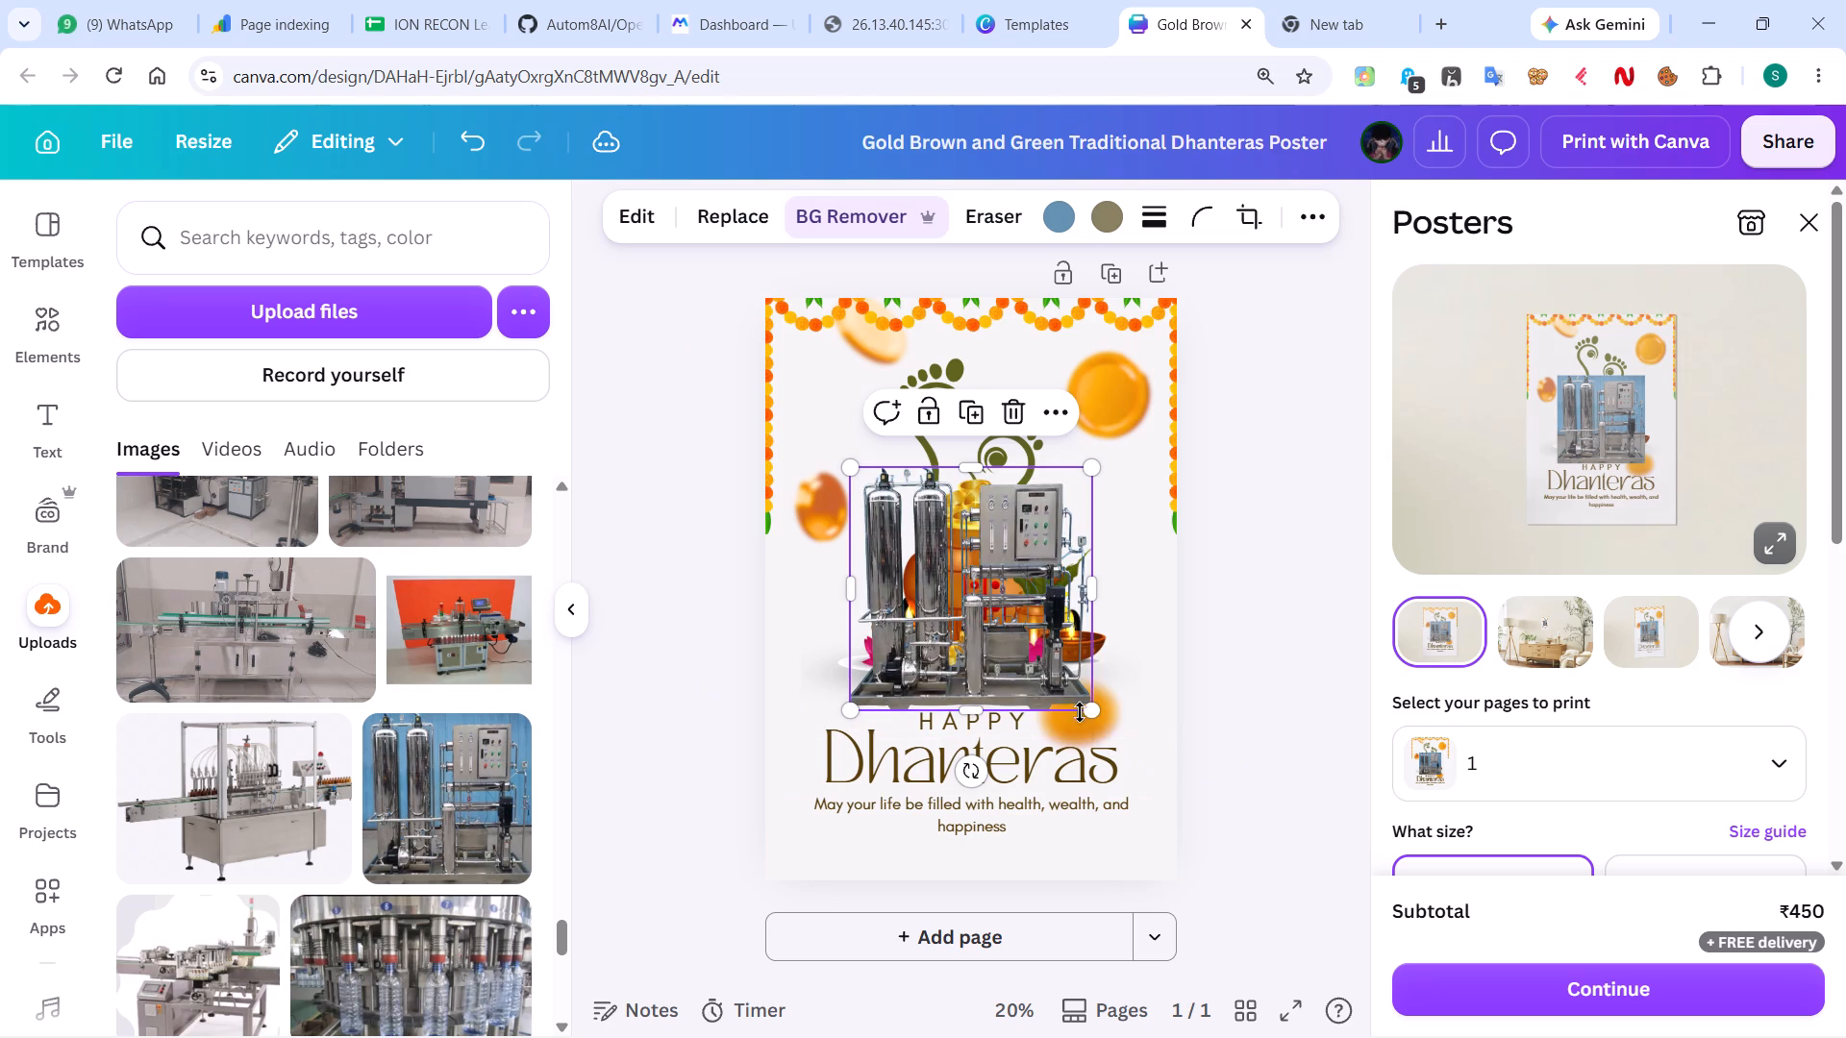
Enlarge the RO plant image and position it centrally on the poster, over the pot and down to the Dhanteras heading.
drag(1086, 704, 1142, 759)
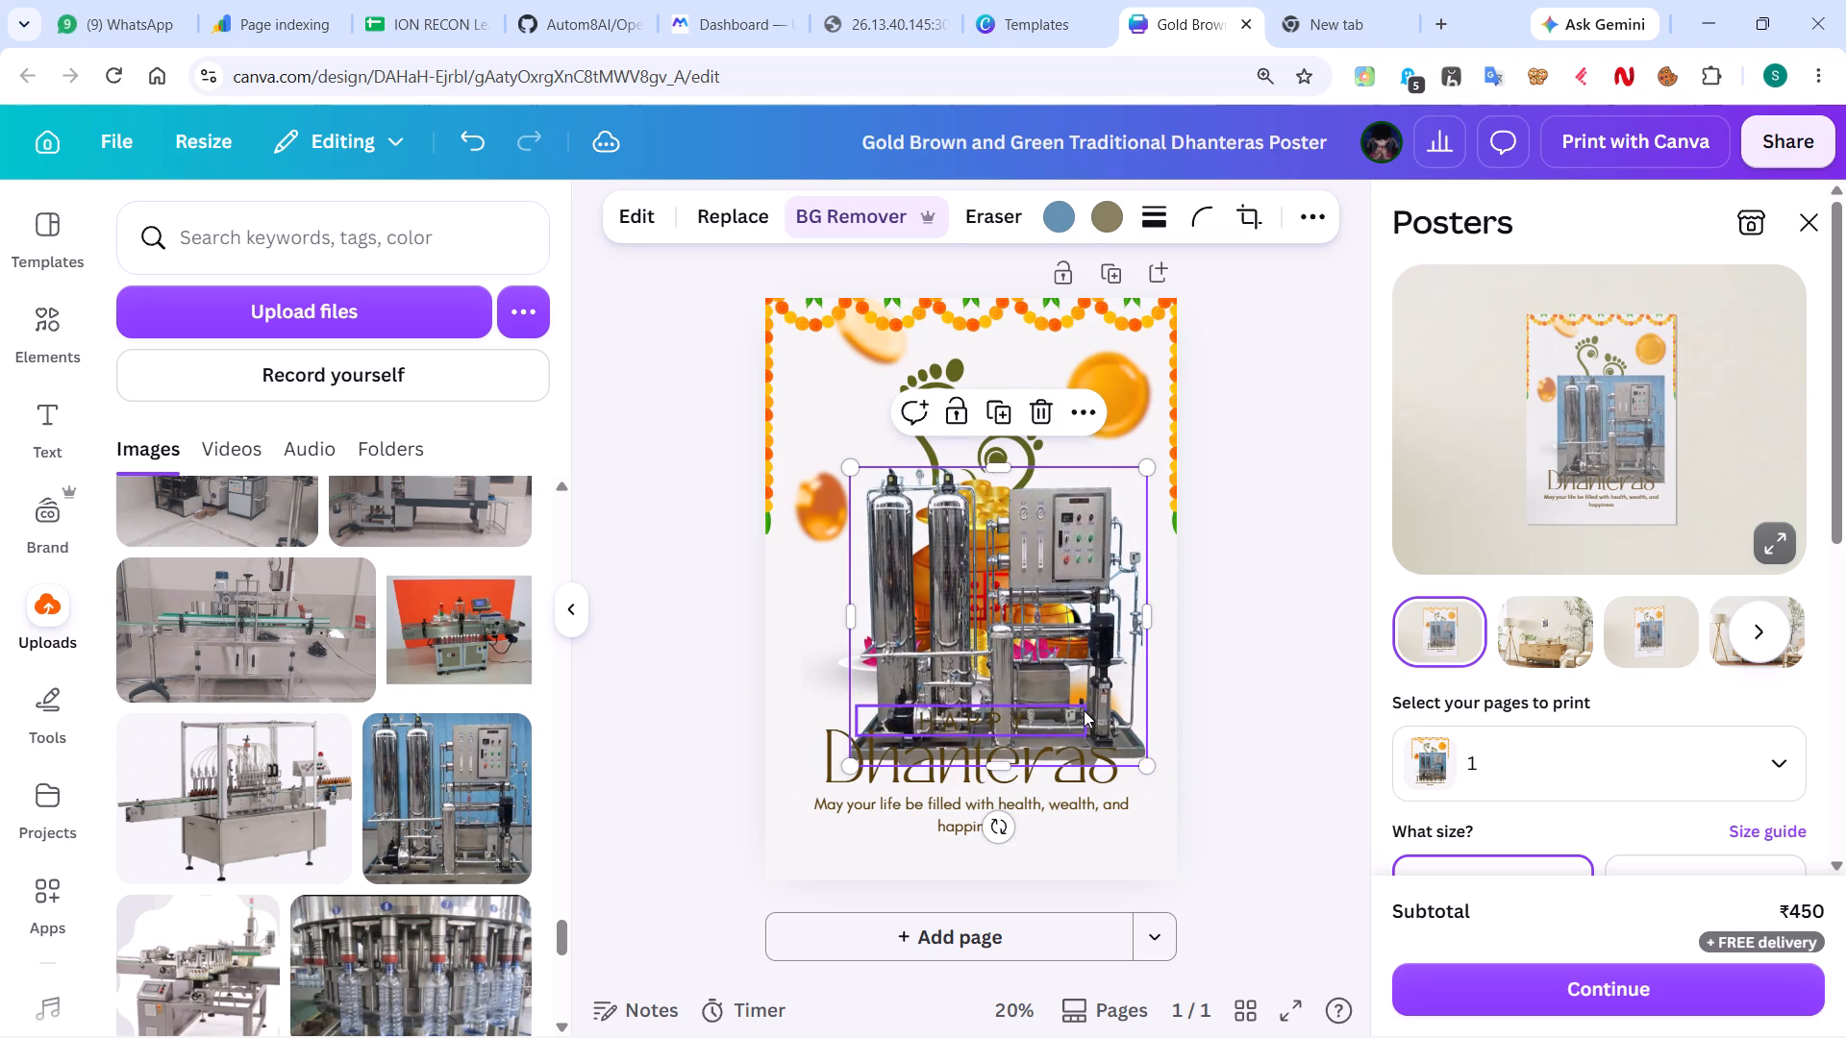
drag(1084, 710, 1037, 684)
key(ctrl+z)
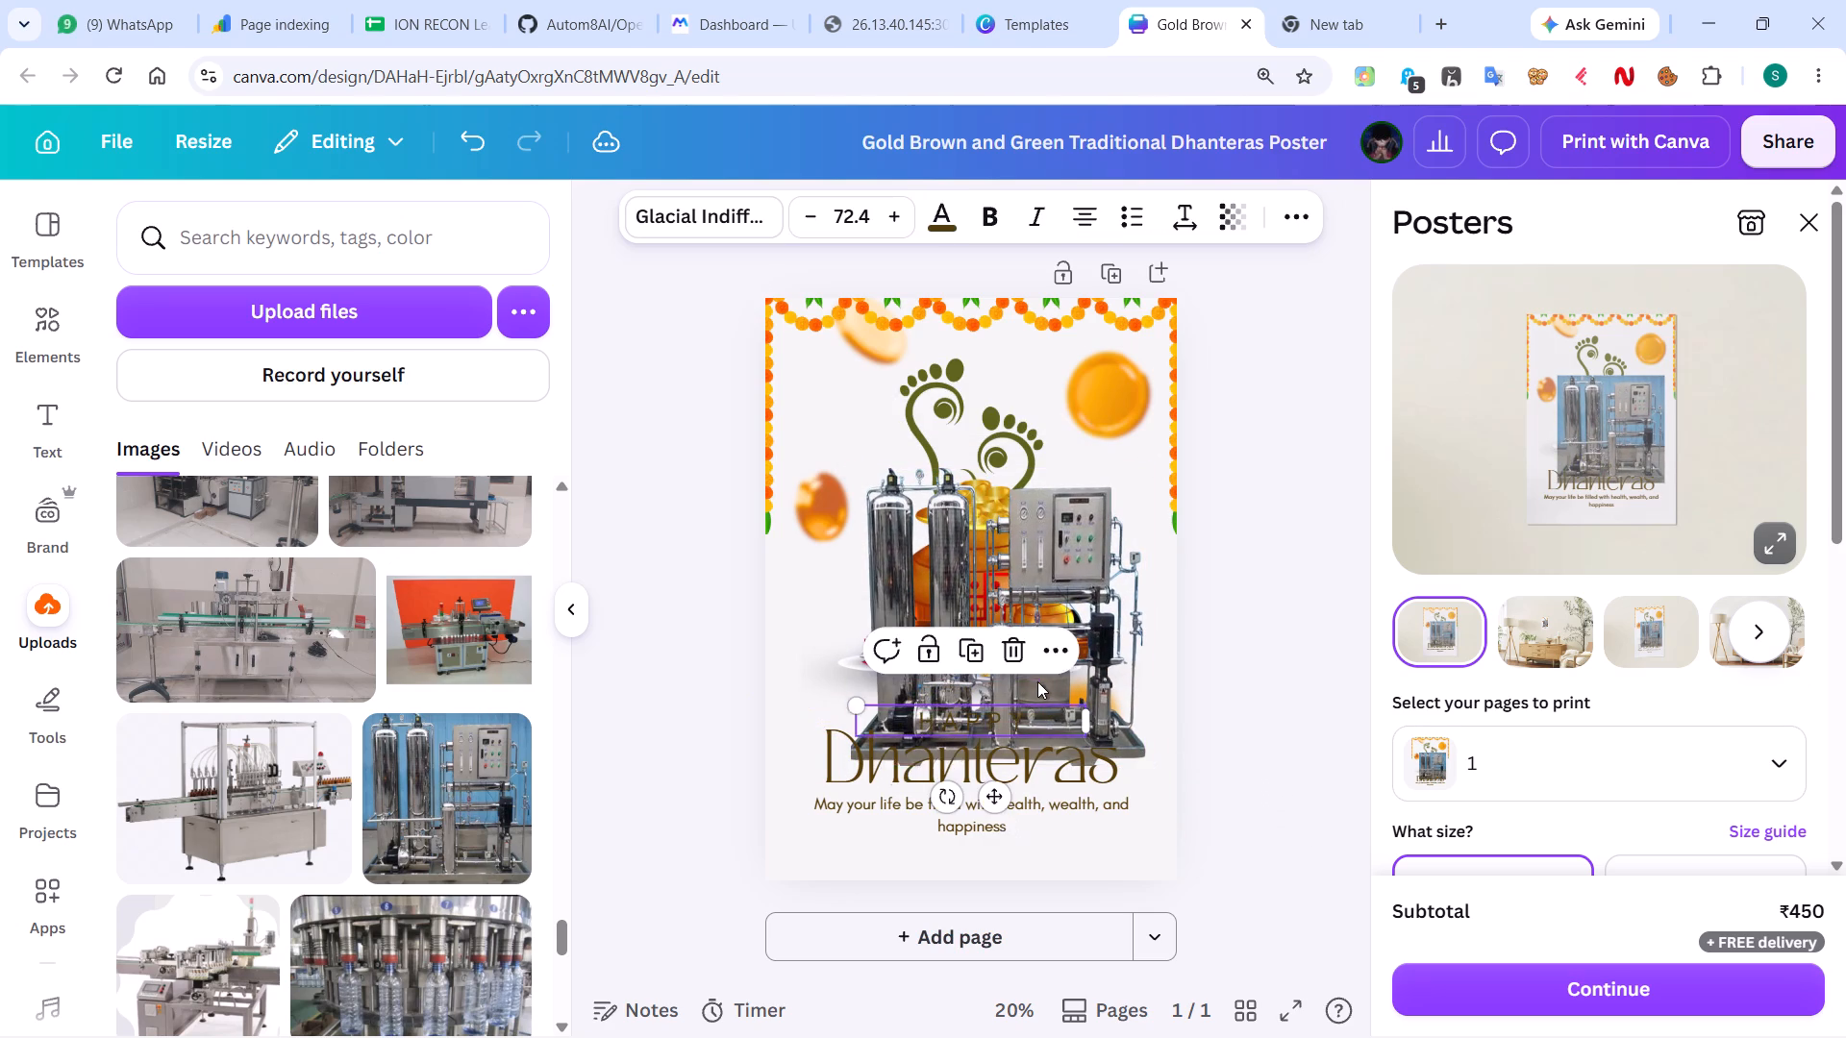
drag(1101, 577, 1075, 550)
drag(1130, 738, 1173, 781)
drag(1049, 542, 1020, 533)
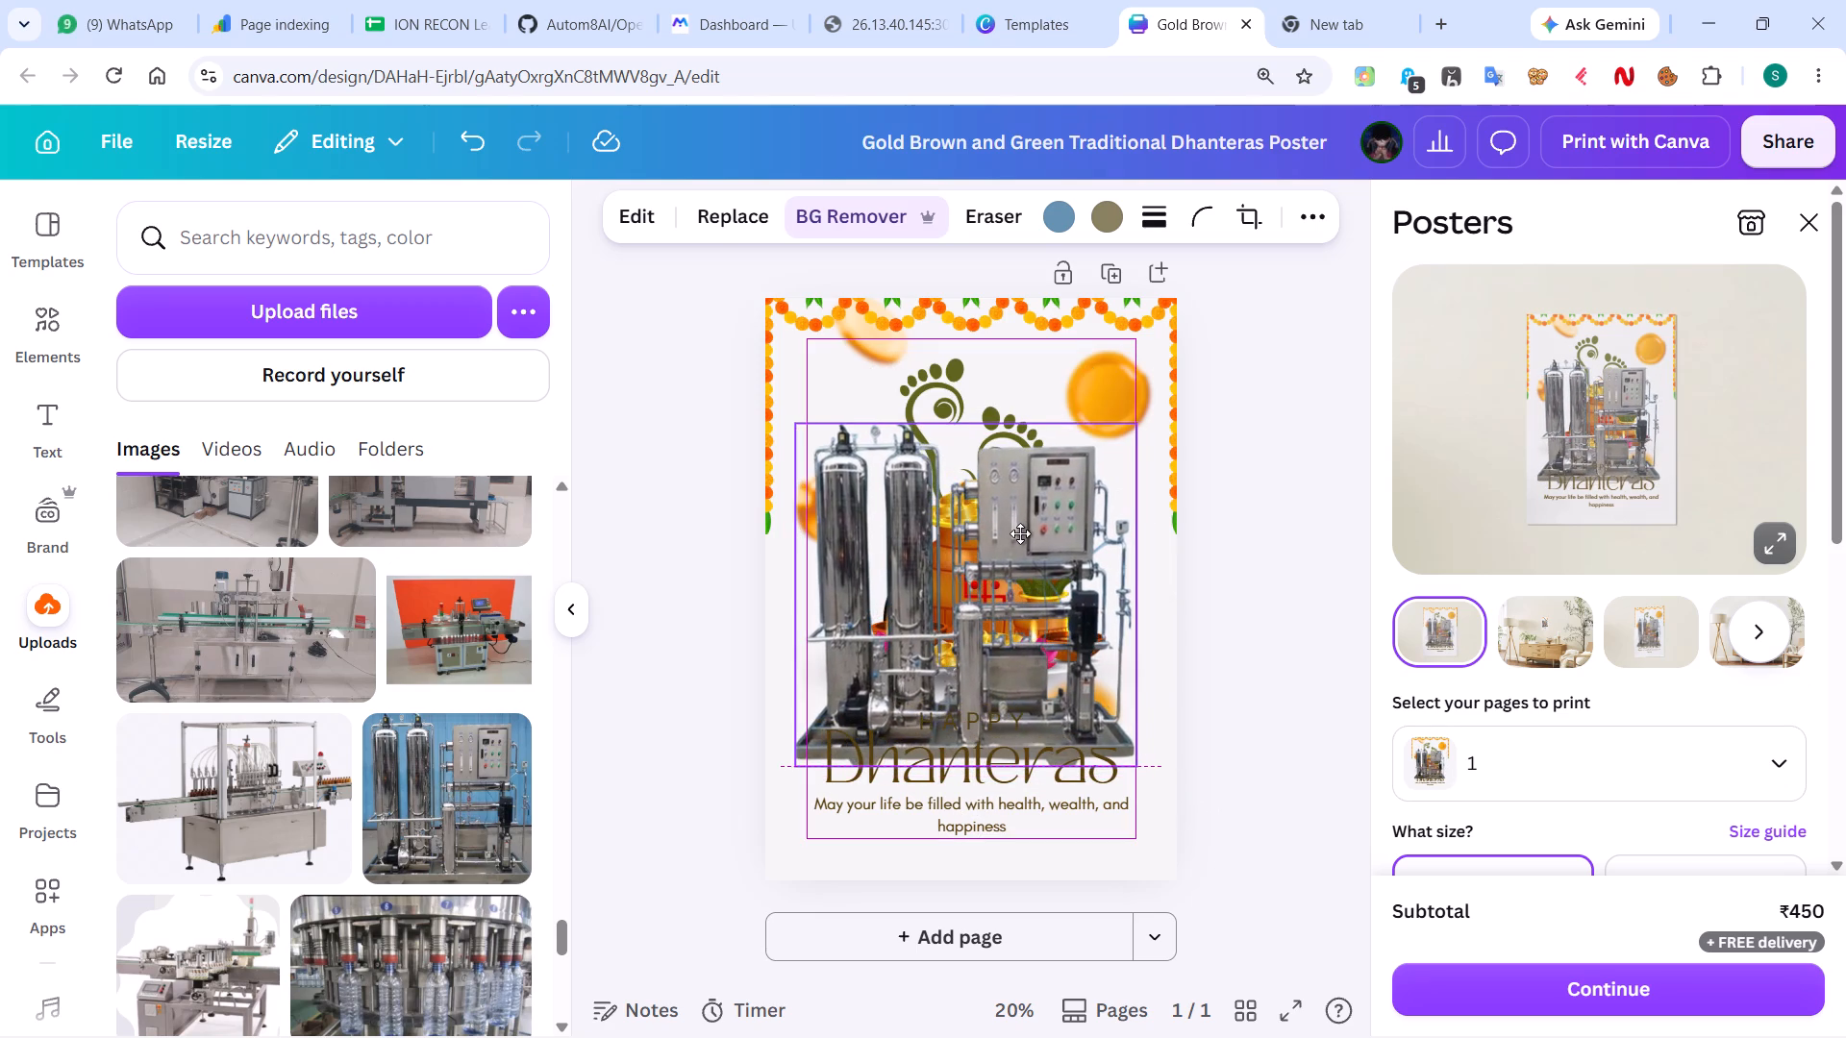
drag(1020, 533, 1019, 533)
Send the RO plant image to the back, behind the pot, footprints and text, and deselect it.
right_click(1019, 533)
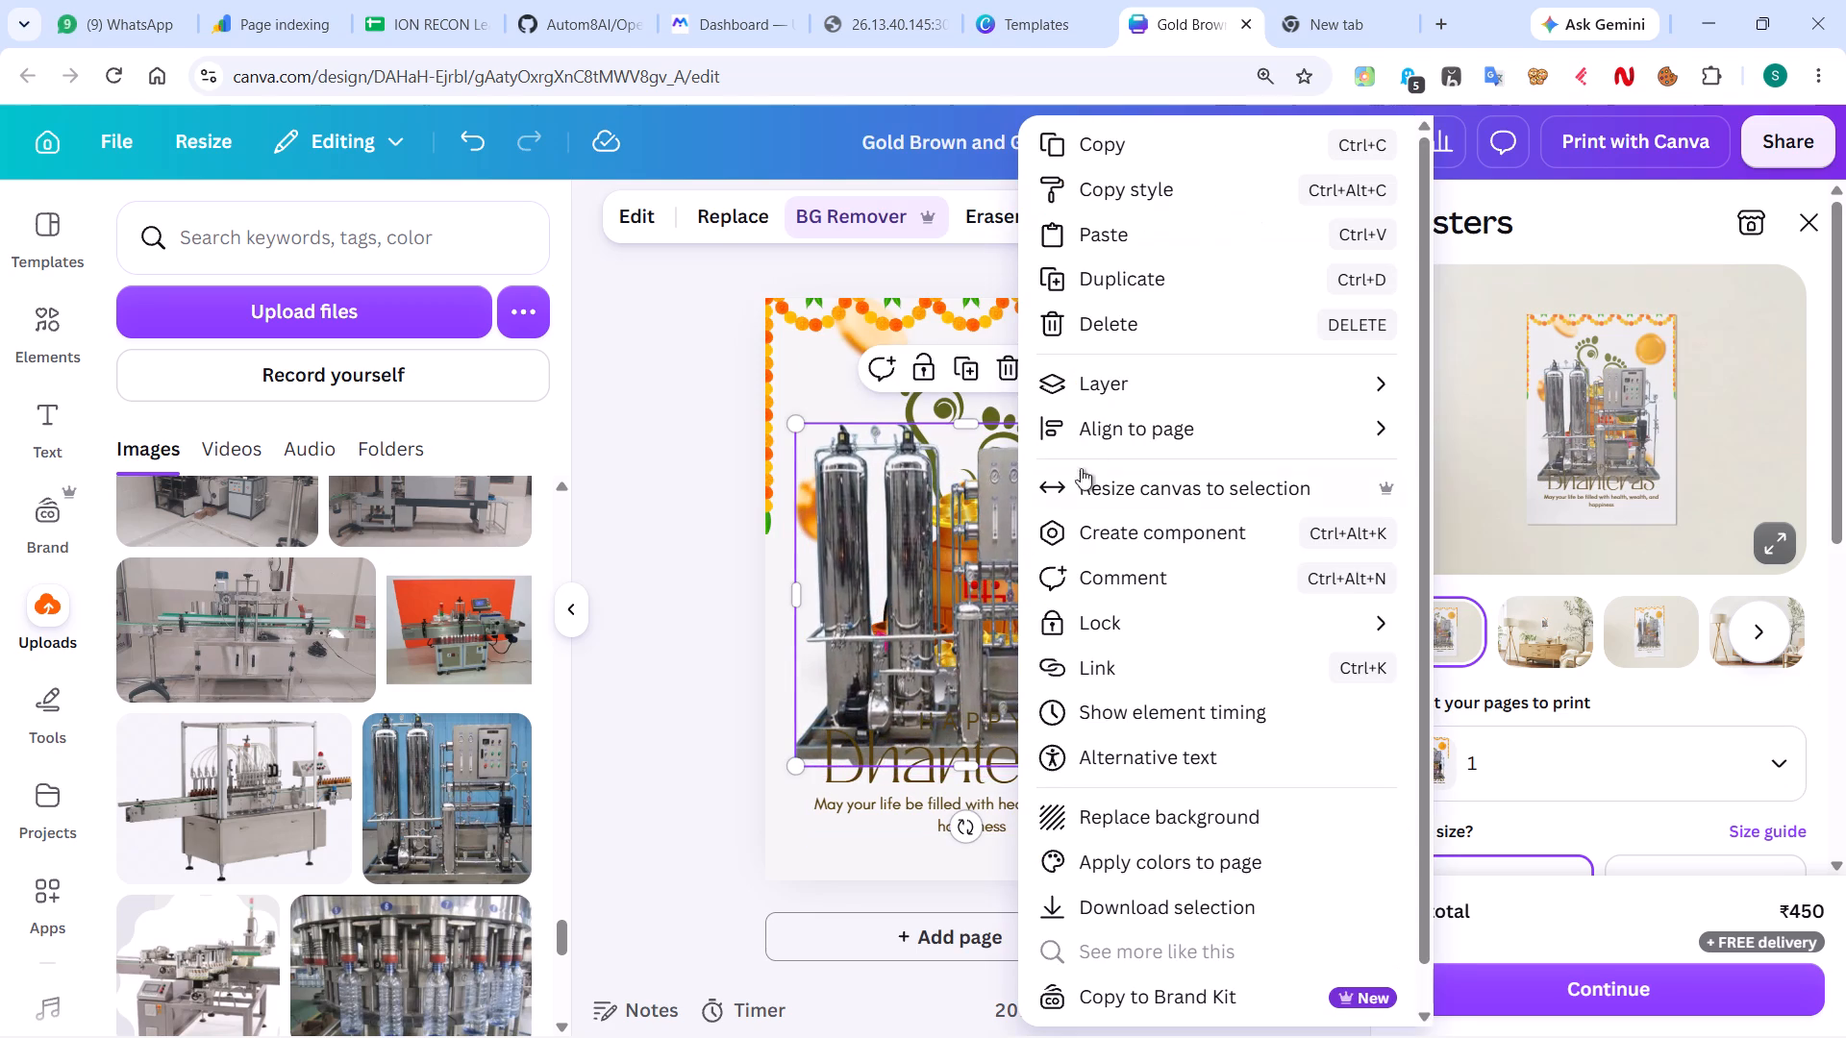
click(1181, 391)
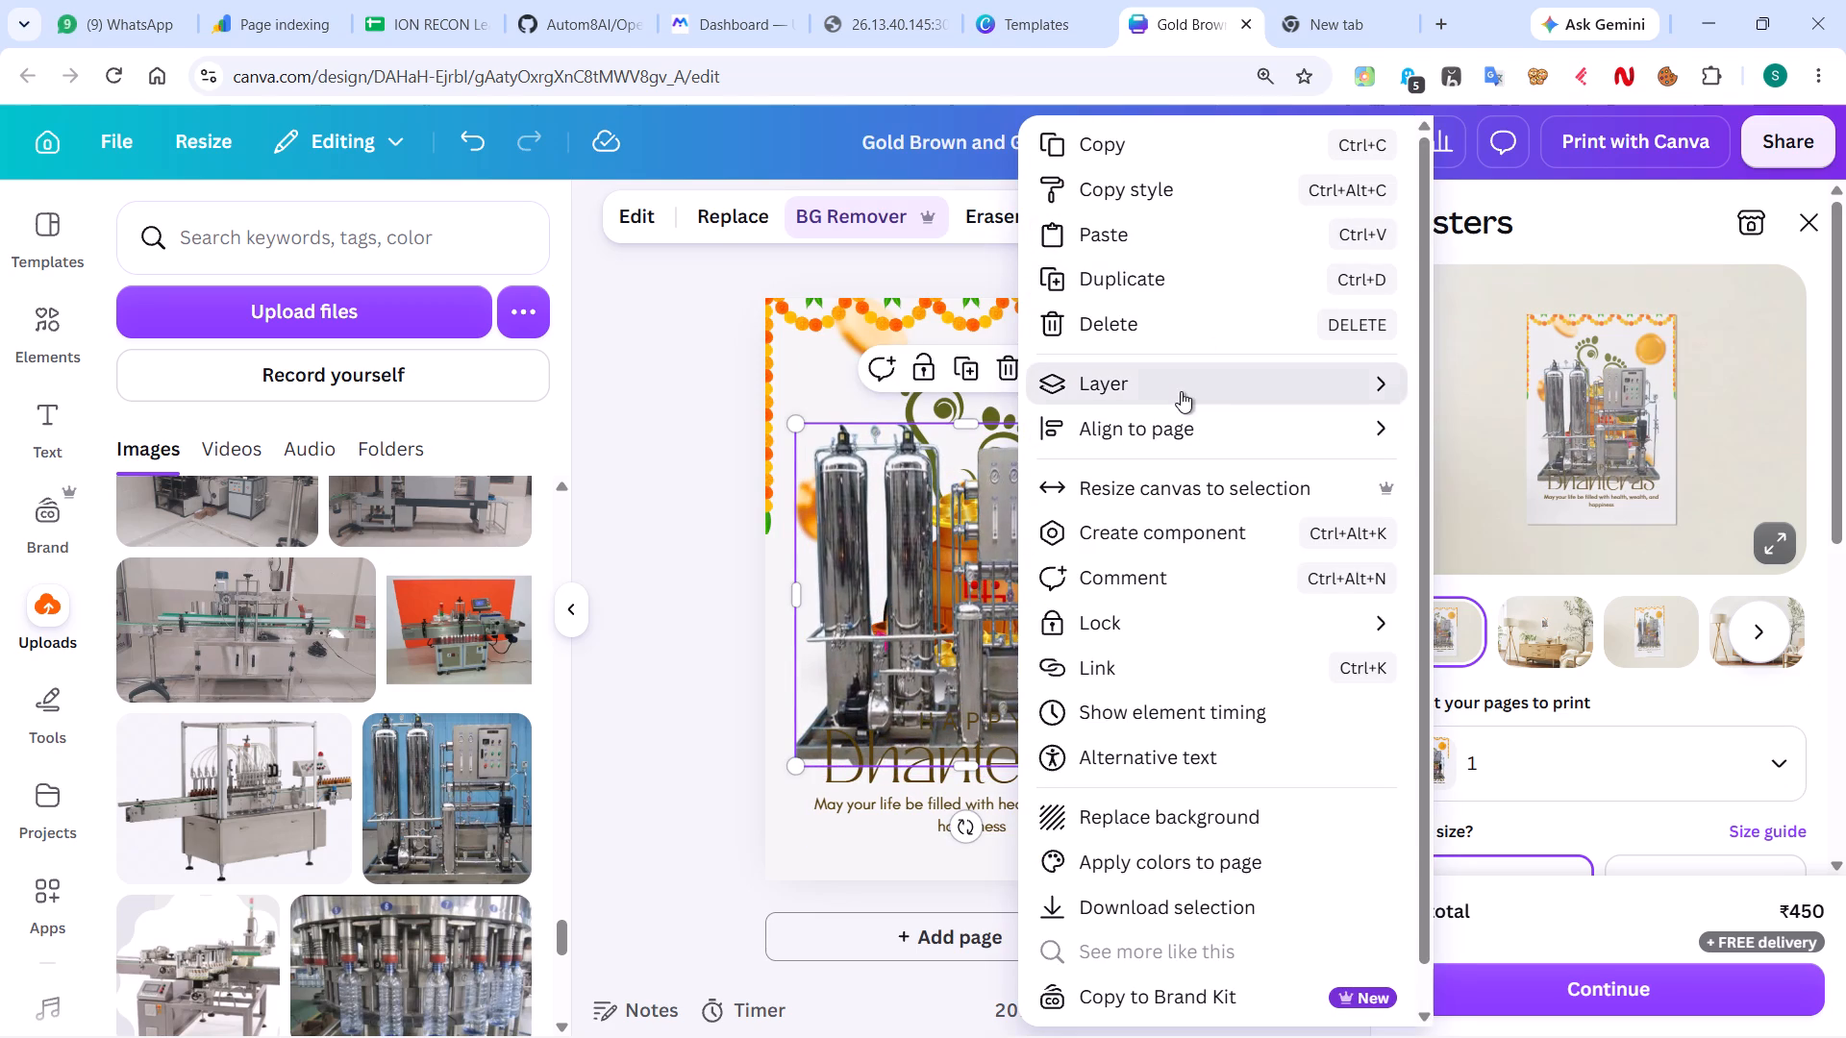
click(1515, 514)
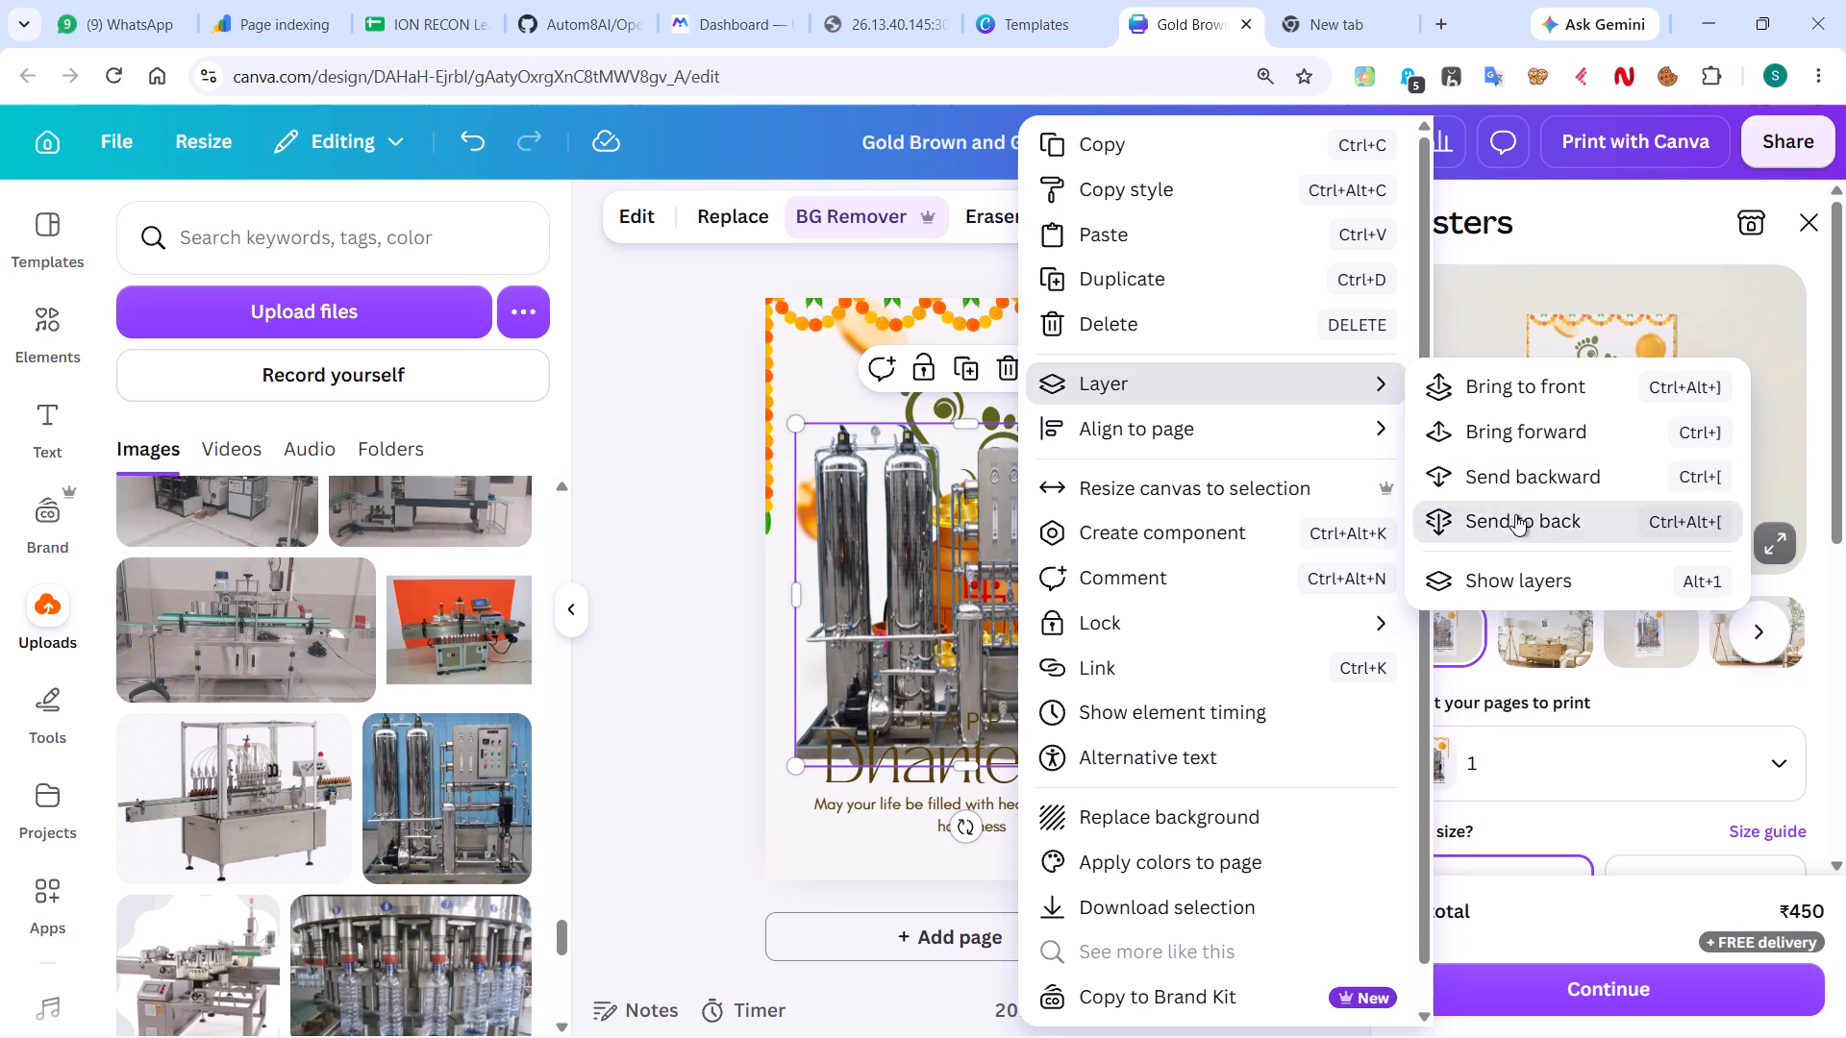
click(1538, 235)
click(647, 613)
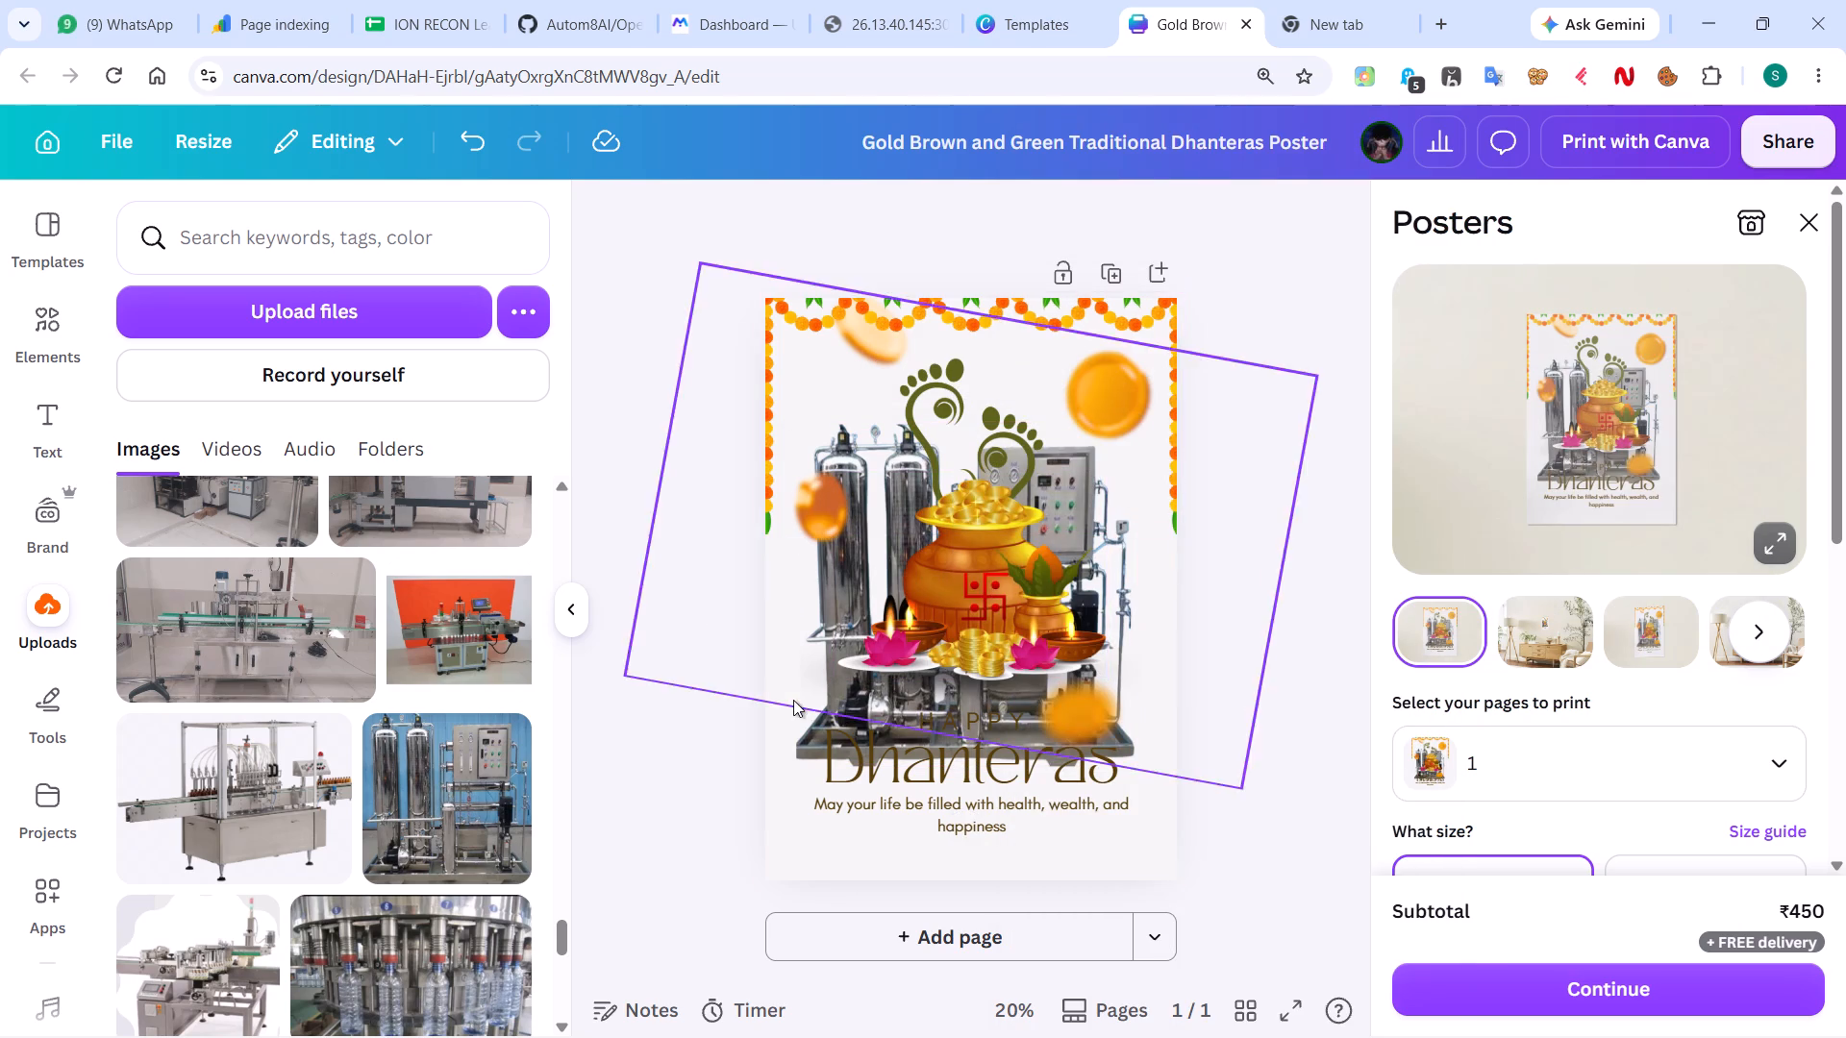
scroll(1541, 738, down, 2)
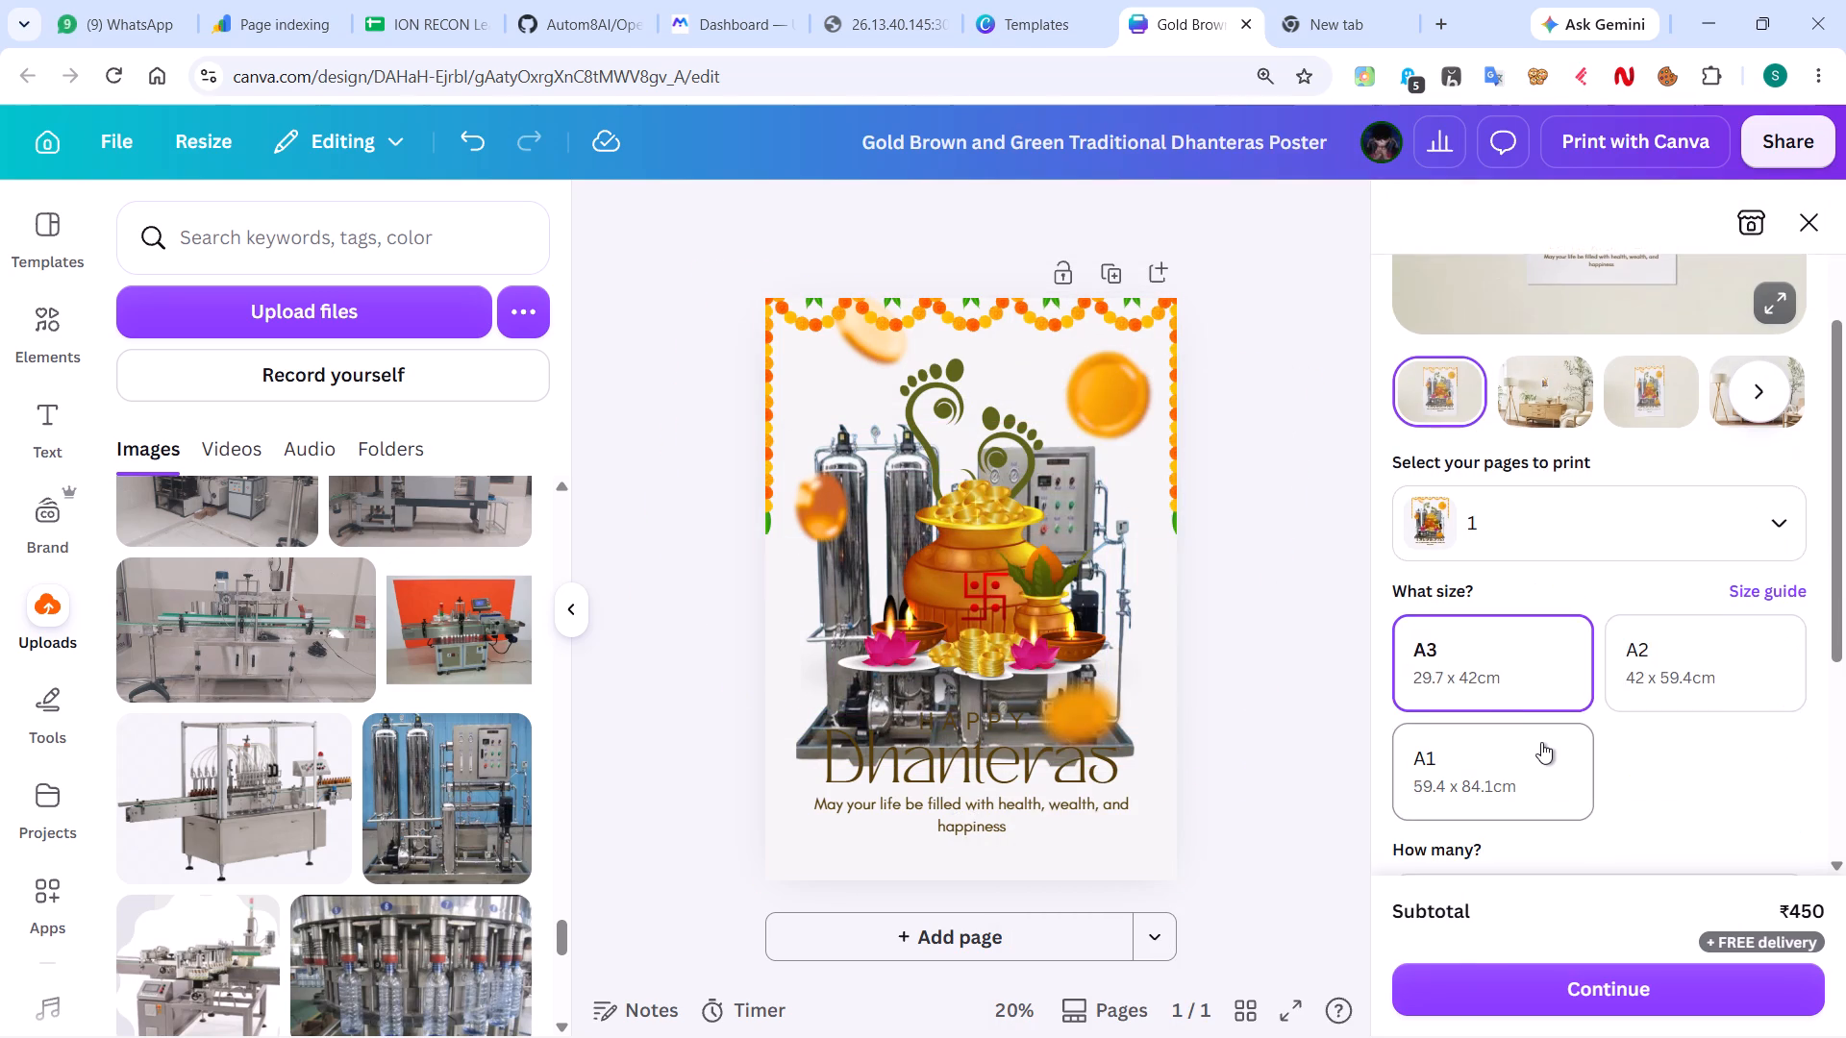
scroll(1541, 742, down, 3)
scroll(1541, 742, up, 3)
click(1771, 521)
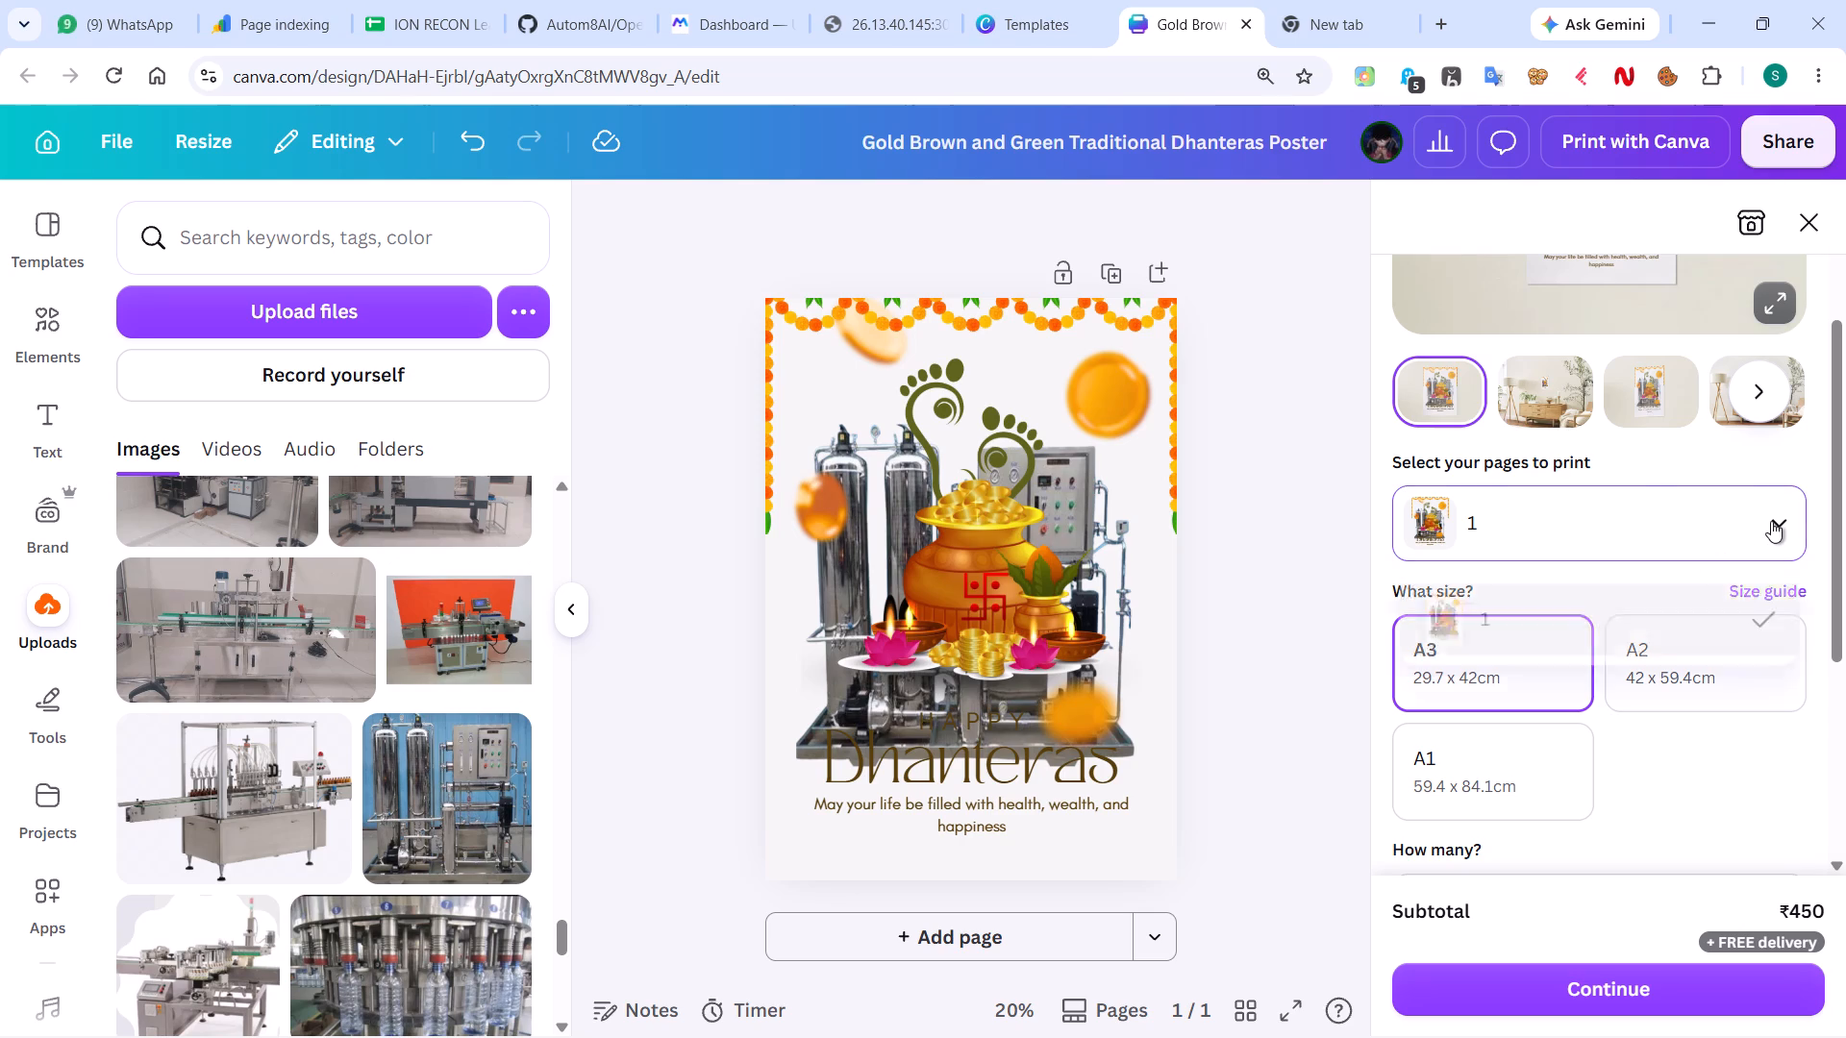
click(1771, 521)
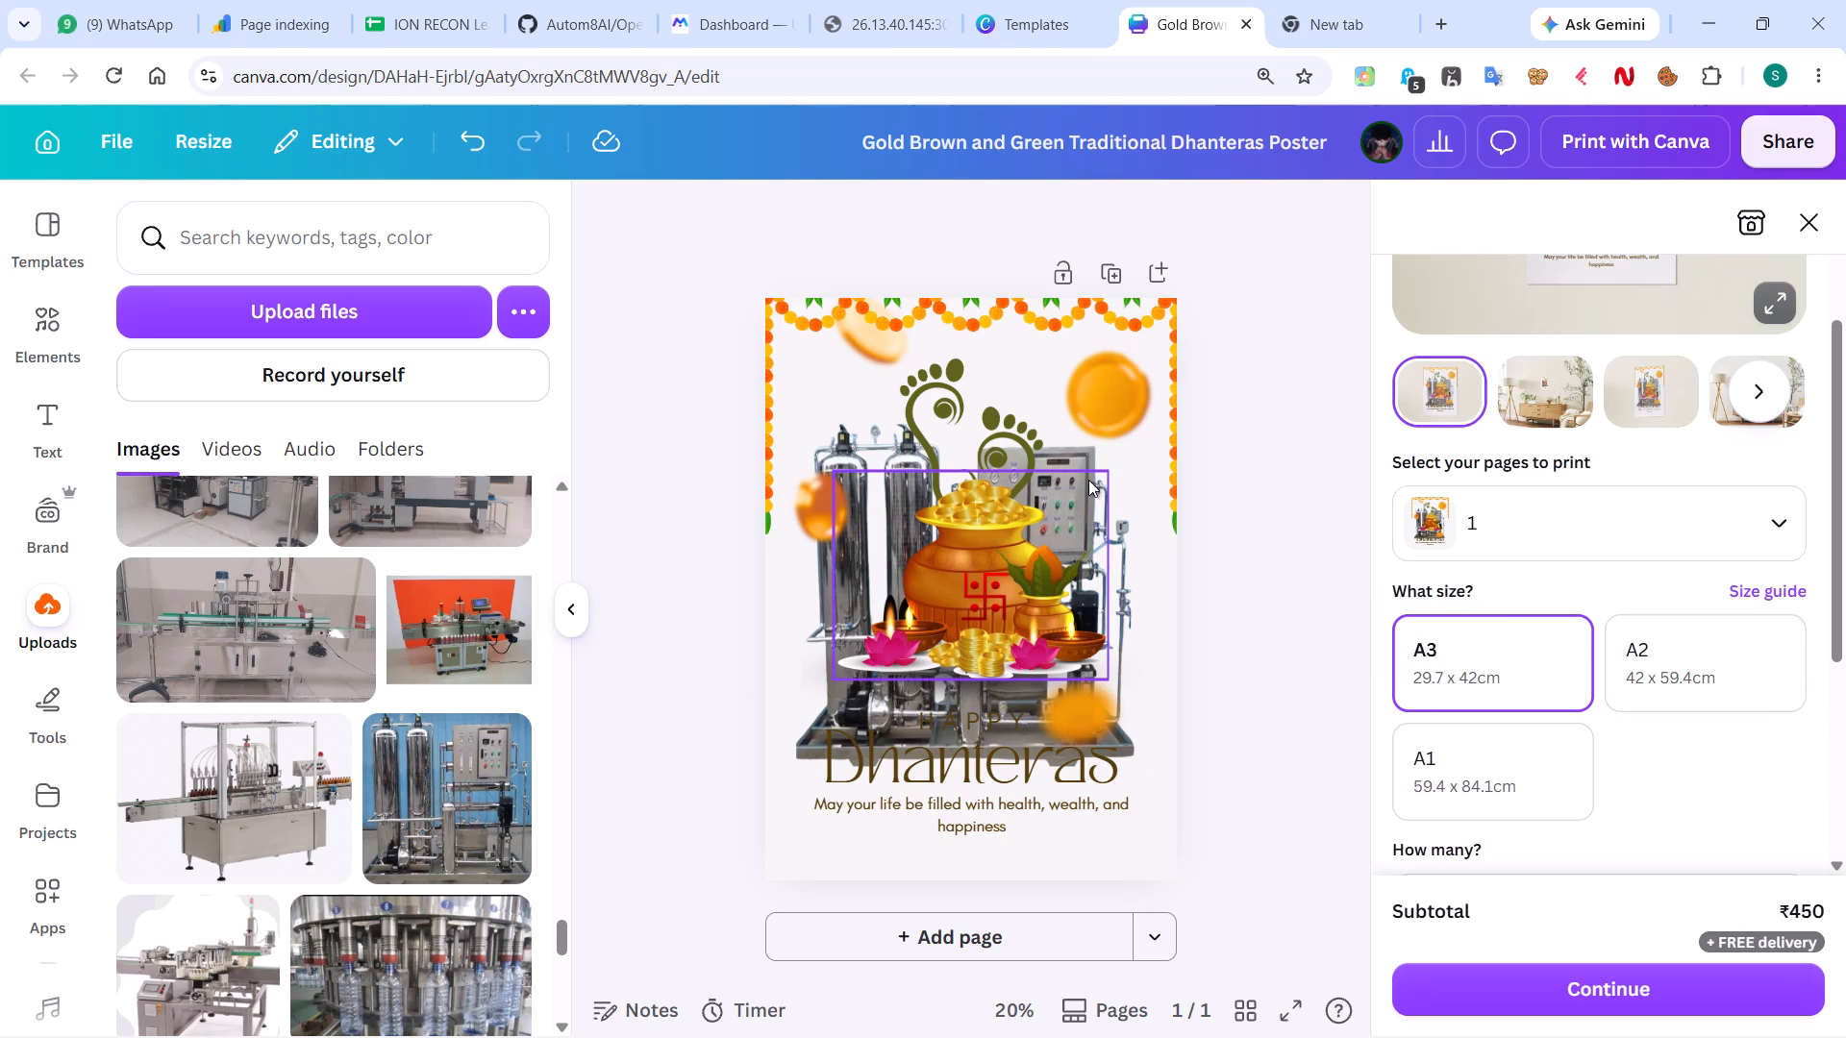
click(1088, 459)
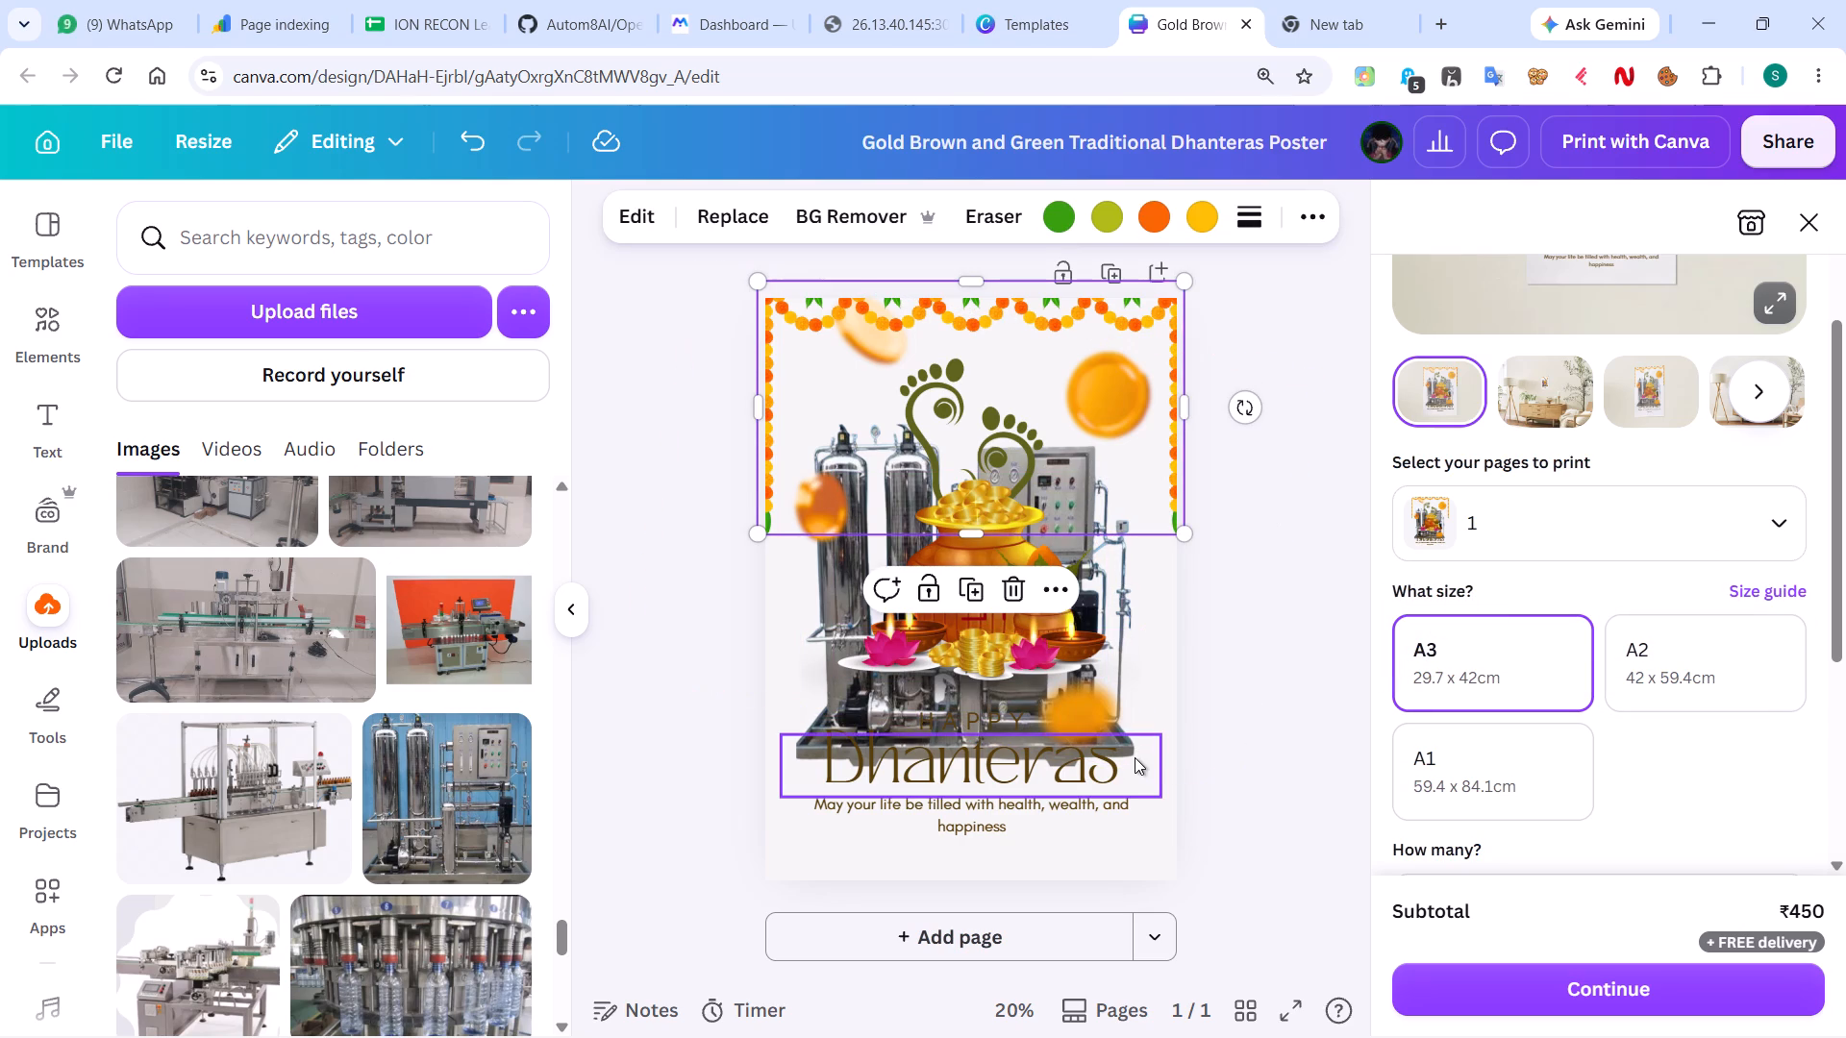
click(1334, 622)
Undo sending the RO plant image to the back and set its transparency to 75.
key(ctrl+z)
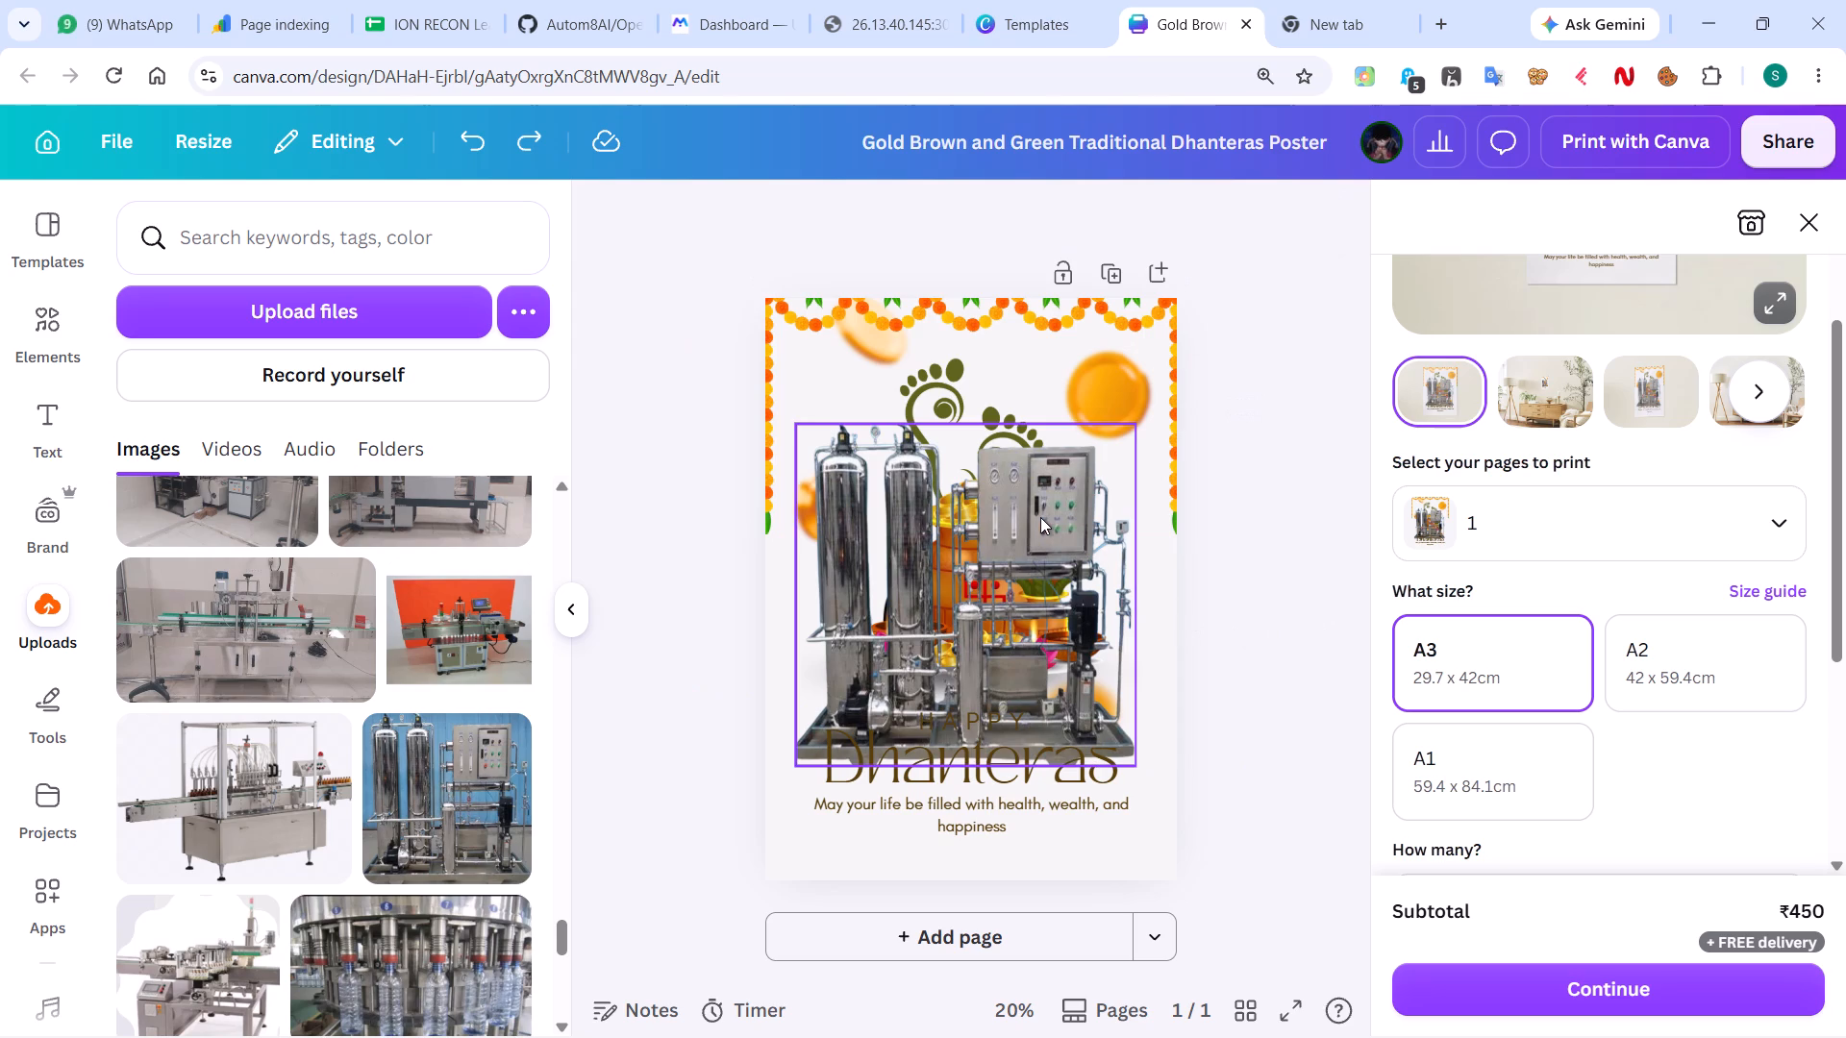
click(1040, 517)
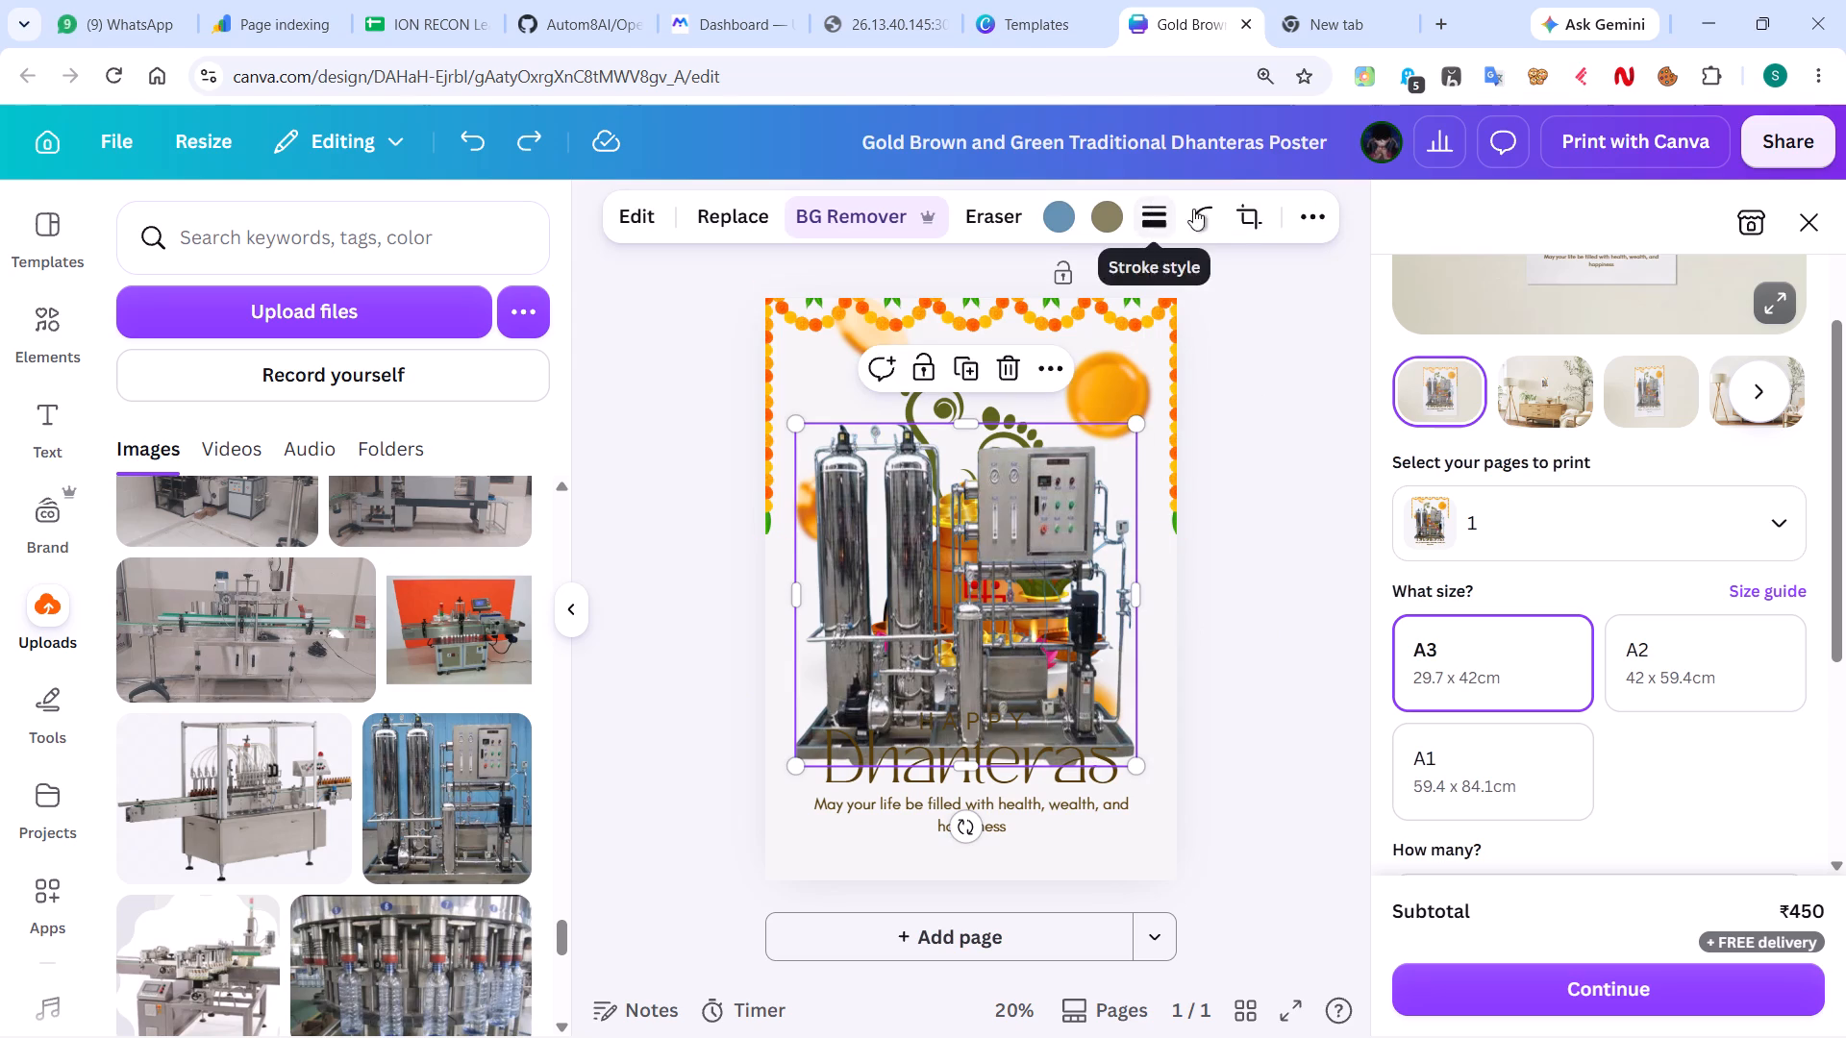
click(1305, 225)
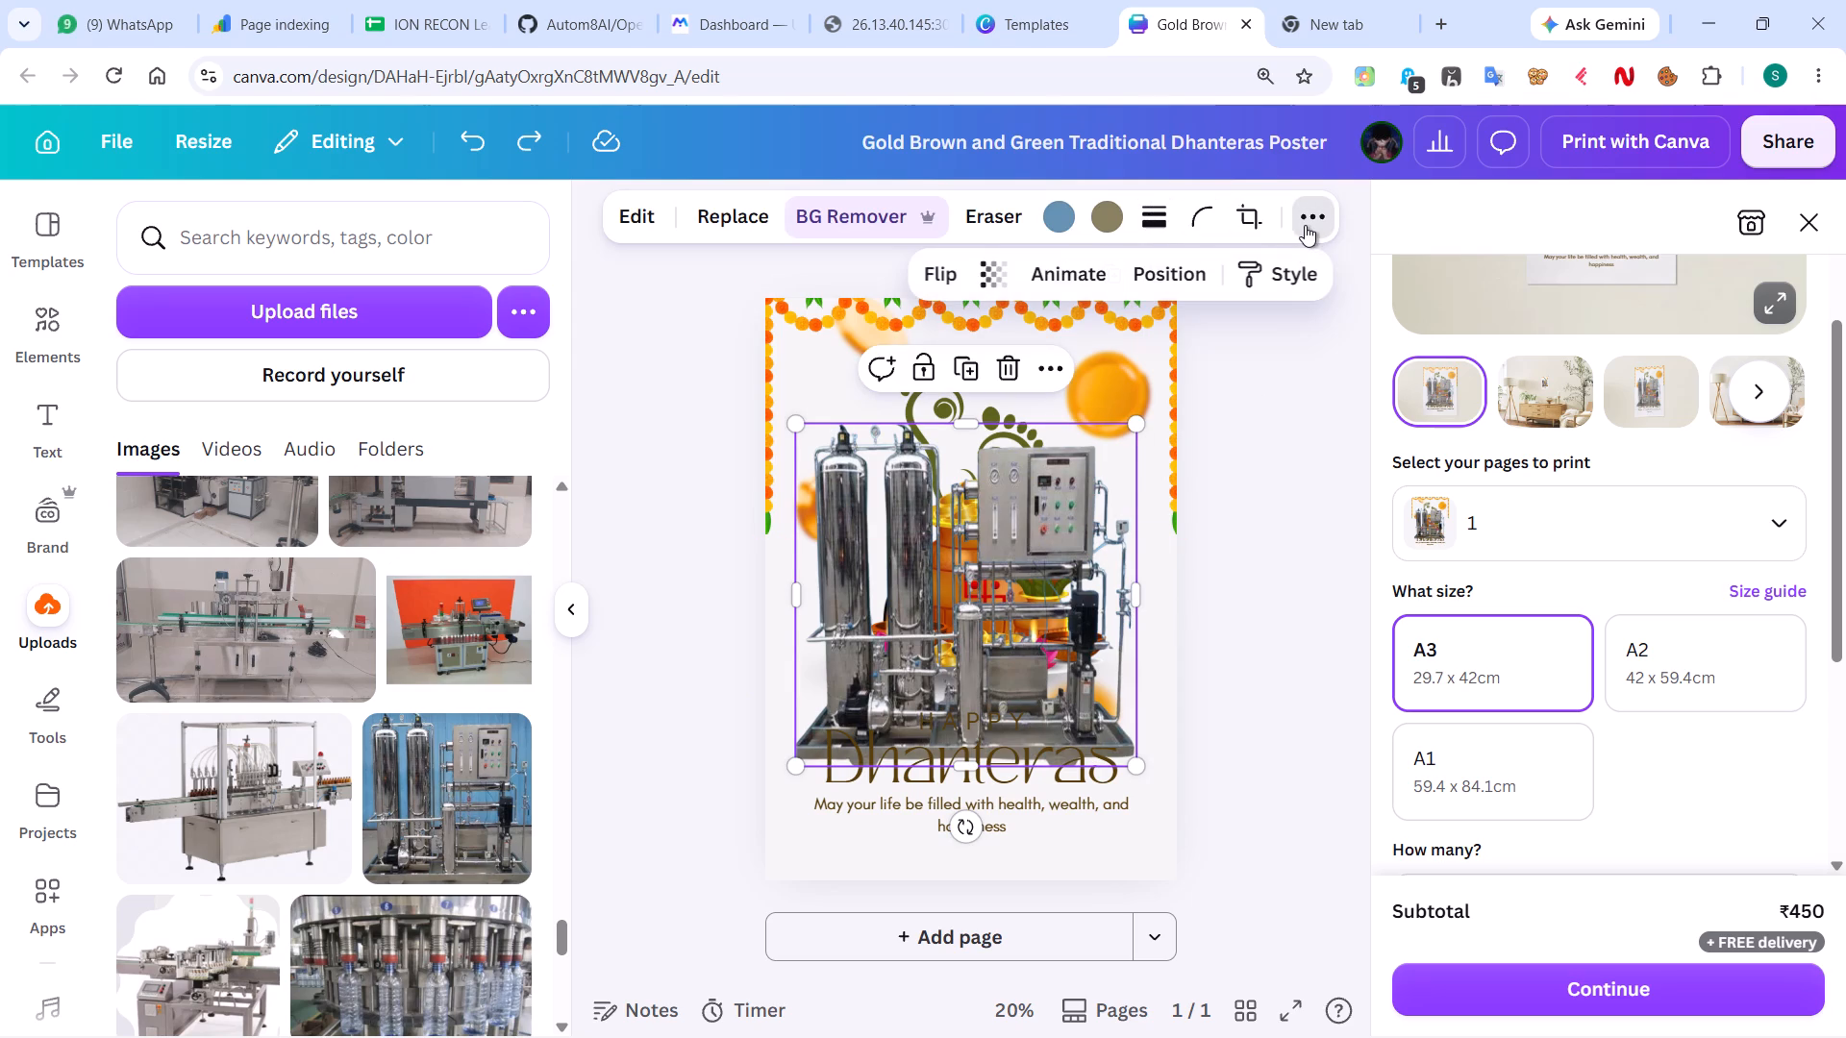
click(990, 258)
drag(1047, 374, 1024, 384)
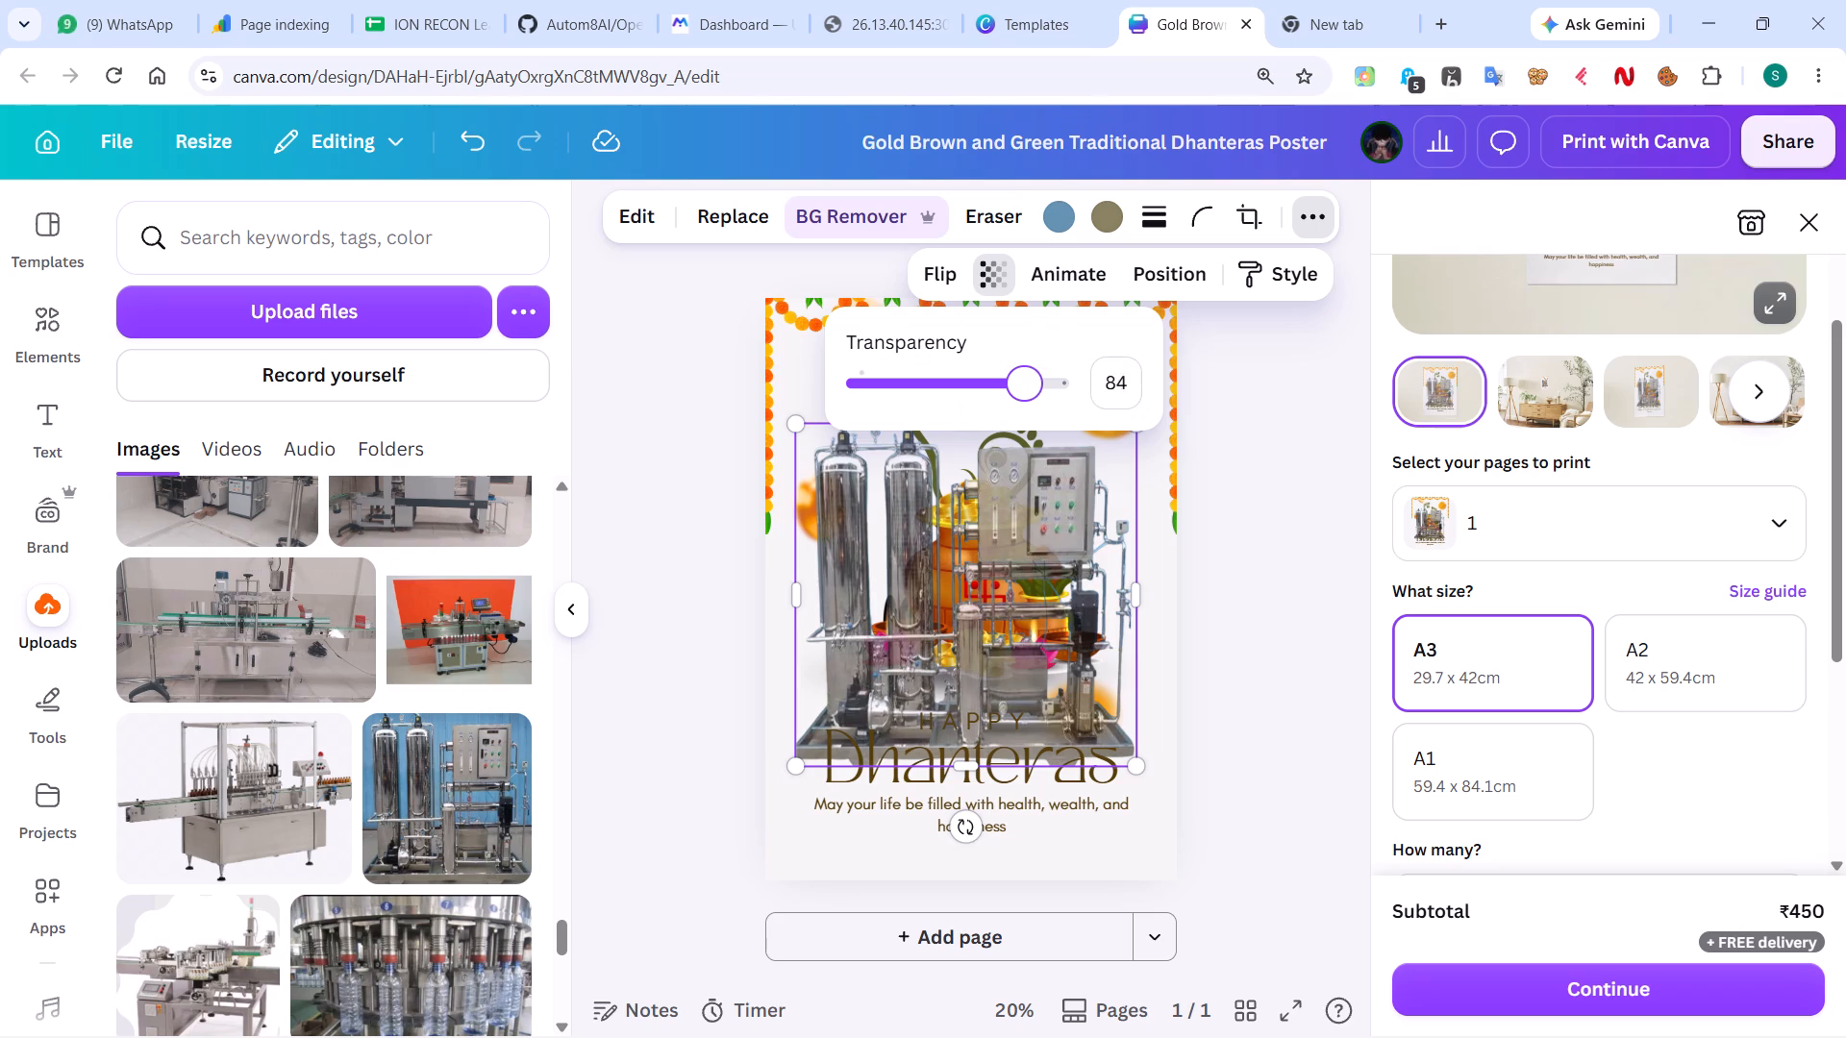
drag(1024, 384, 1008, 396)
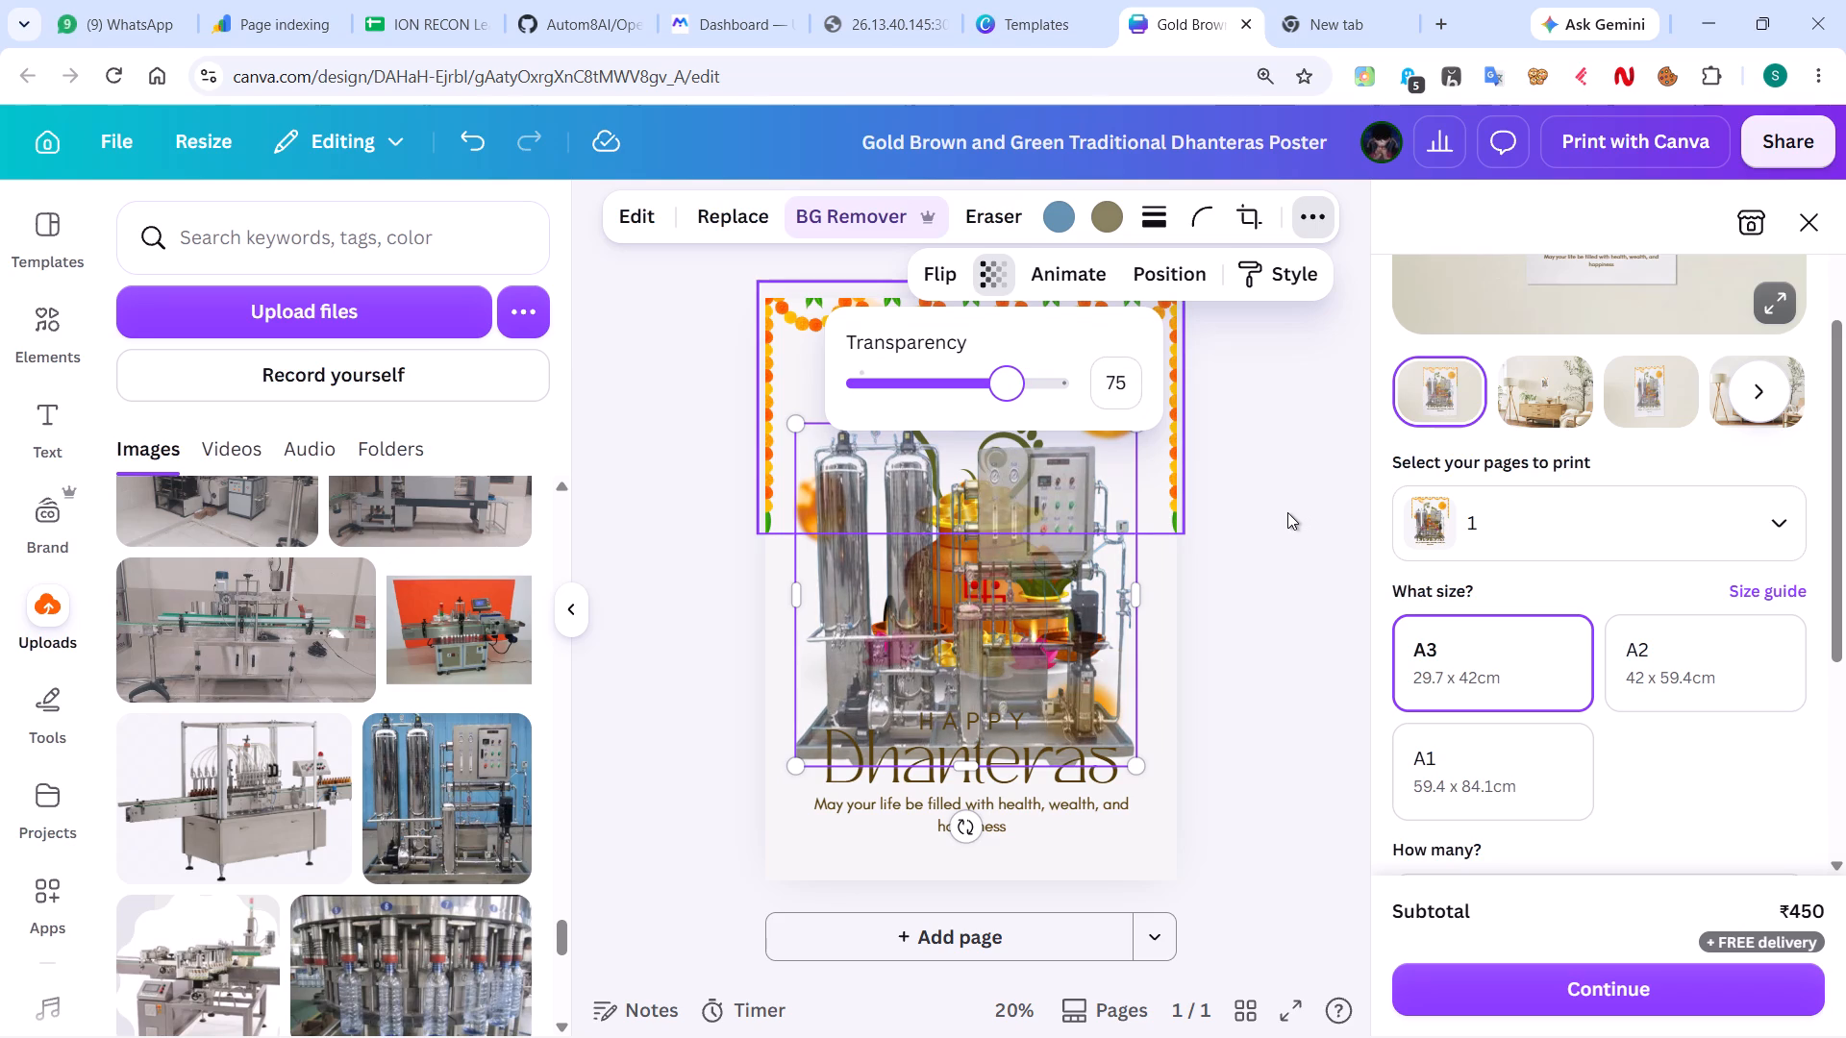
click(1287, 512)
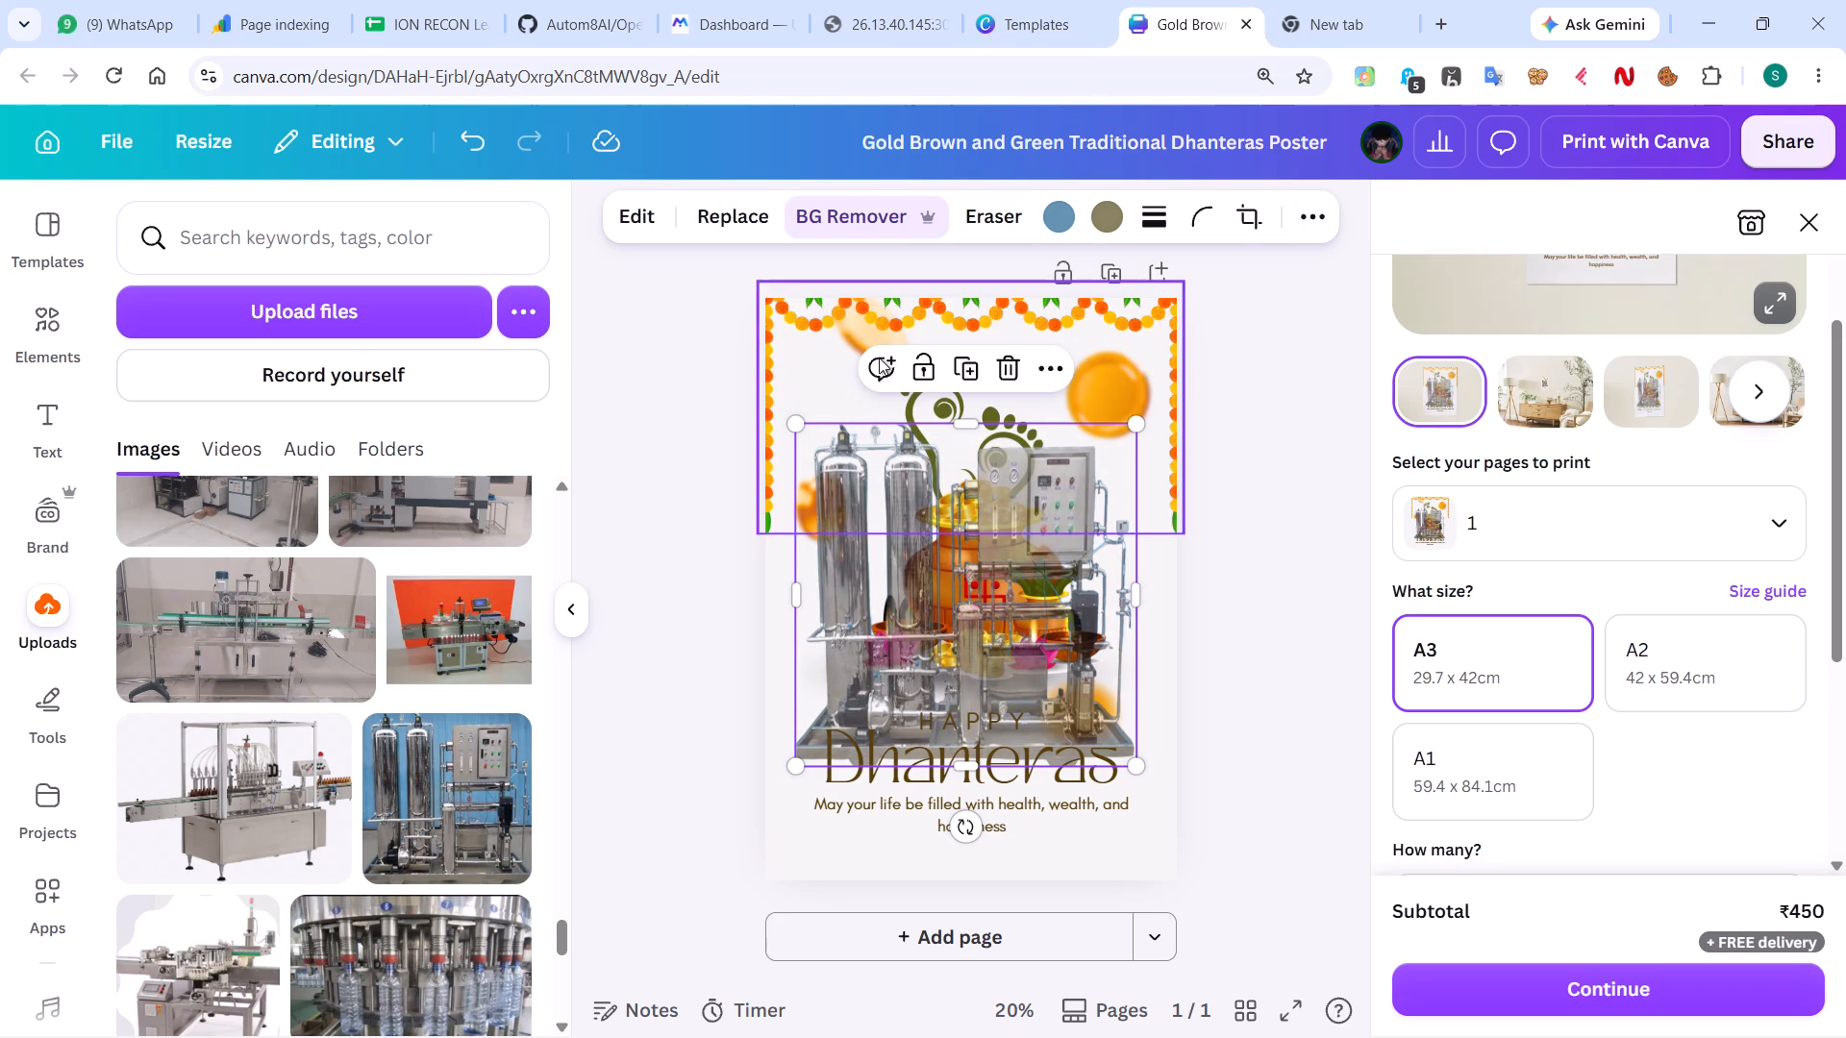
Send the semi-transparent RO plant image to the back, behind the pot, footprints and text, and deselect it.
click(1048, 367)
click(1115, 658)
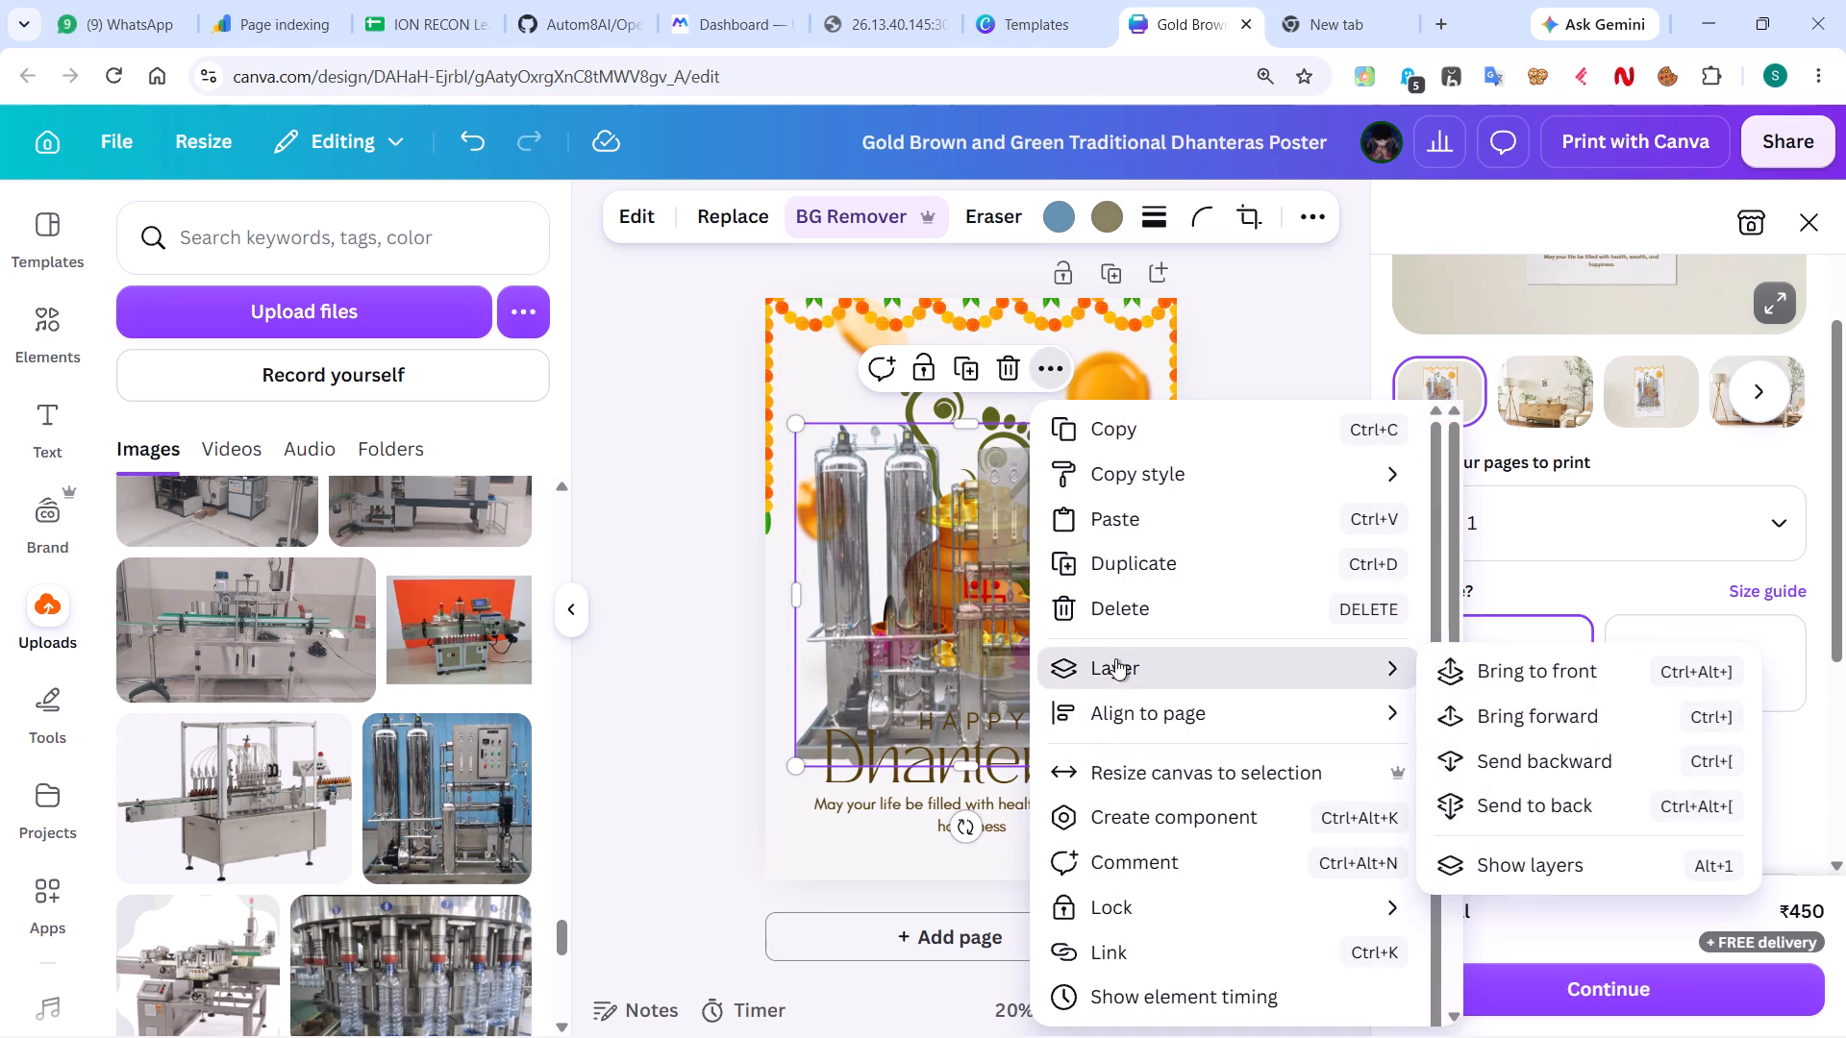
click(1499, 762)
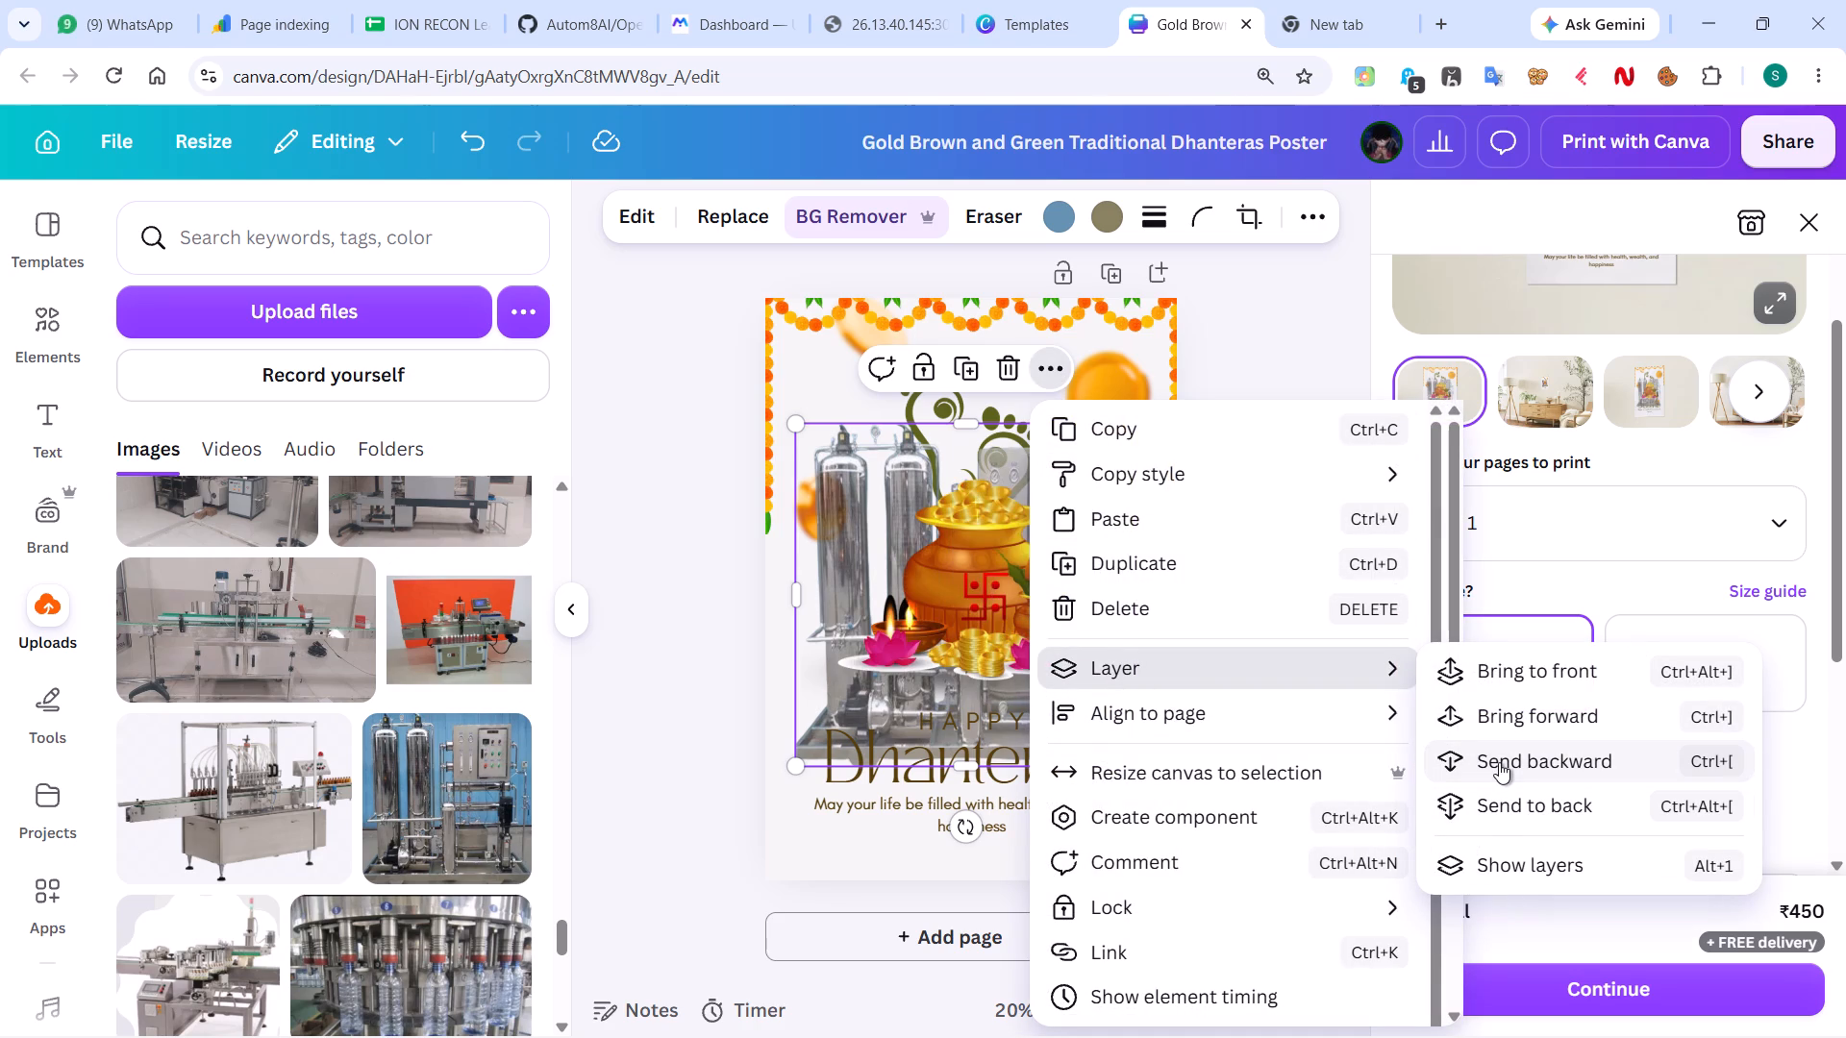
click(1517, 801)
click(1253, 342)
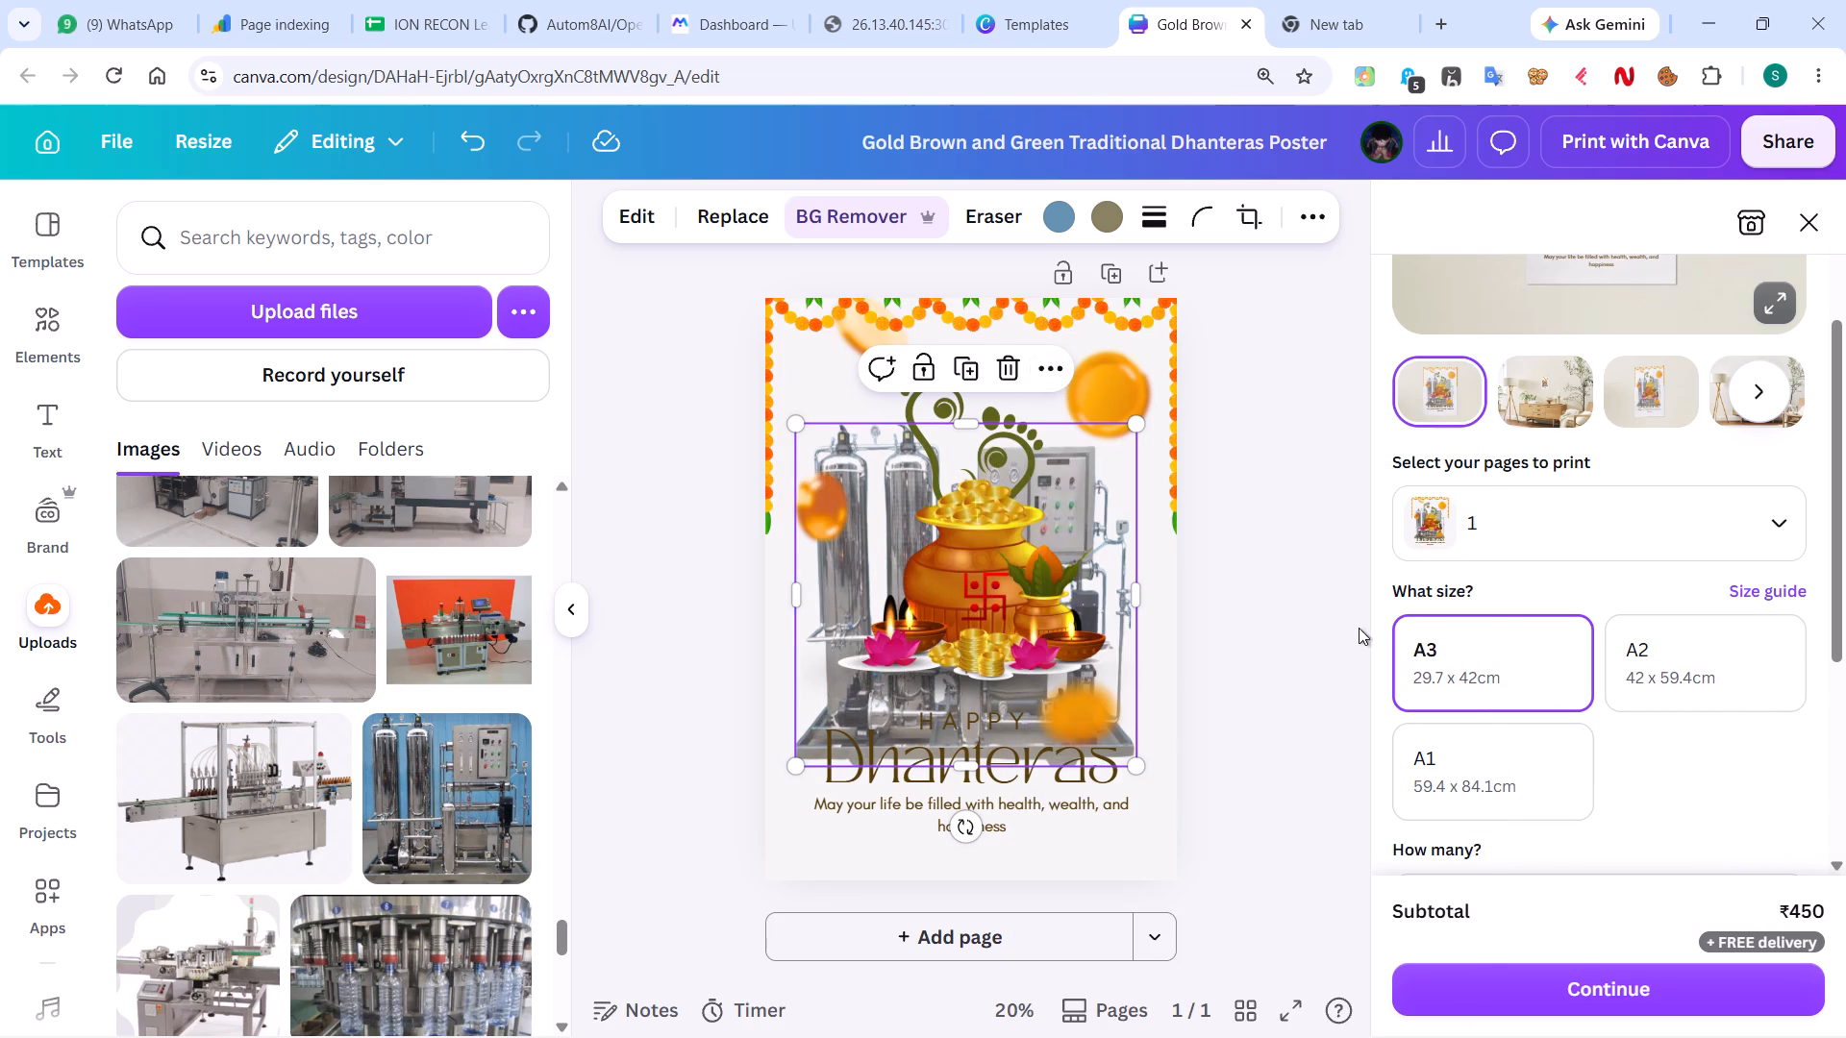
click(1296, 658)
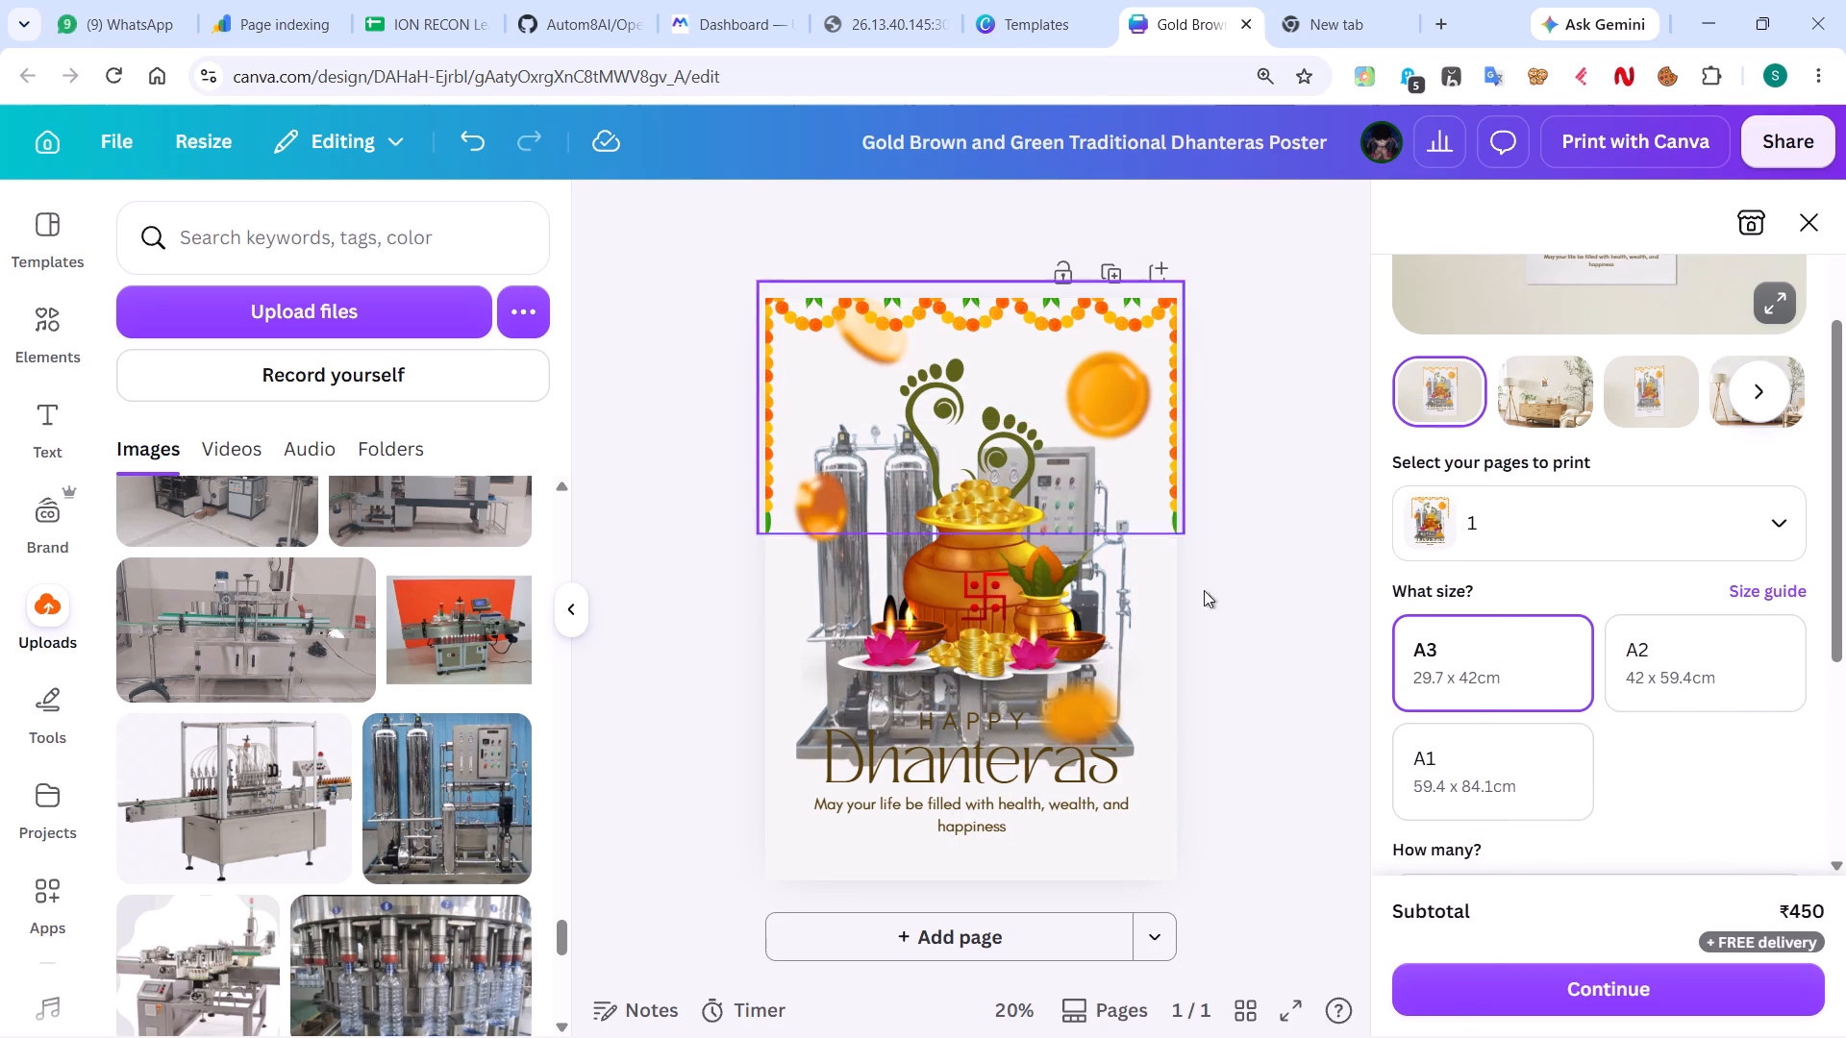
click(1276, 679)
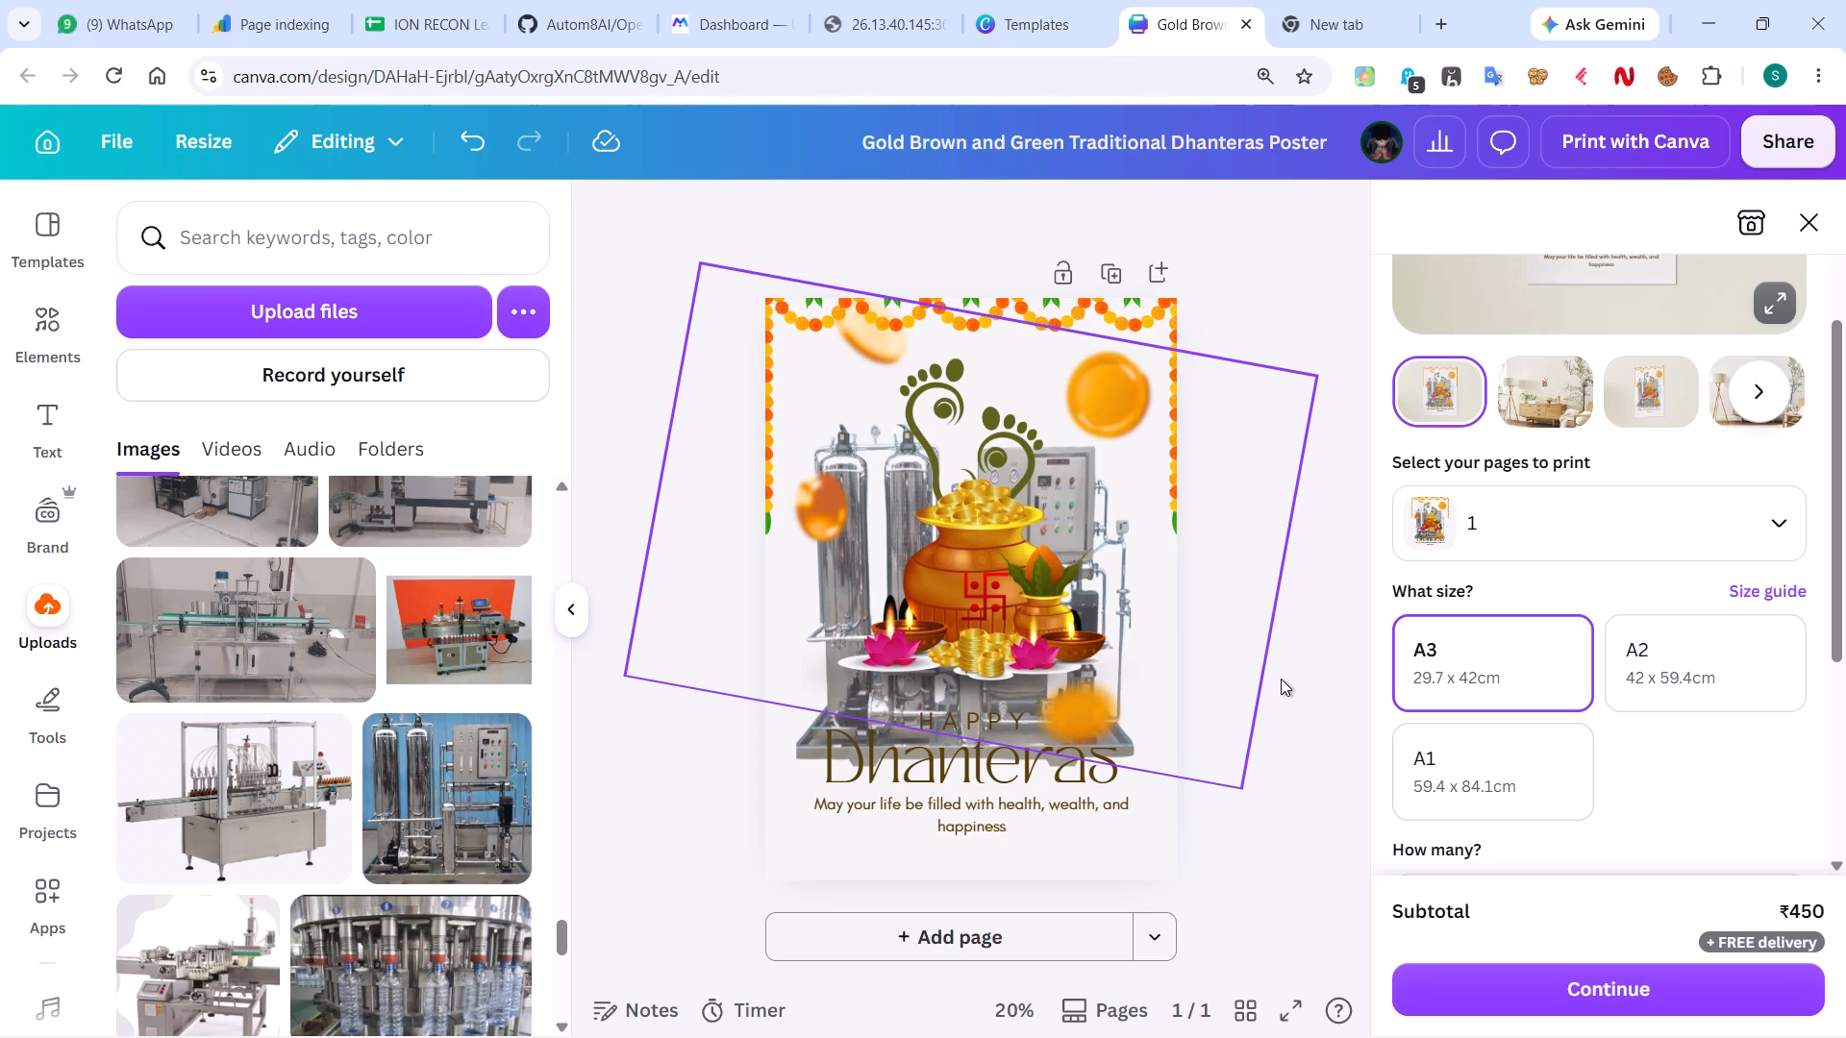
scroll(1301, 695, down, 1)
Switch to the template page tab and go back to the list of Dhanteras poster templates.
click(993, 2)
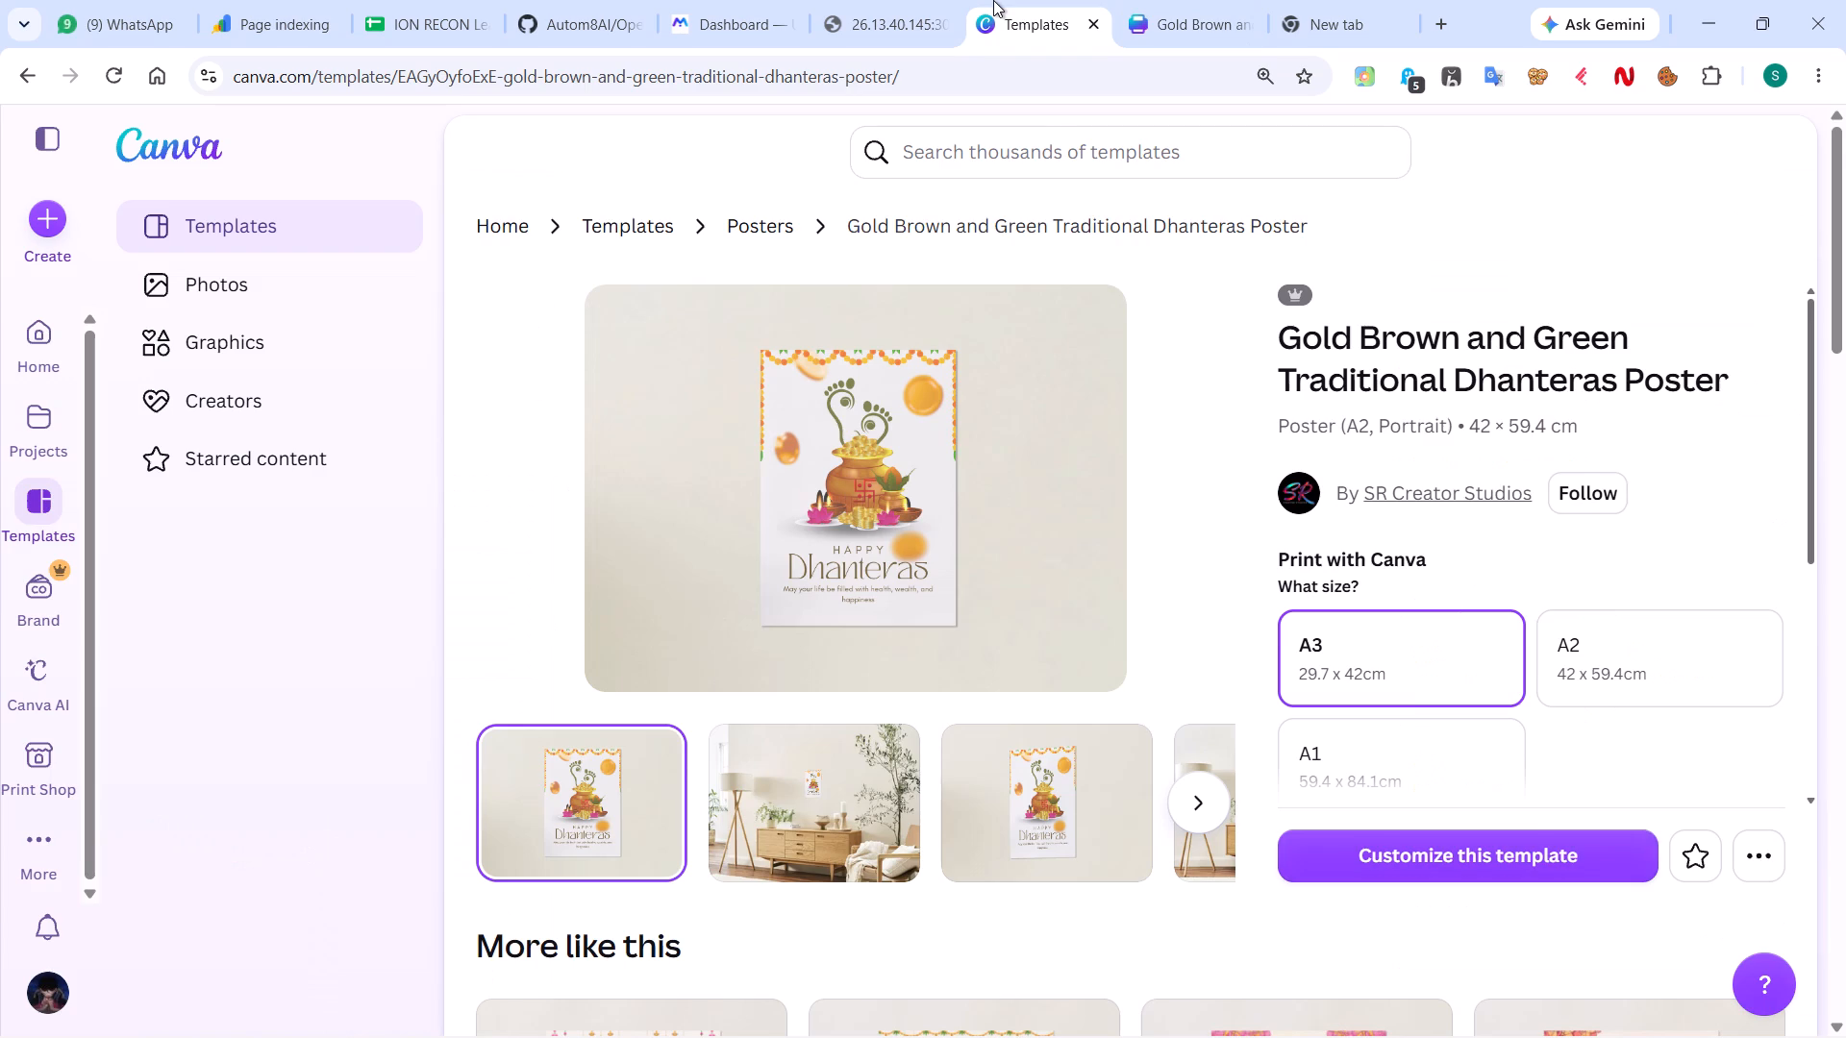
scroll(943, 327, down, 3)
scroll(951, 388, up, 4)
drag(659, 274, 668, 284)
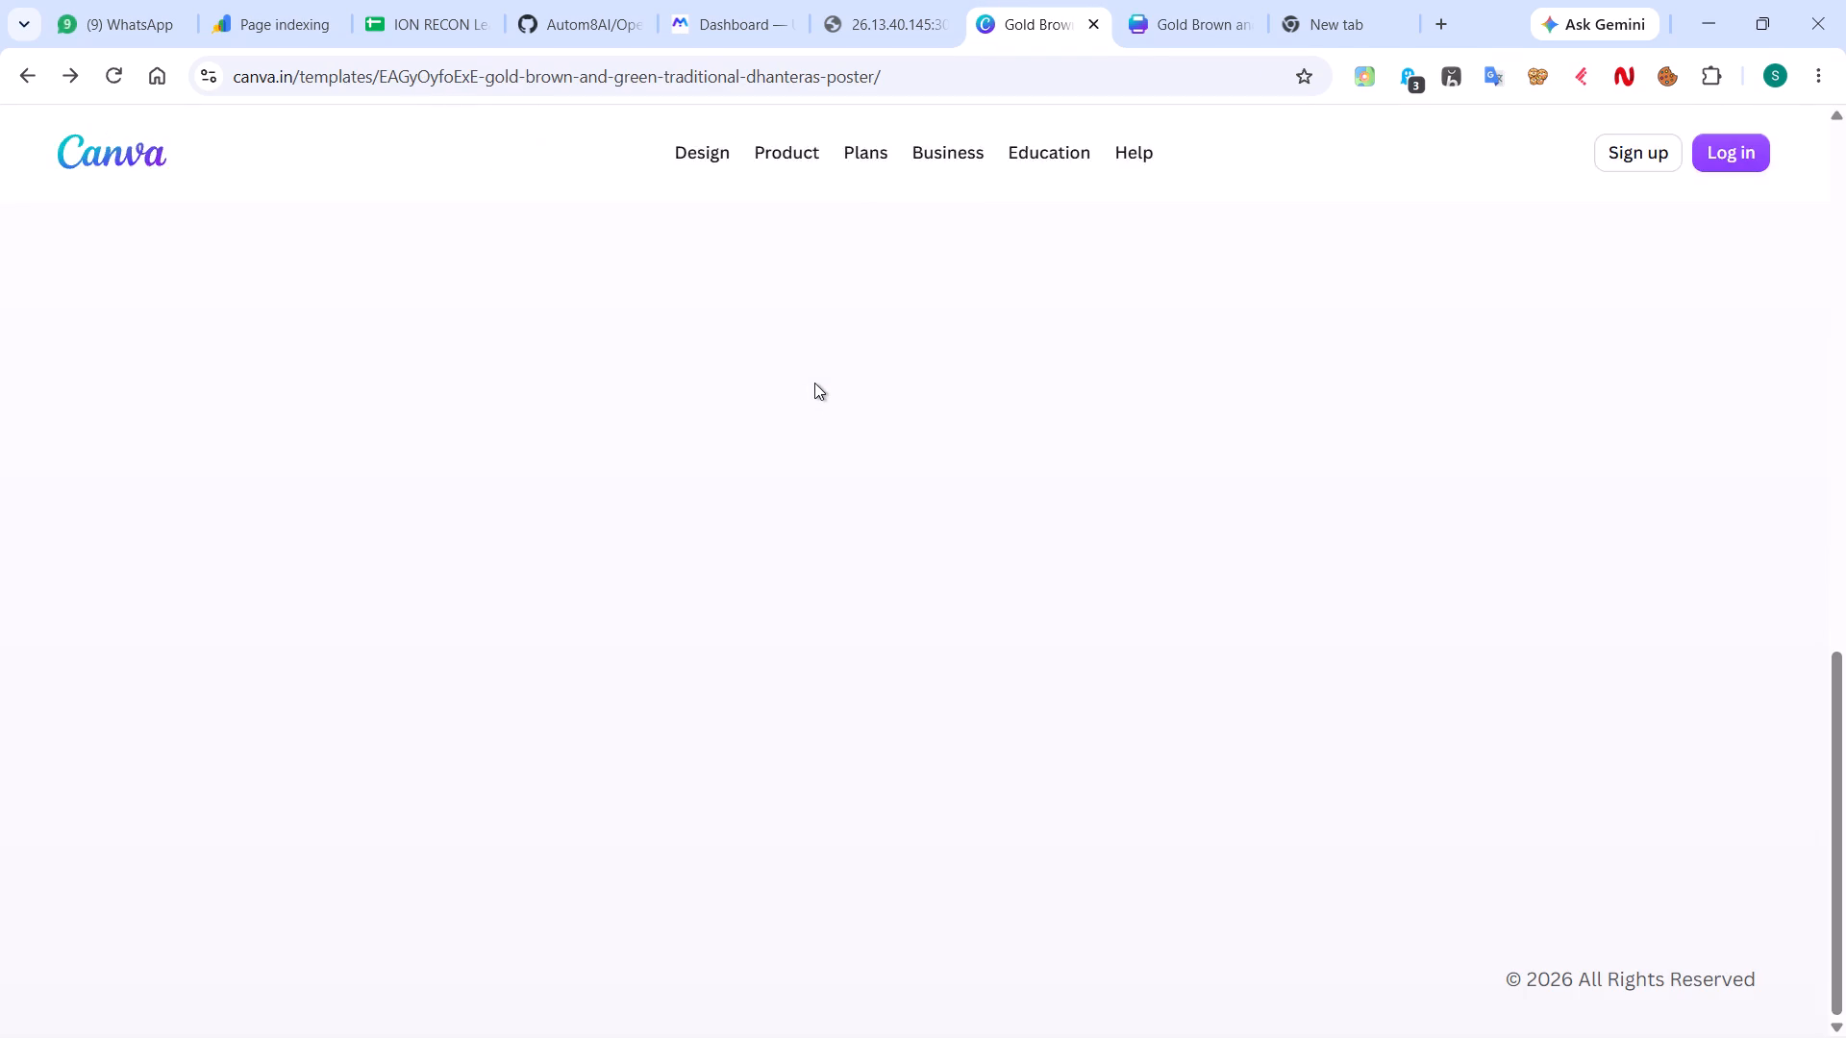
scroll(890, 648, up, 11)
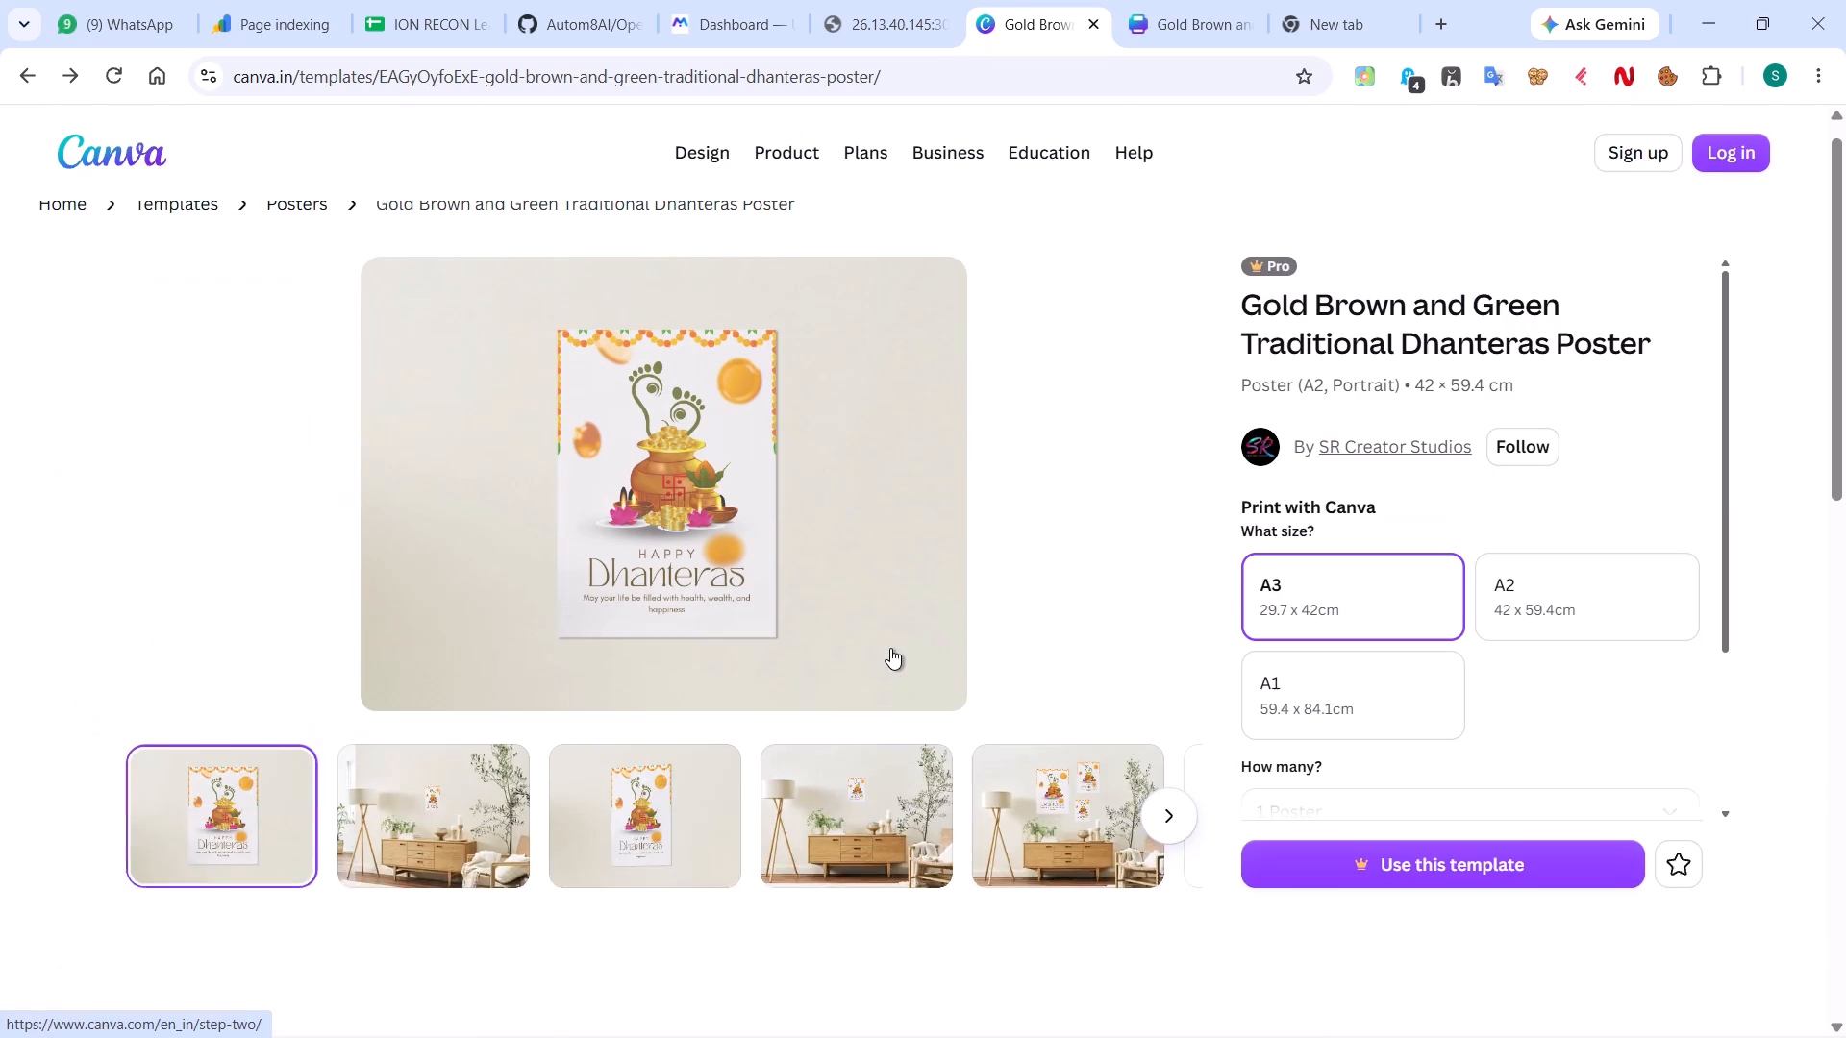
scroll(890, 648, up, 5)
drag(890, 632, 926, 474)
scroll(923, 514, up, 6)
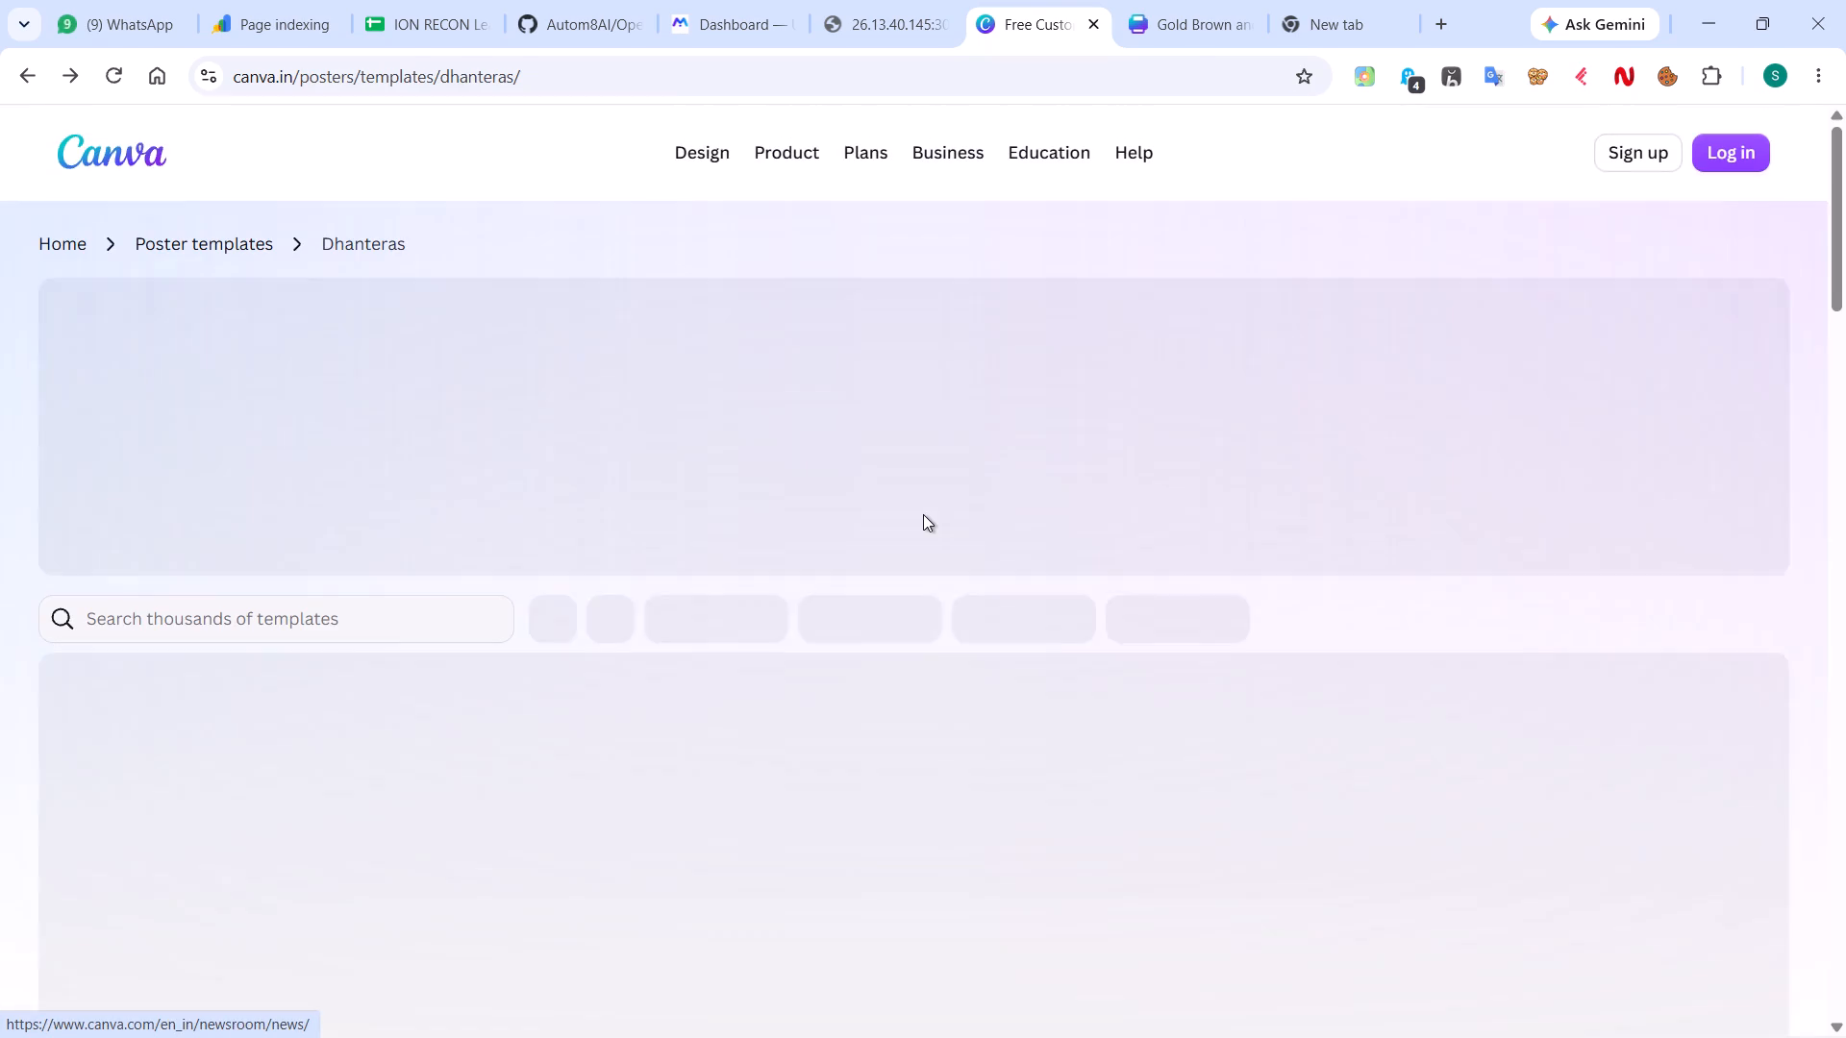
scroll(923, 514, up, 4)
Browse the Dhanteras poster templates and choose to use the Yellow Orange and Gold Traditional Dhanteras Poster.
scroll(923, 514, down, 2)
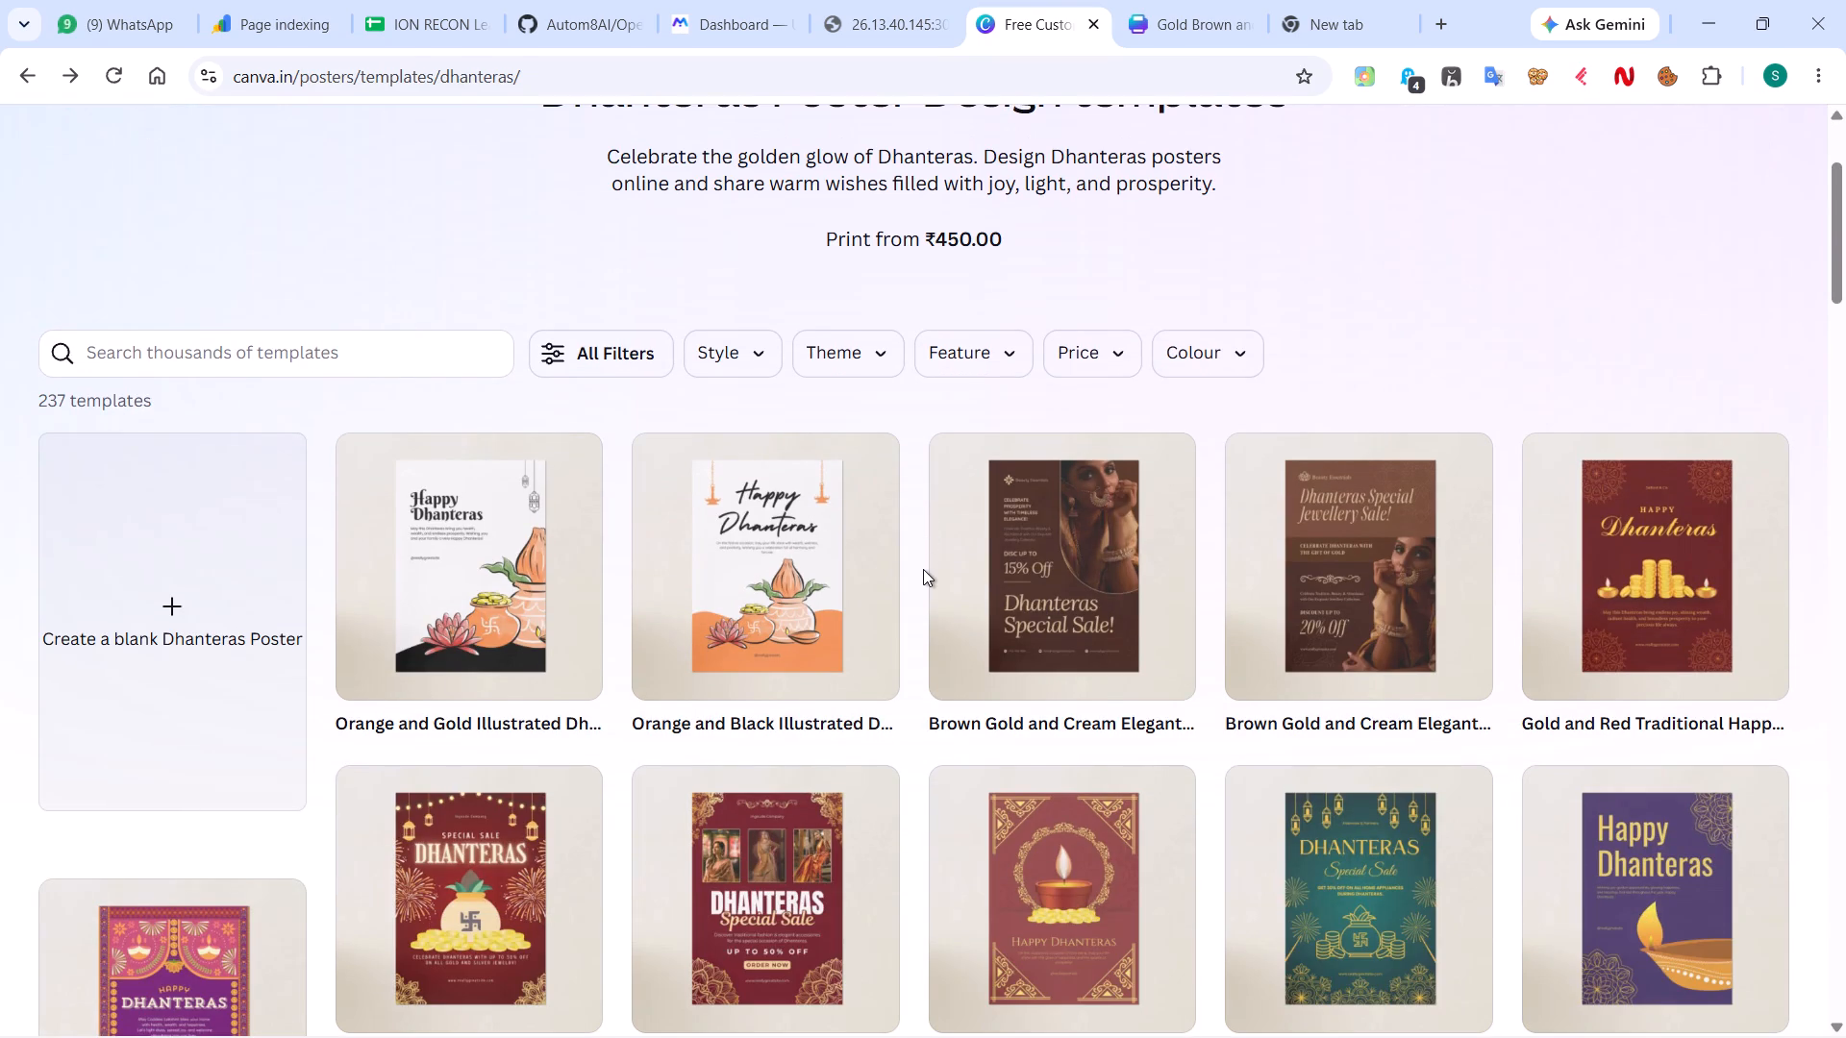
scroll(923, 569, down, 4)
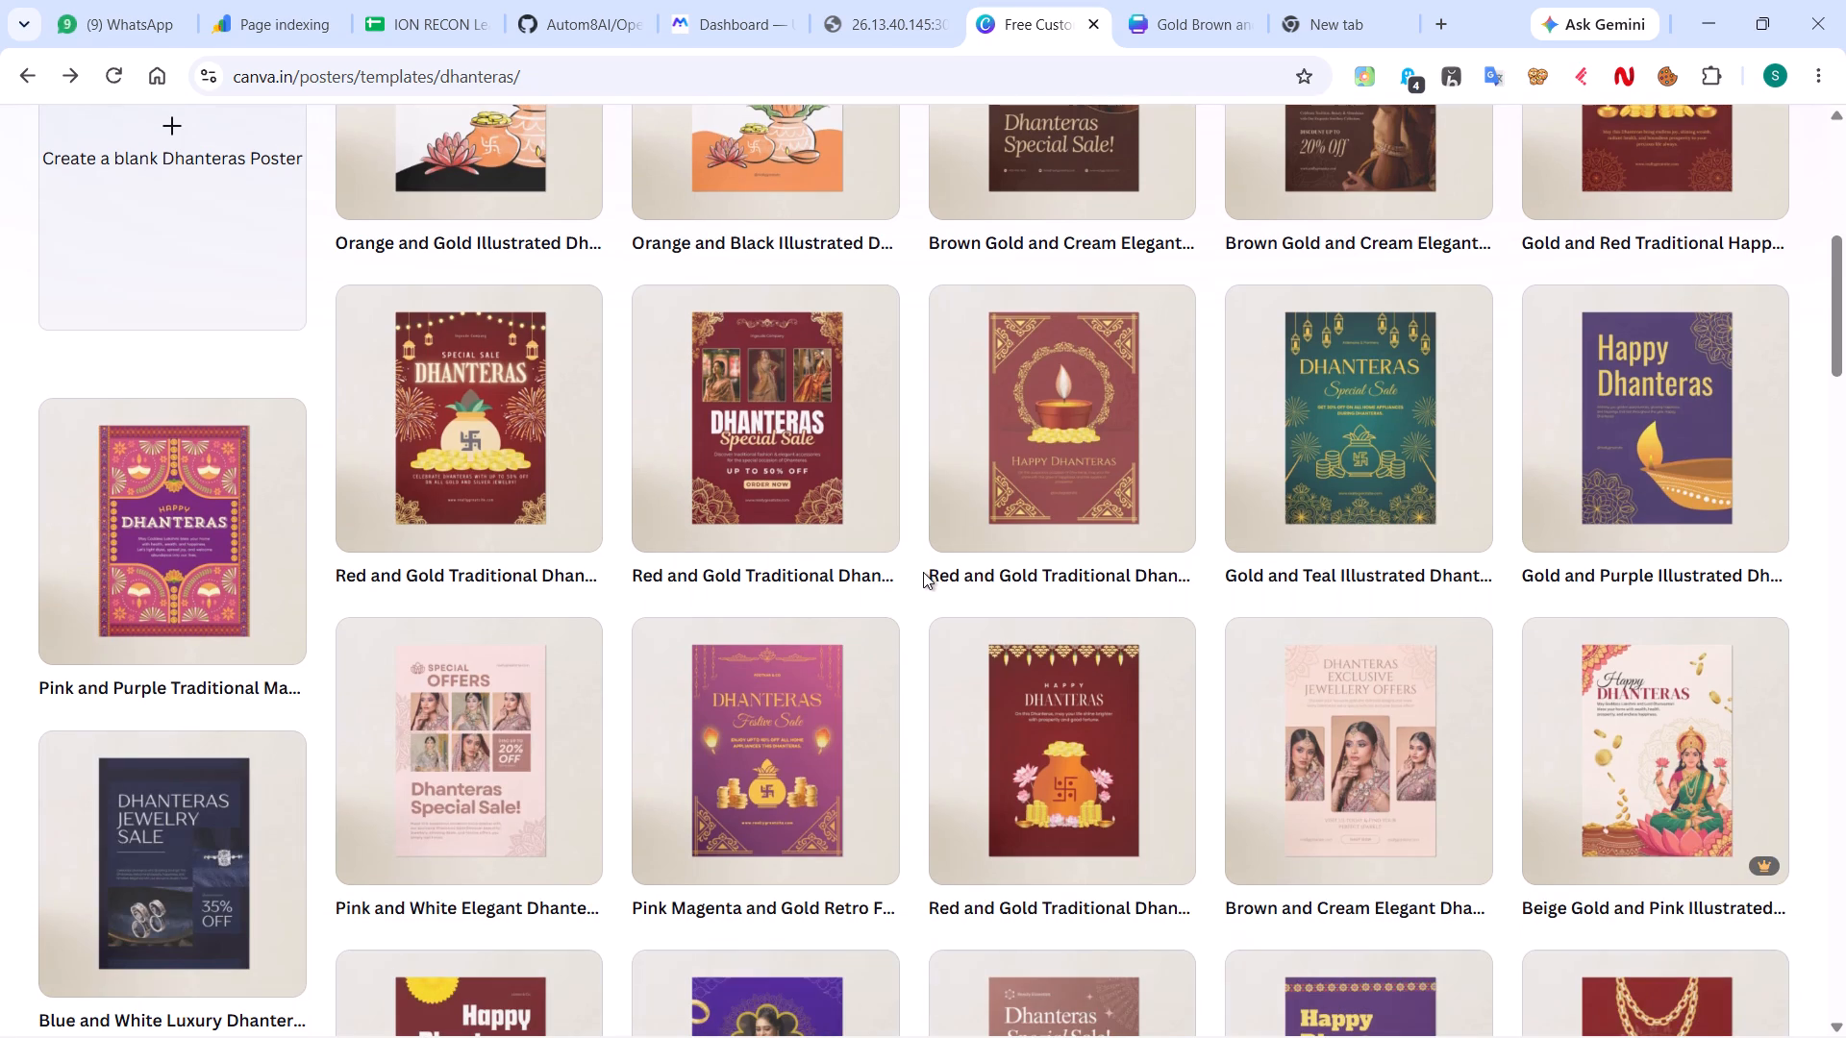
scroll(923, 572, up, 4)
scroll(923, 572, down, 2)
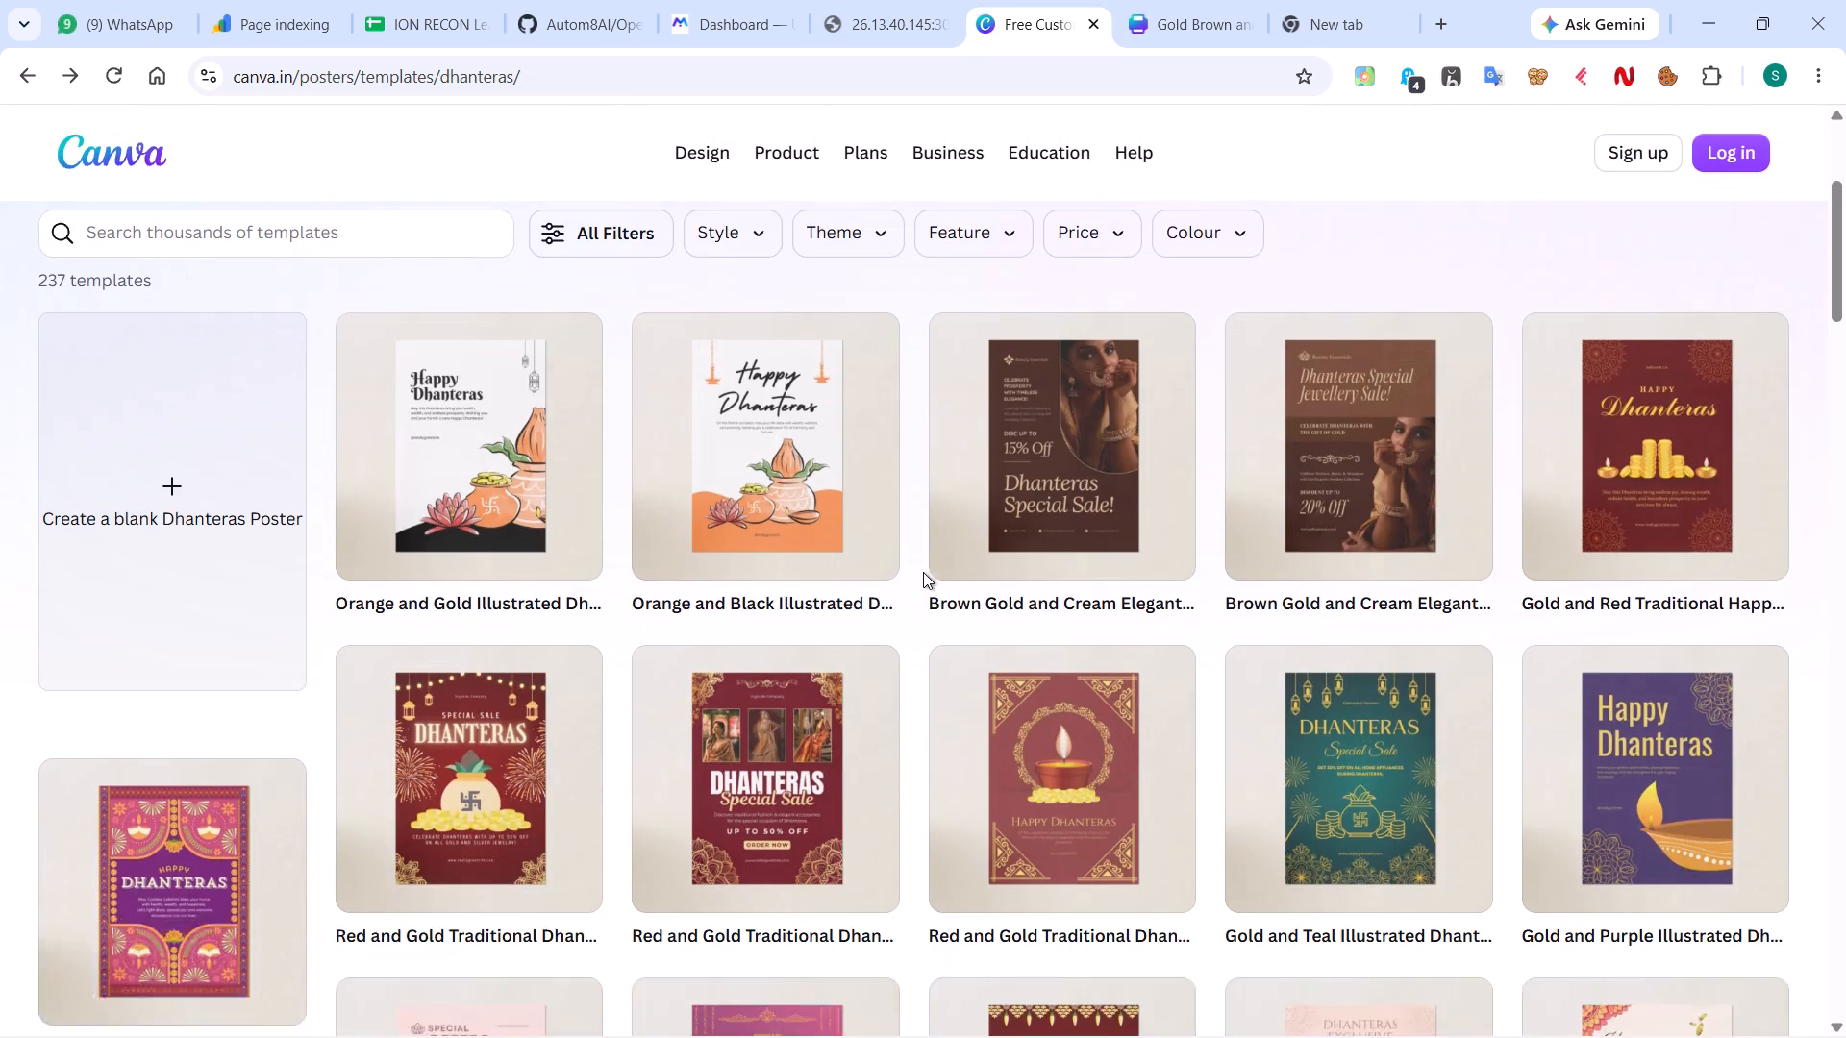
scroll(923, 572, down, 9)
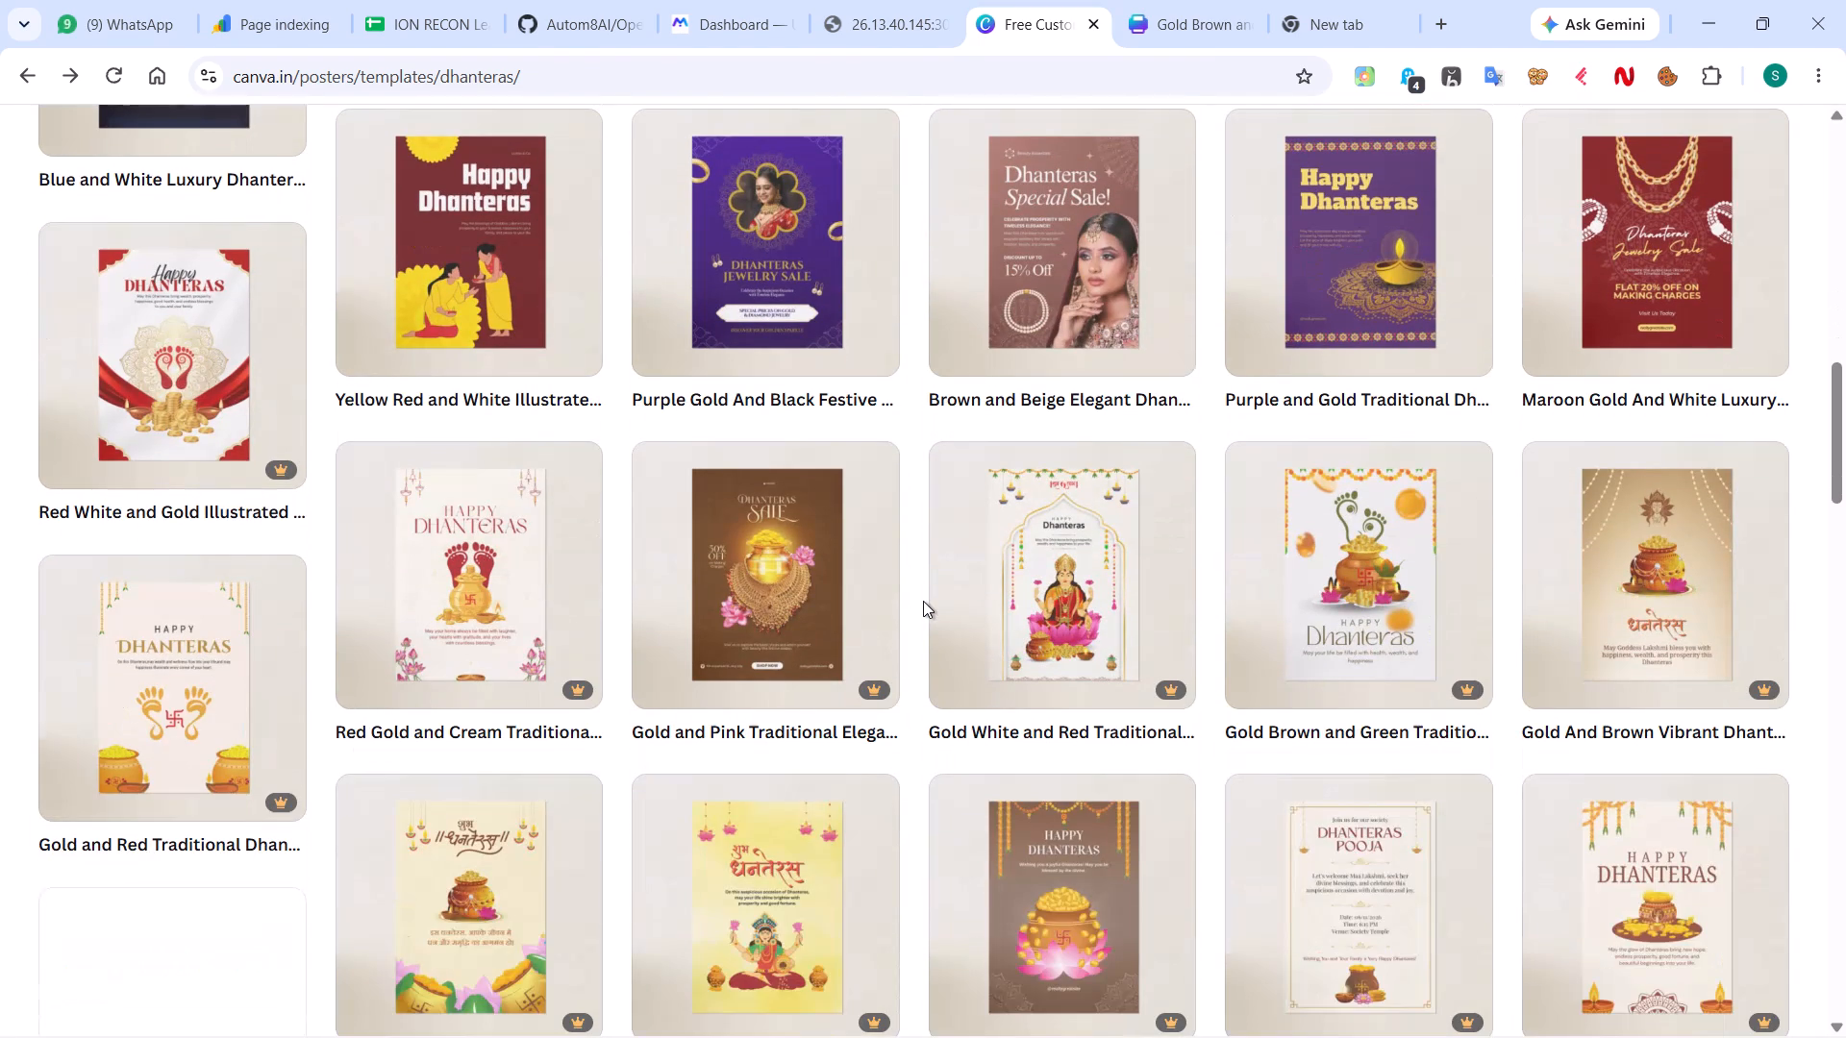
scroll(923, 601, down, 3)
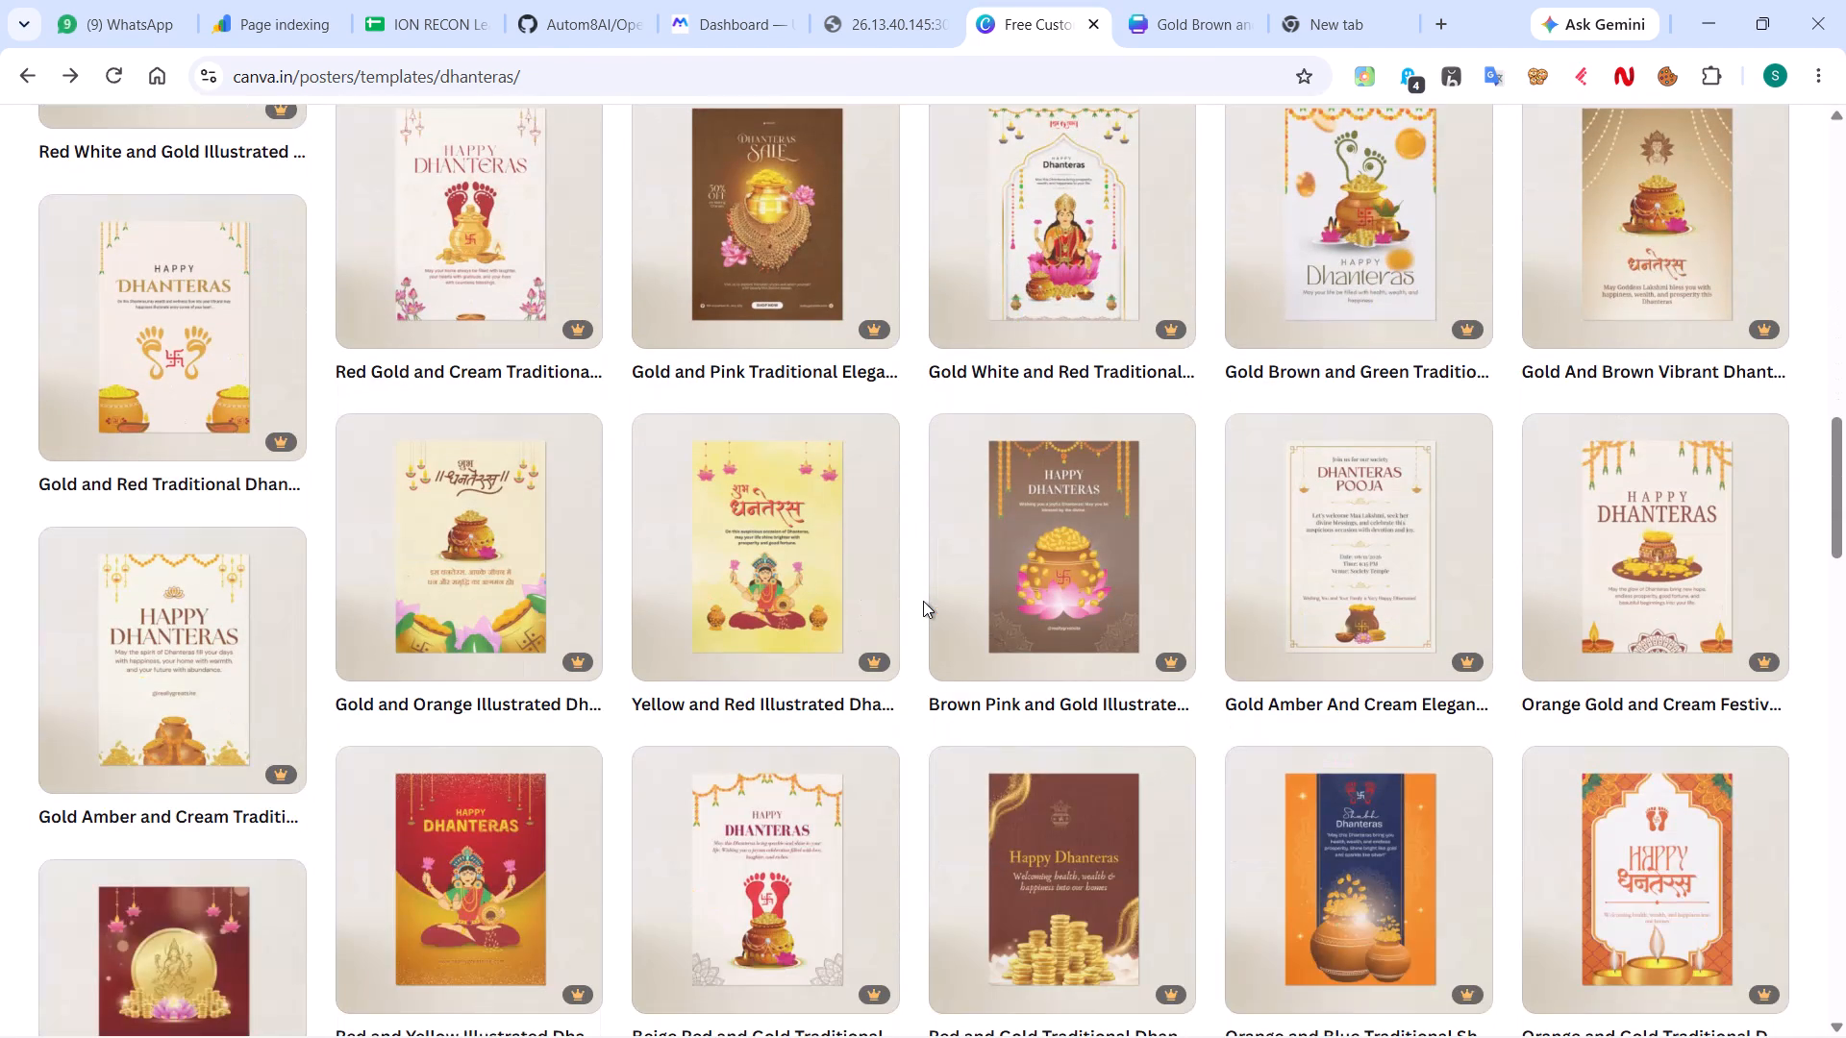
scroll(923, 601, down, 5)
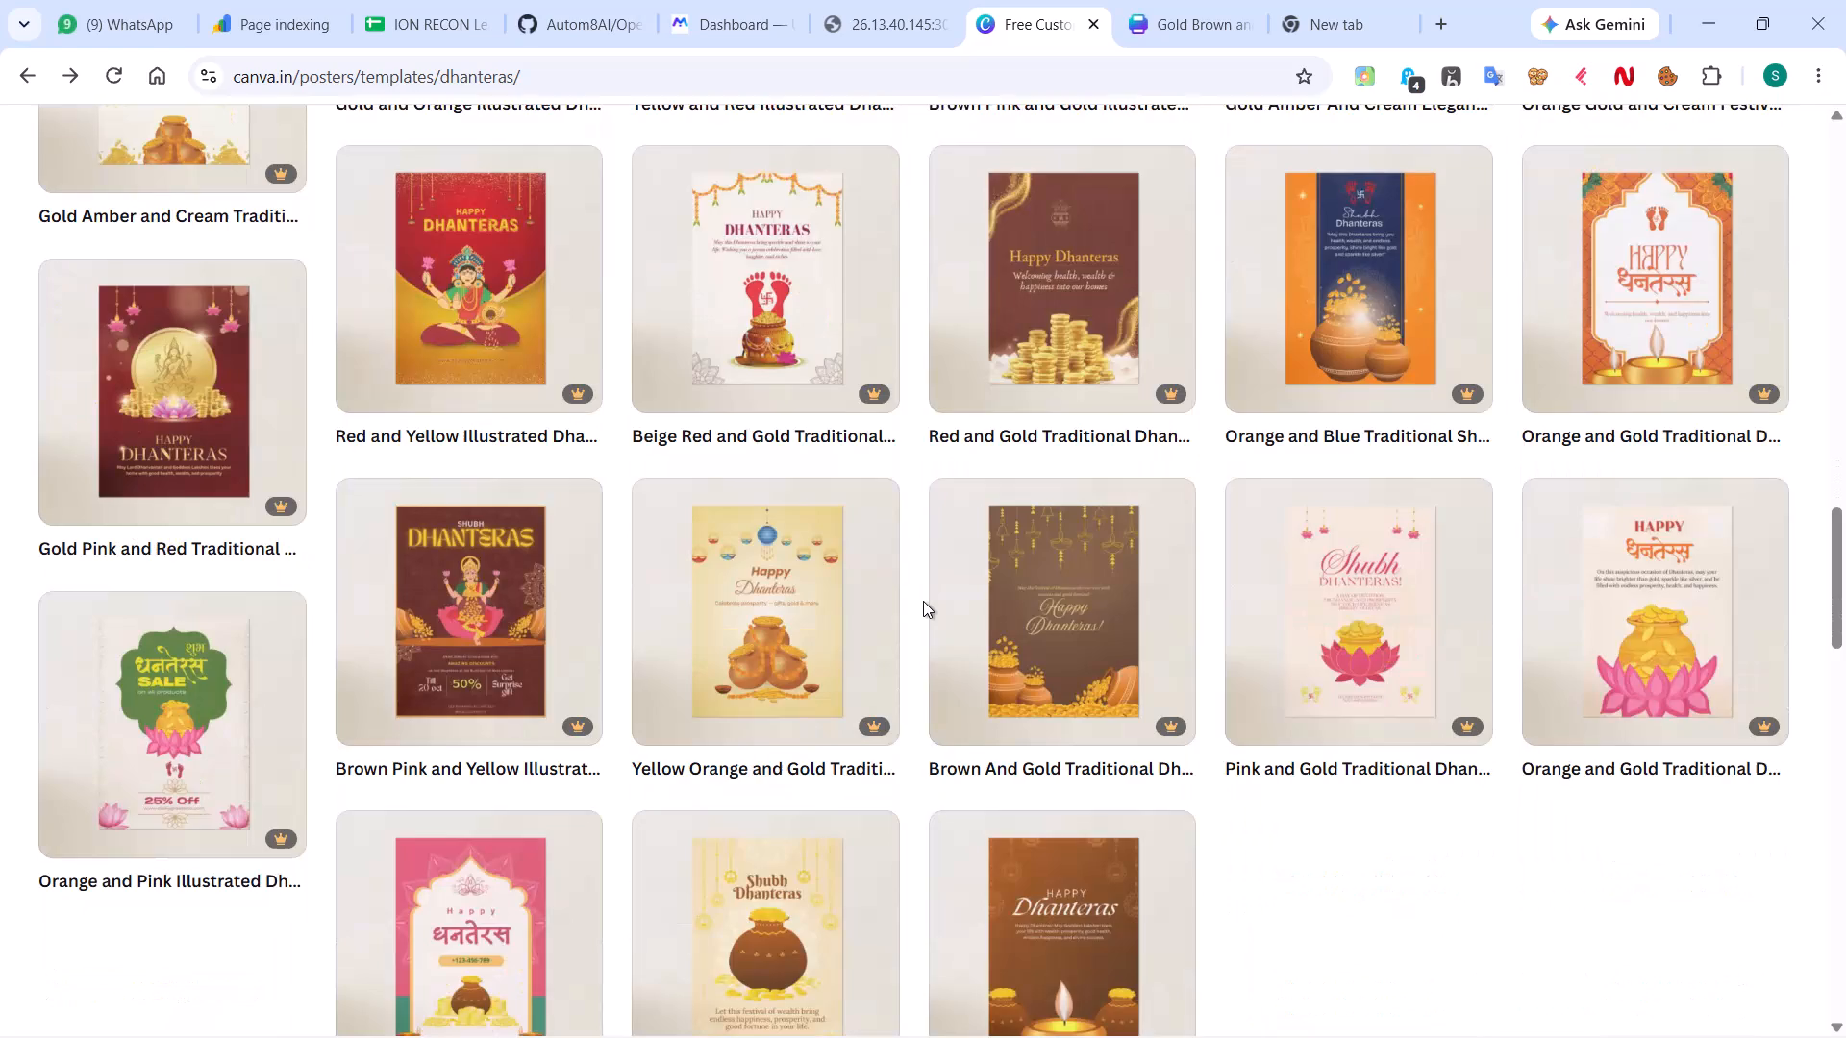
scroll(923, 601, down, 2)
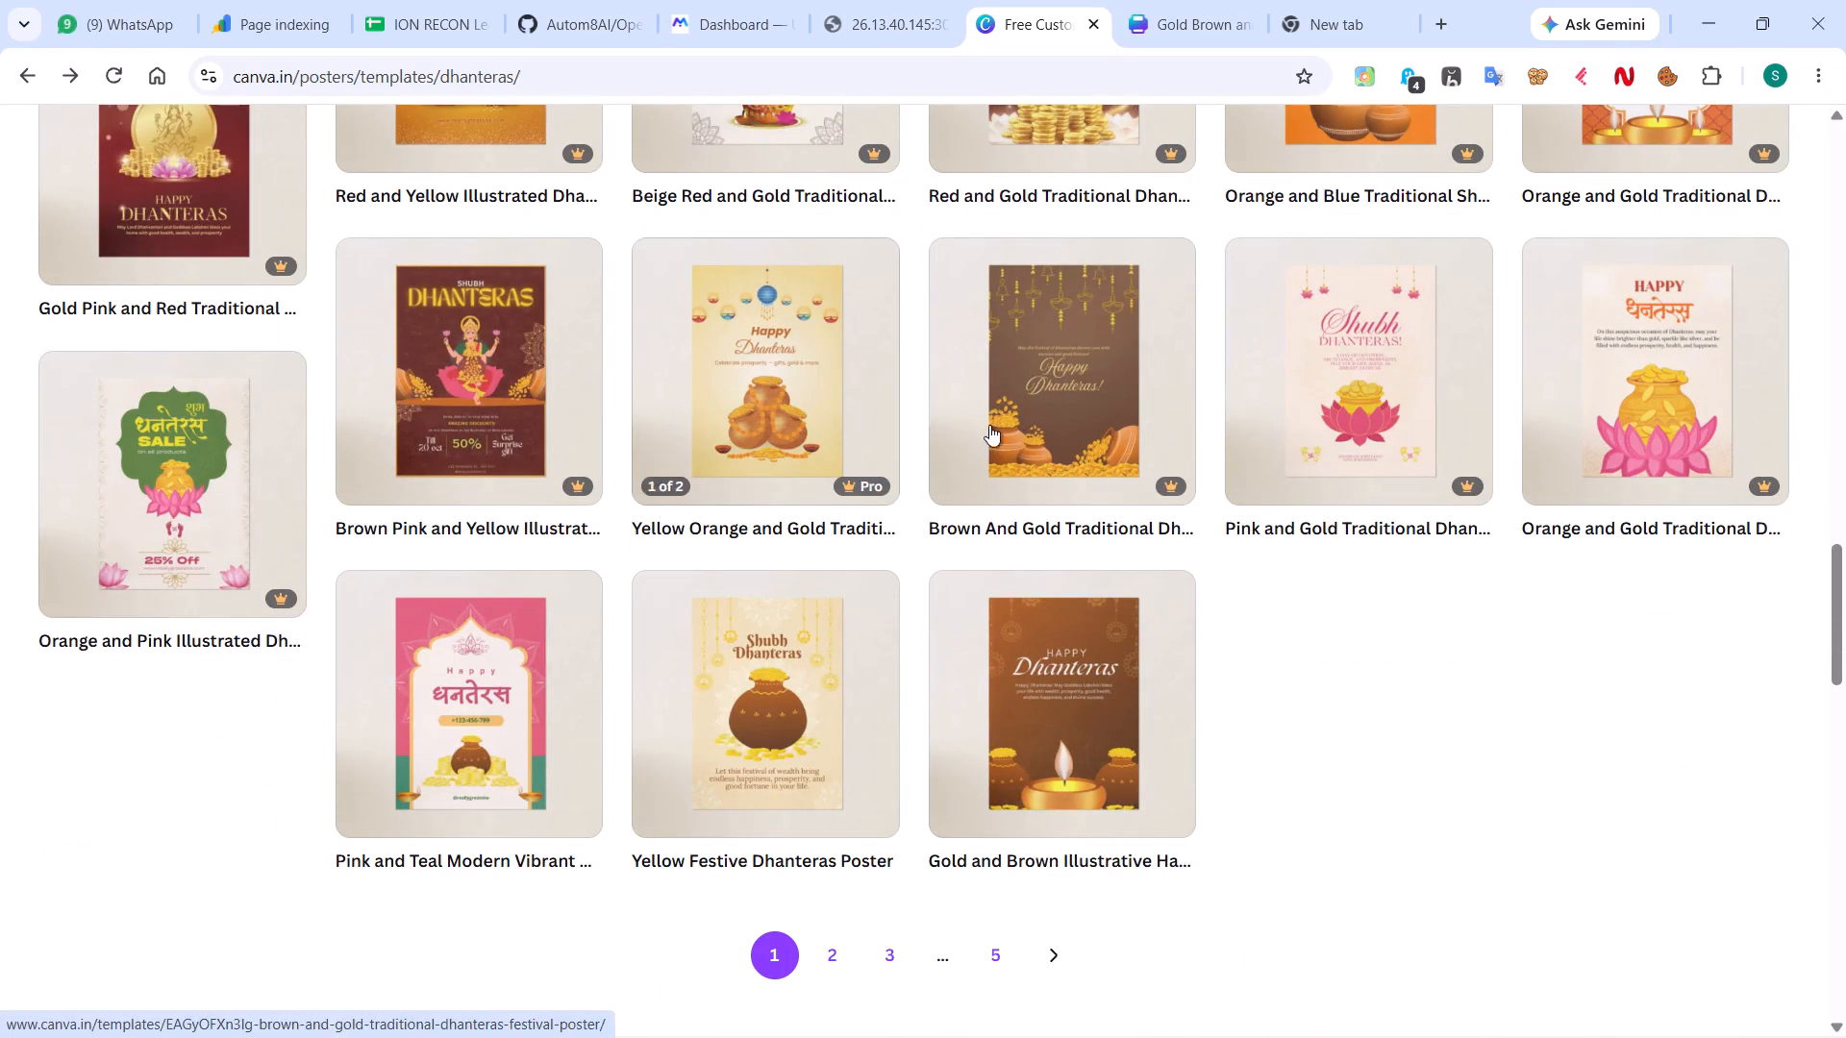
click(804, 345)
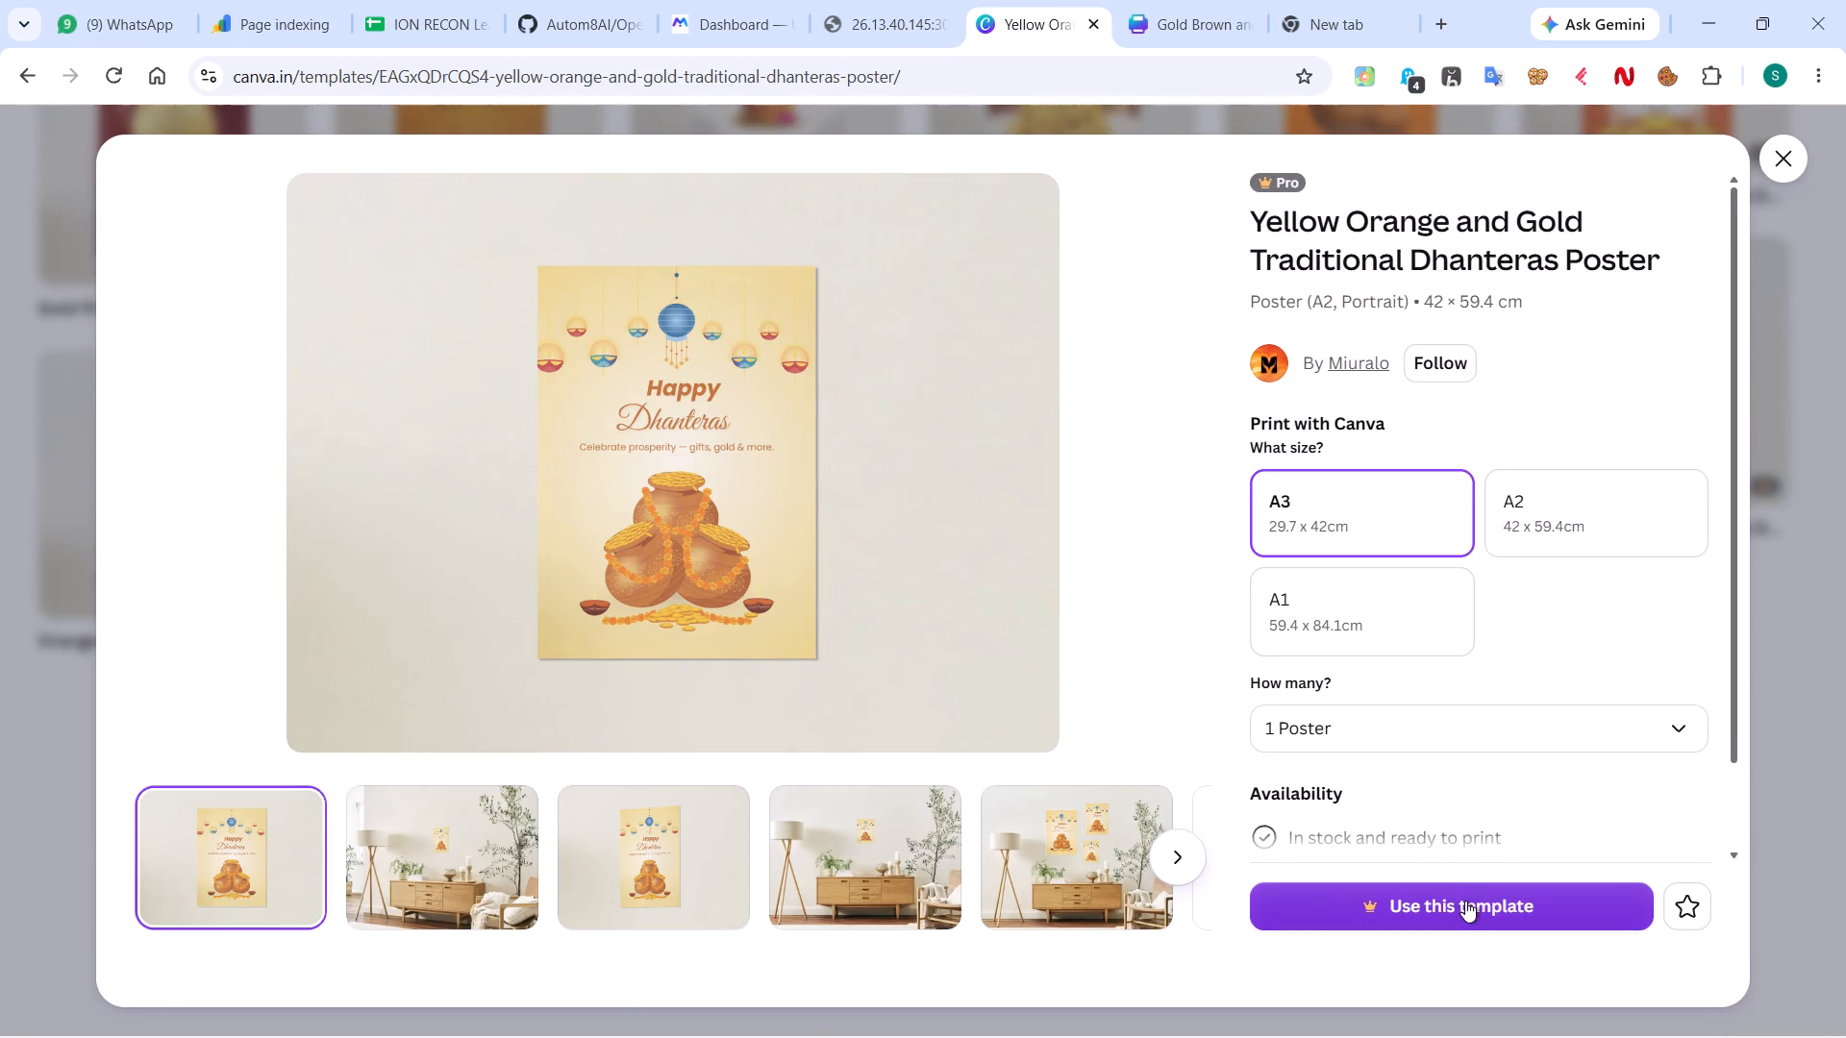
click(1465, 901)
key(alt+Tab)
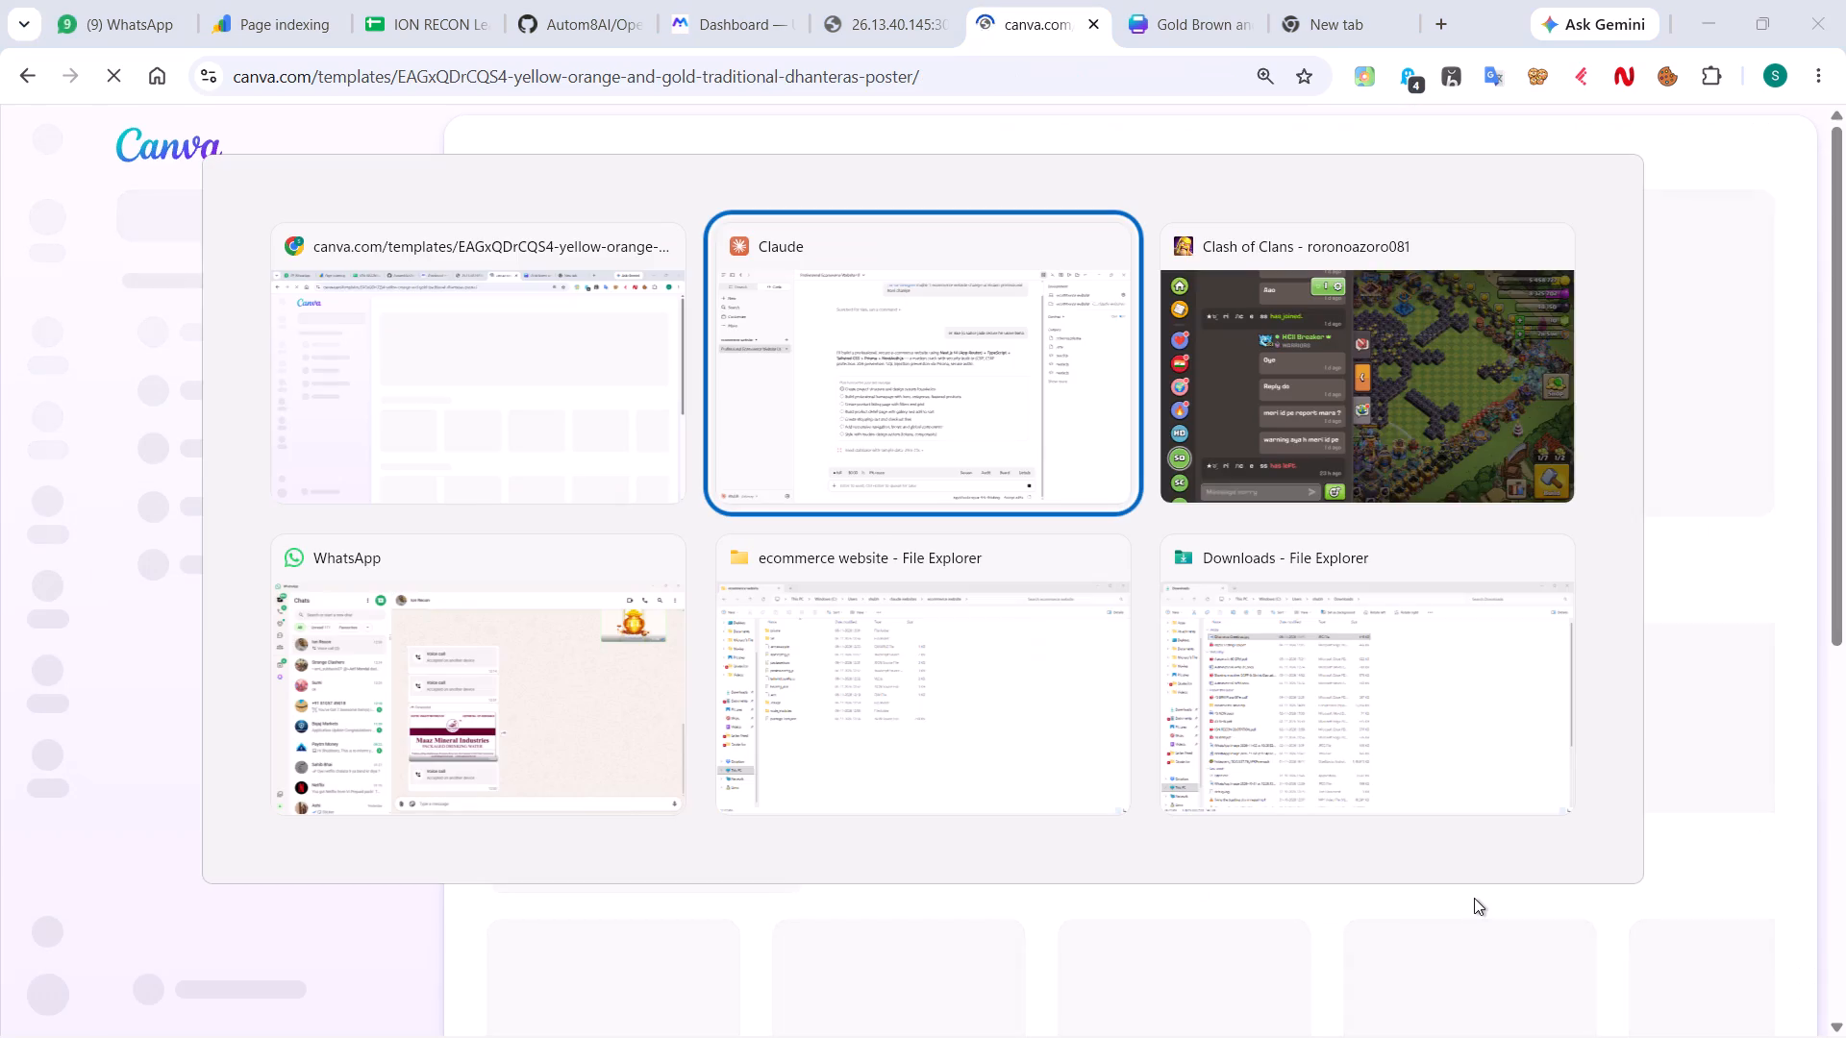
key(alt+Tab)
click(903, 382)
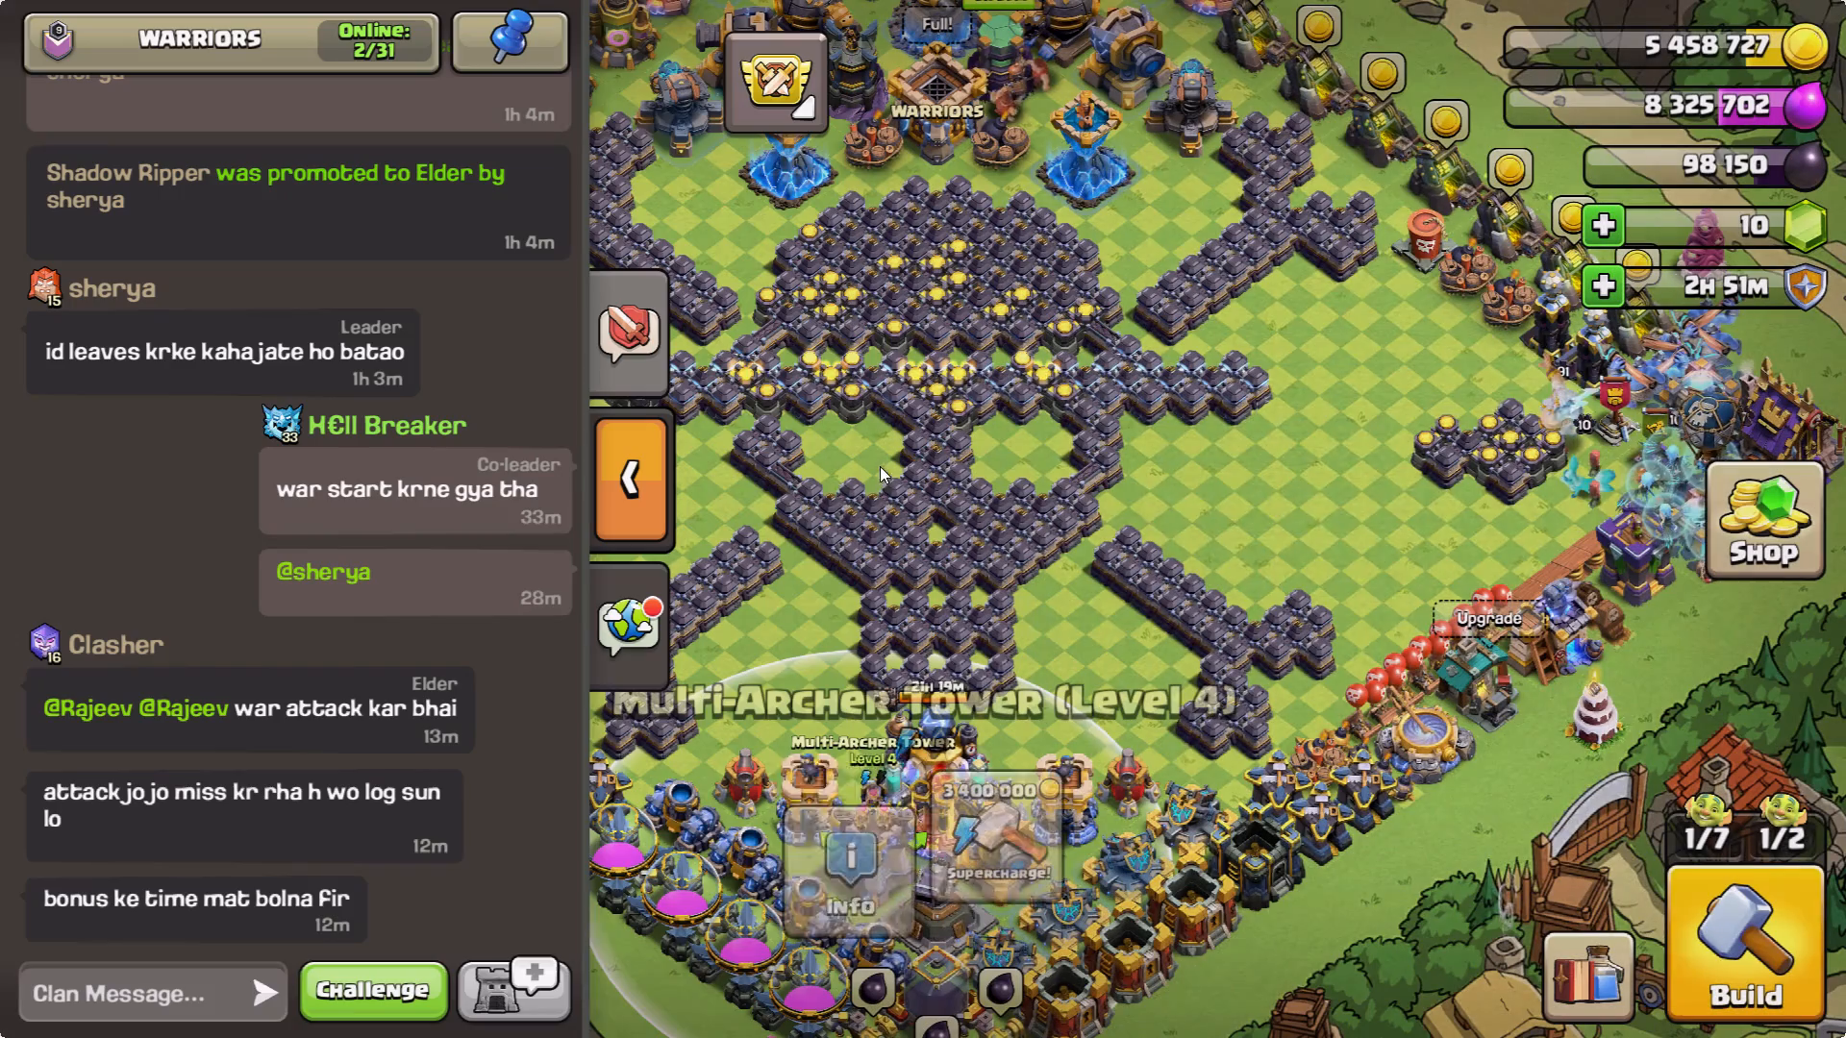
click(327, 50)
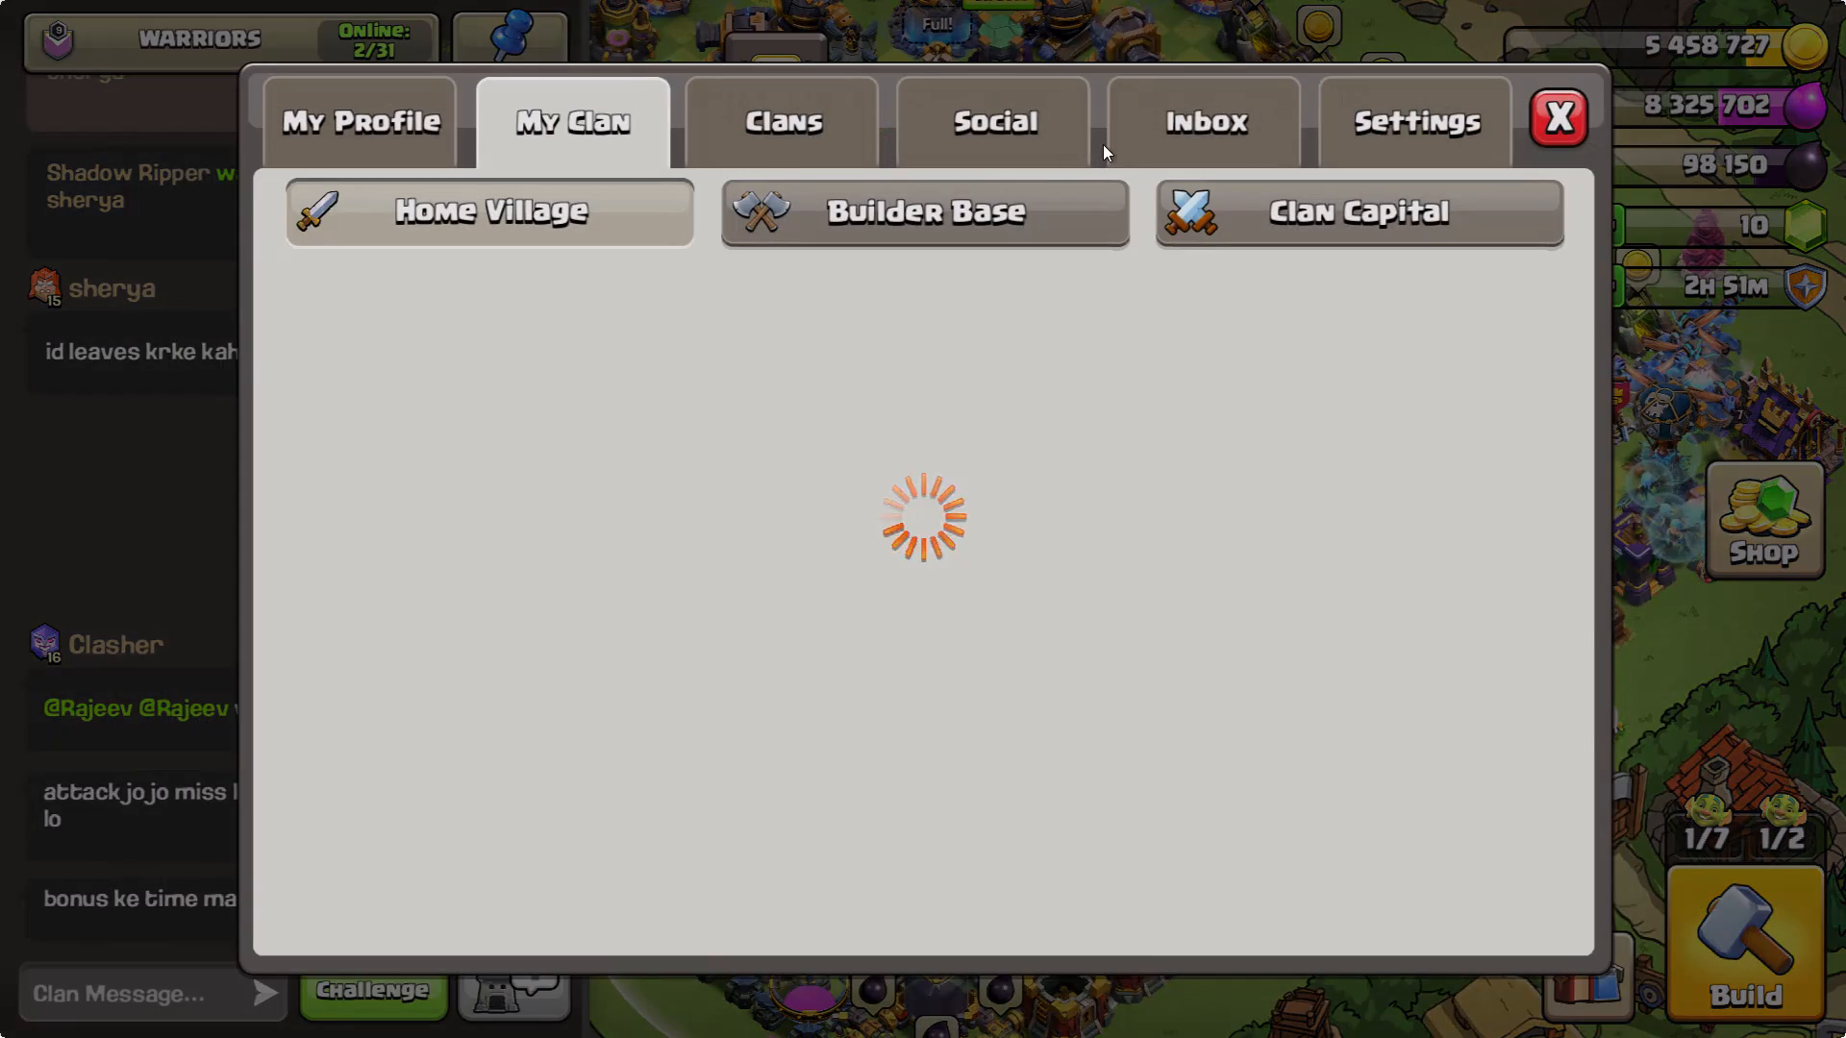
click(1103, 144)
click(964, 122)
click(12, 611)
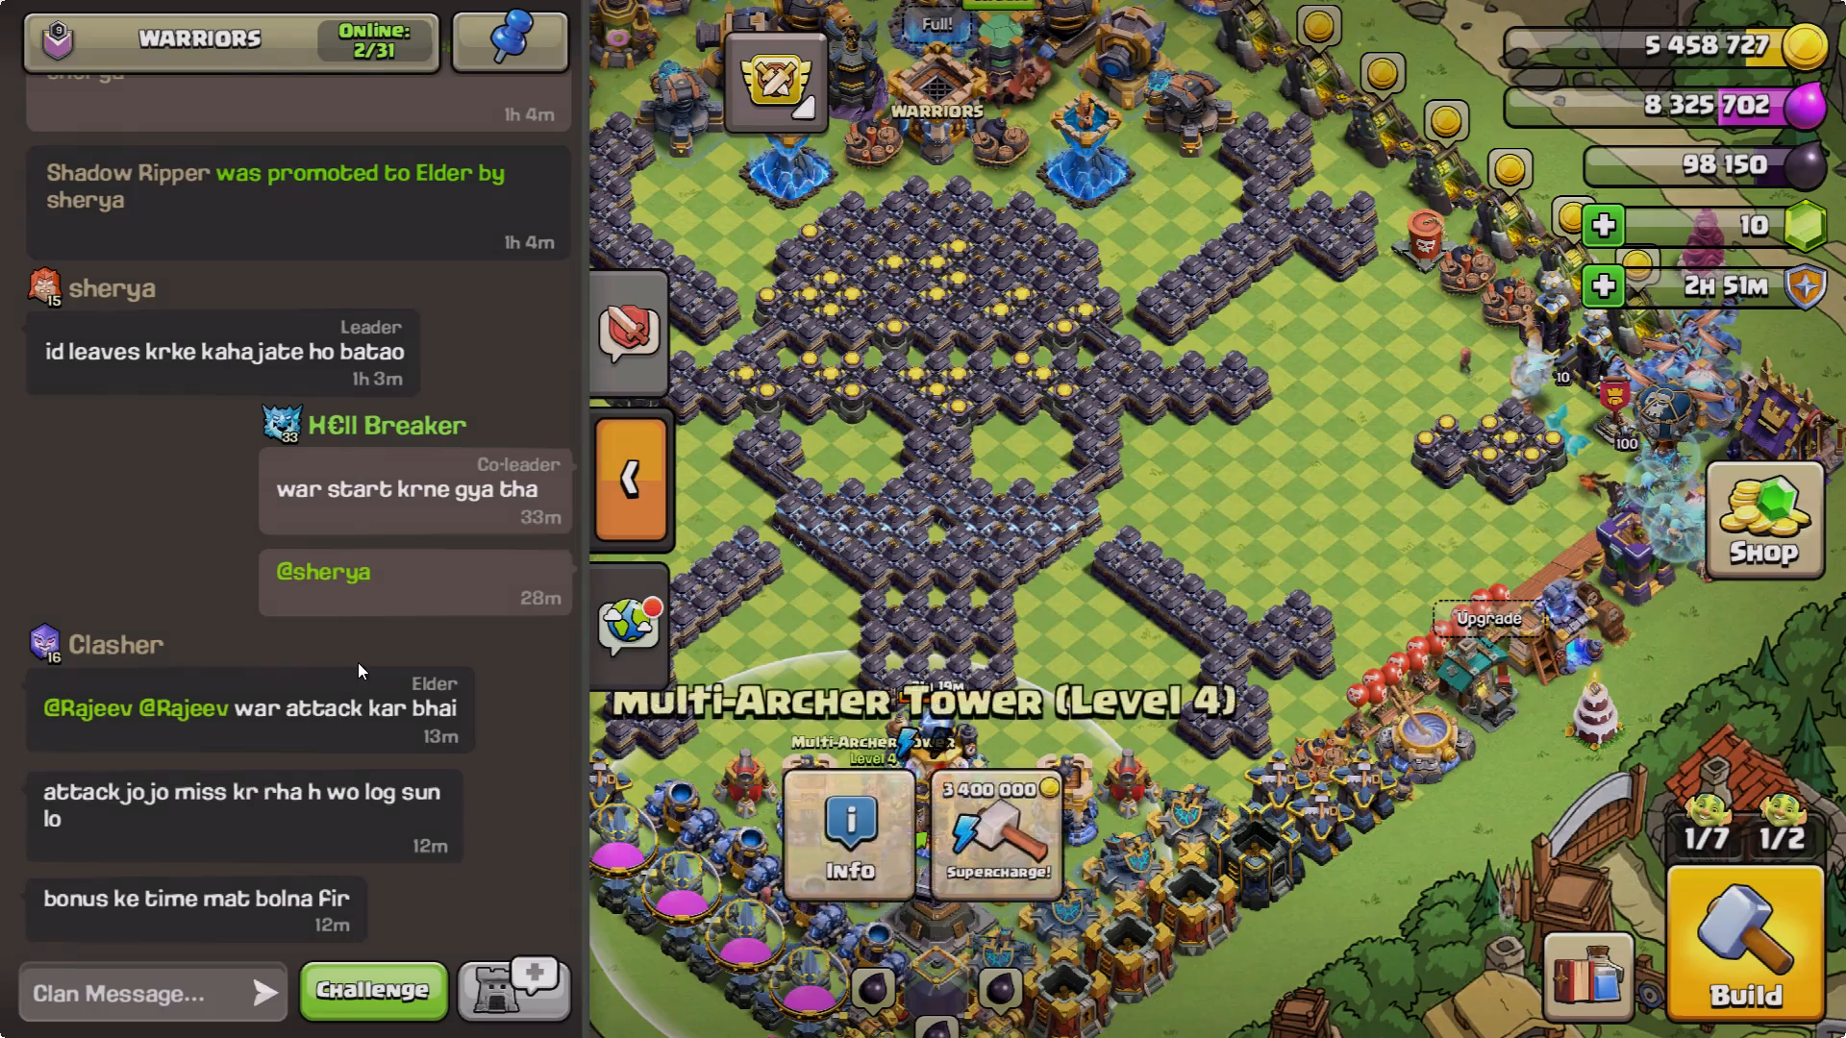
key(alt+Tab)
Open the Yellow Orange and Gold Traditional Dhanteras Poster template in the editor for customizing.
click(1353, 856)
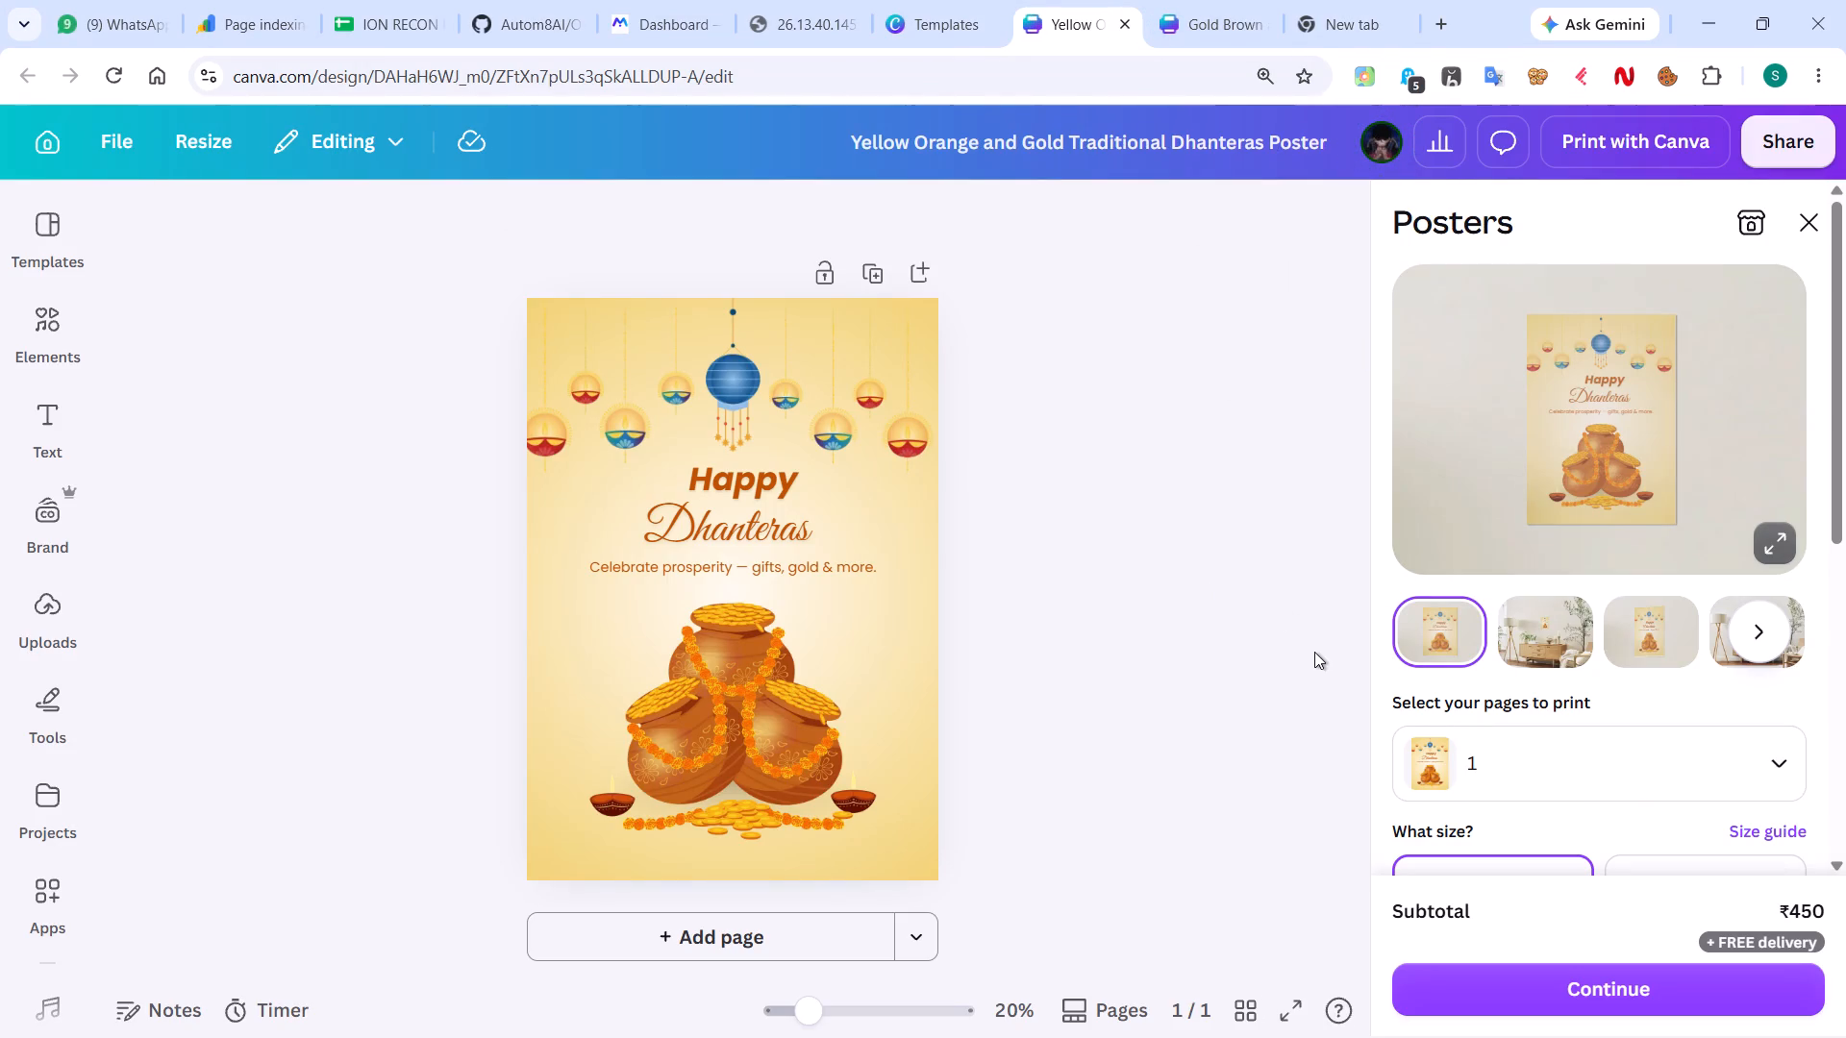
click(1277, 649)
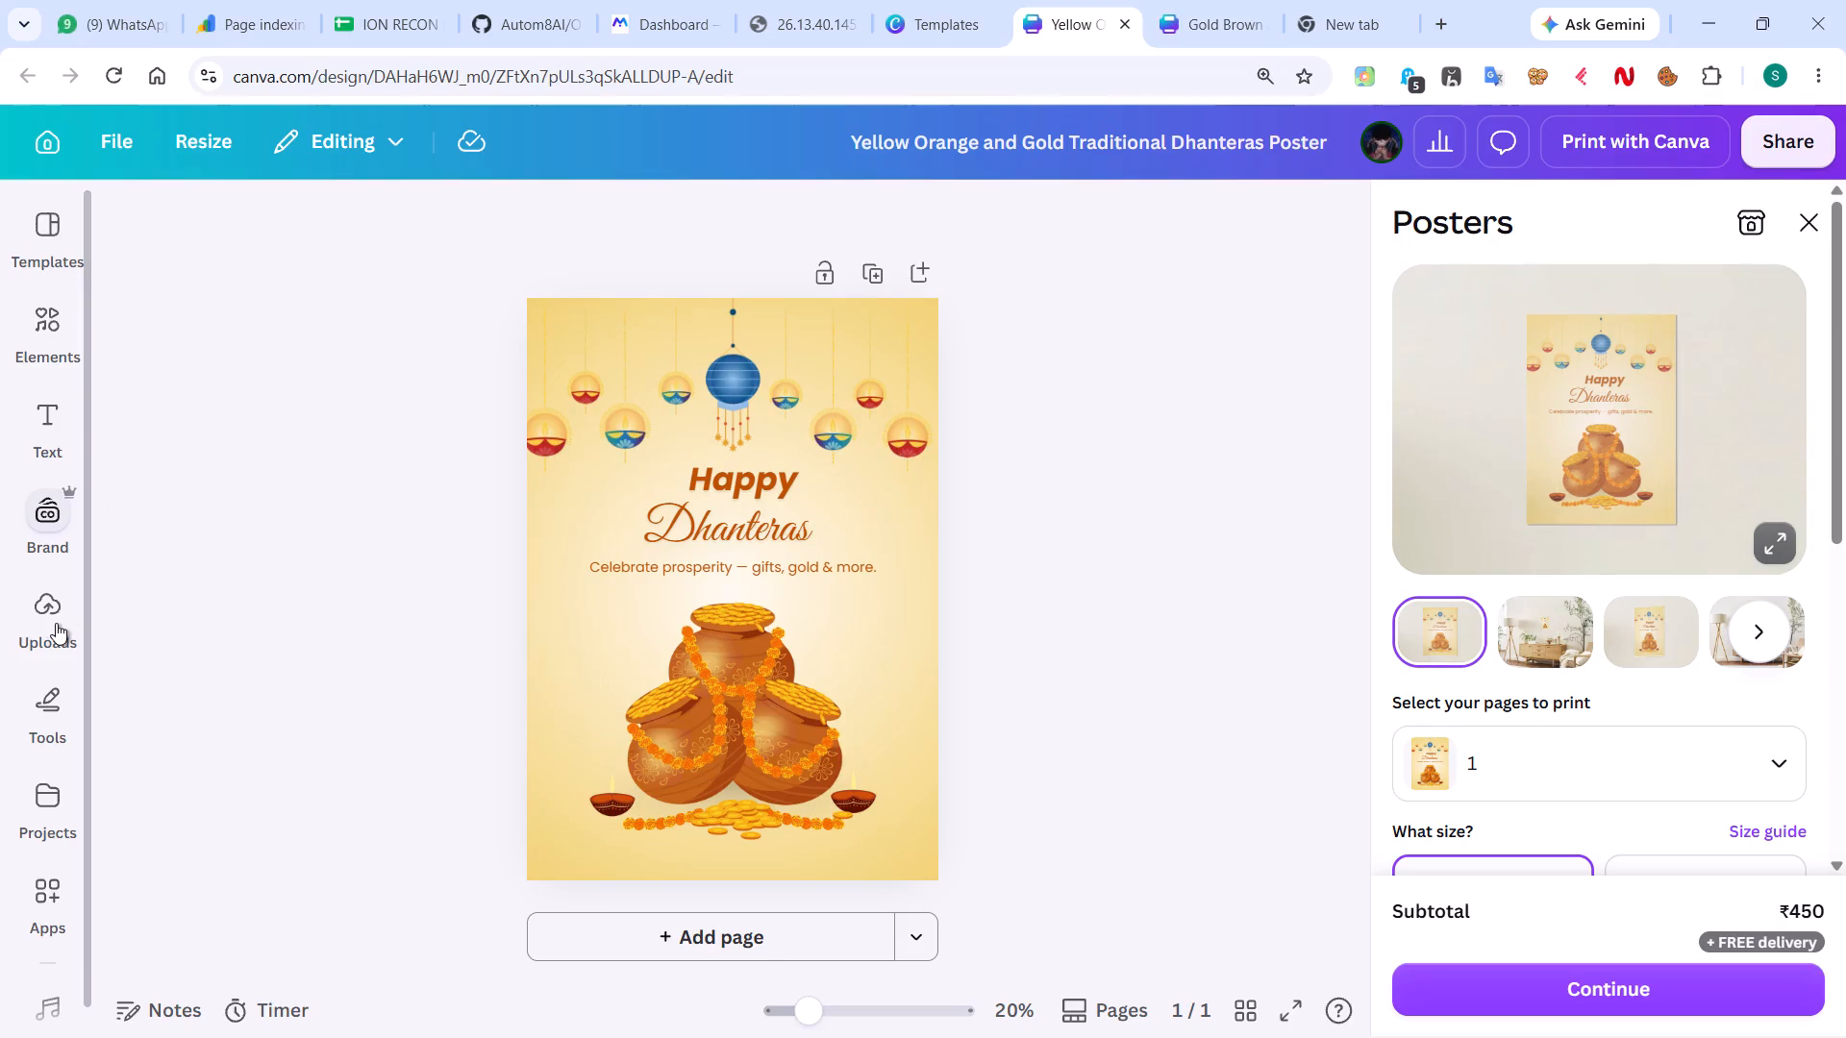
Add the uploaded ION RECON logo with the 'Conceive . Integrate . Execute' tagline to the poster.
click(56, 625)
scroll(287, 705, down, 2)
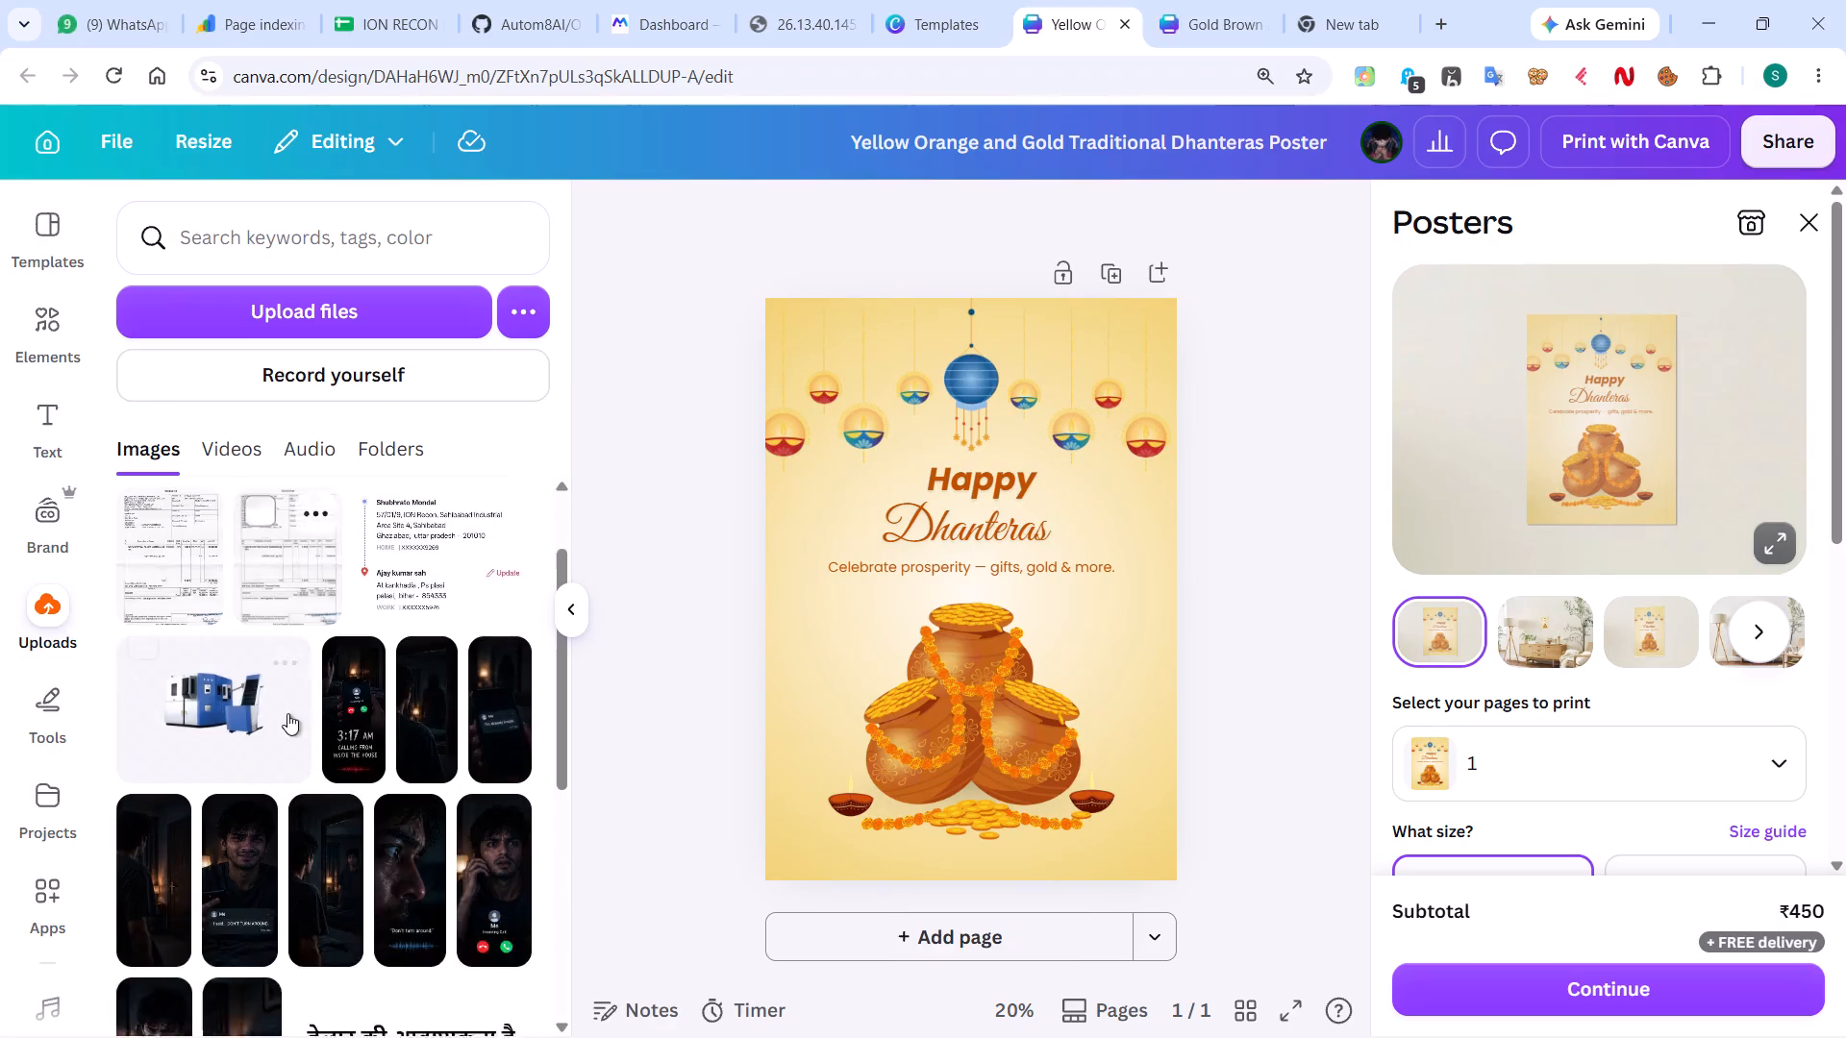
scroll(287, 713, down, 1)
scroll(287, 713, up, 3)
scroll(289, 713, down, 10)
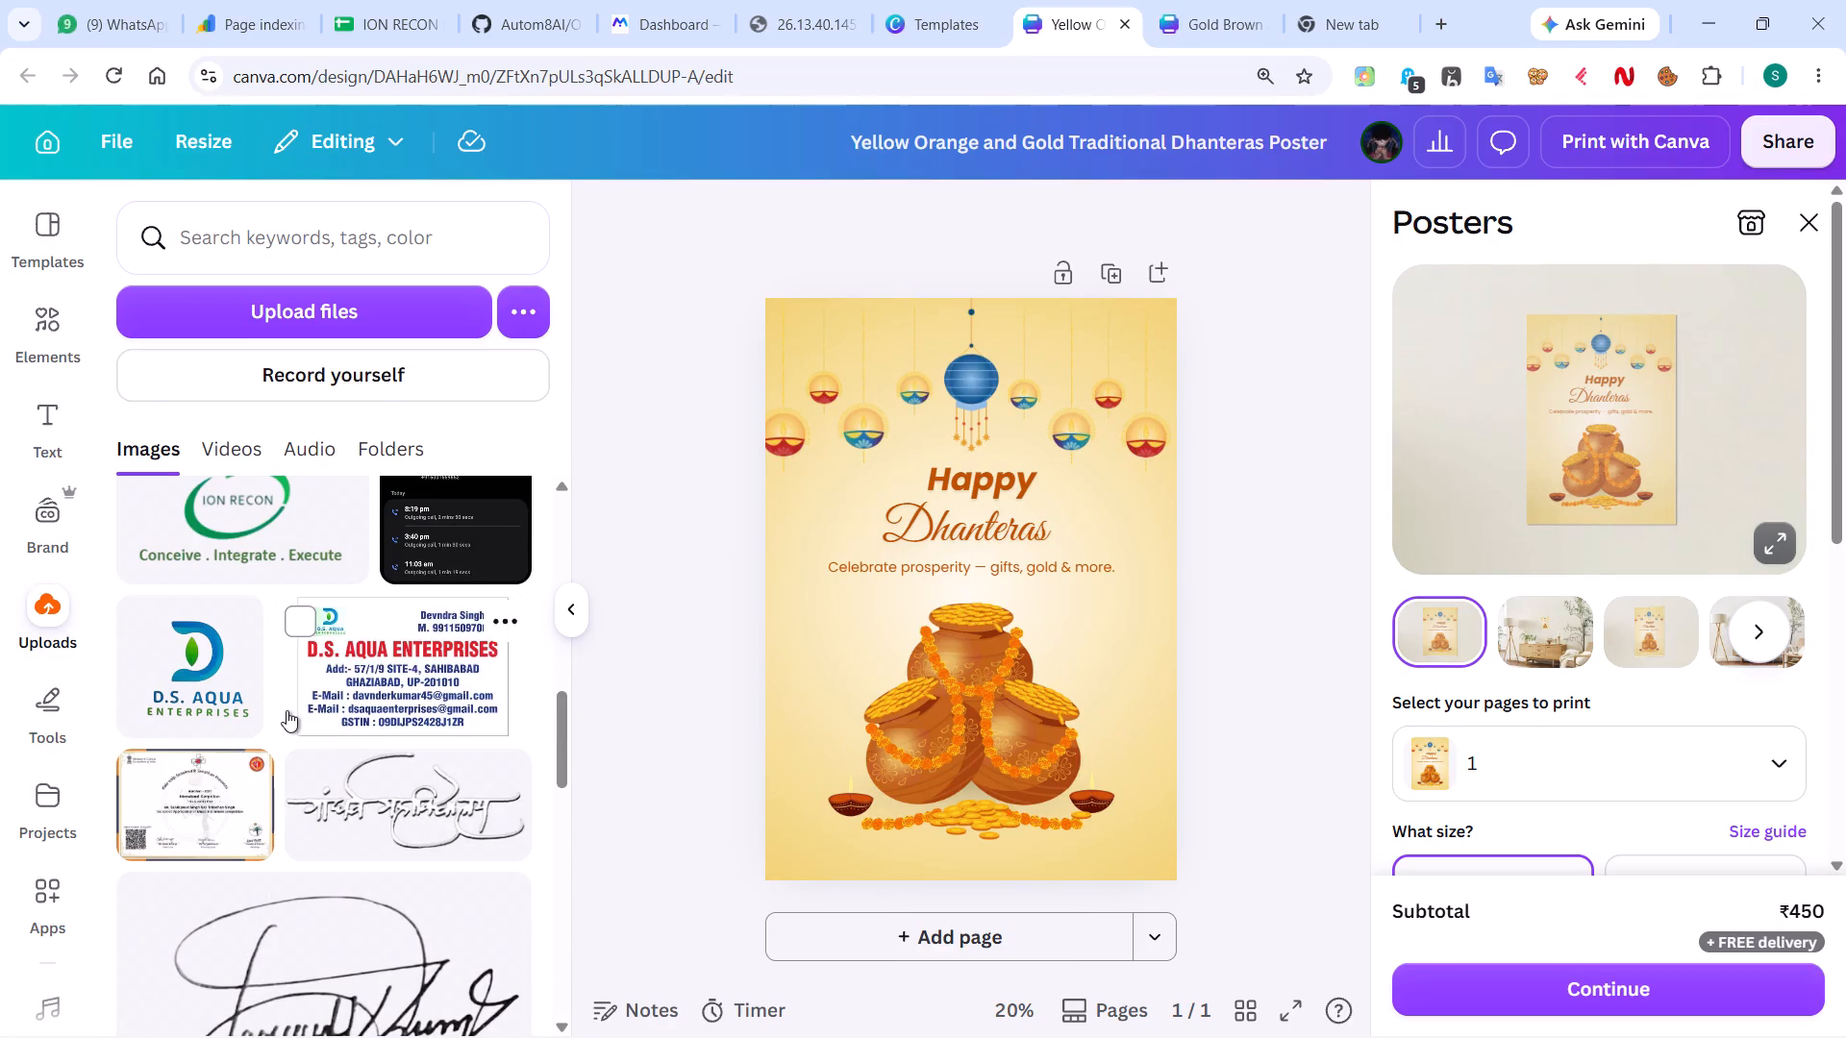
scroll(287, 710, up, 1)
click(274, 655)
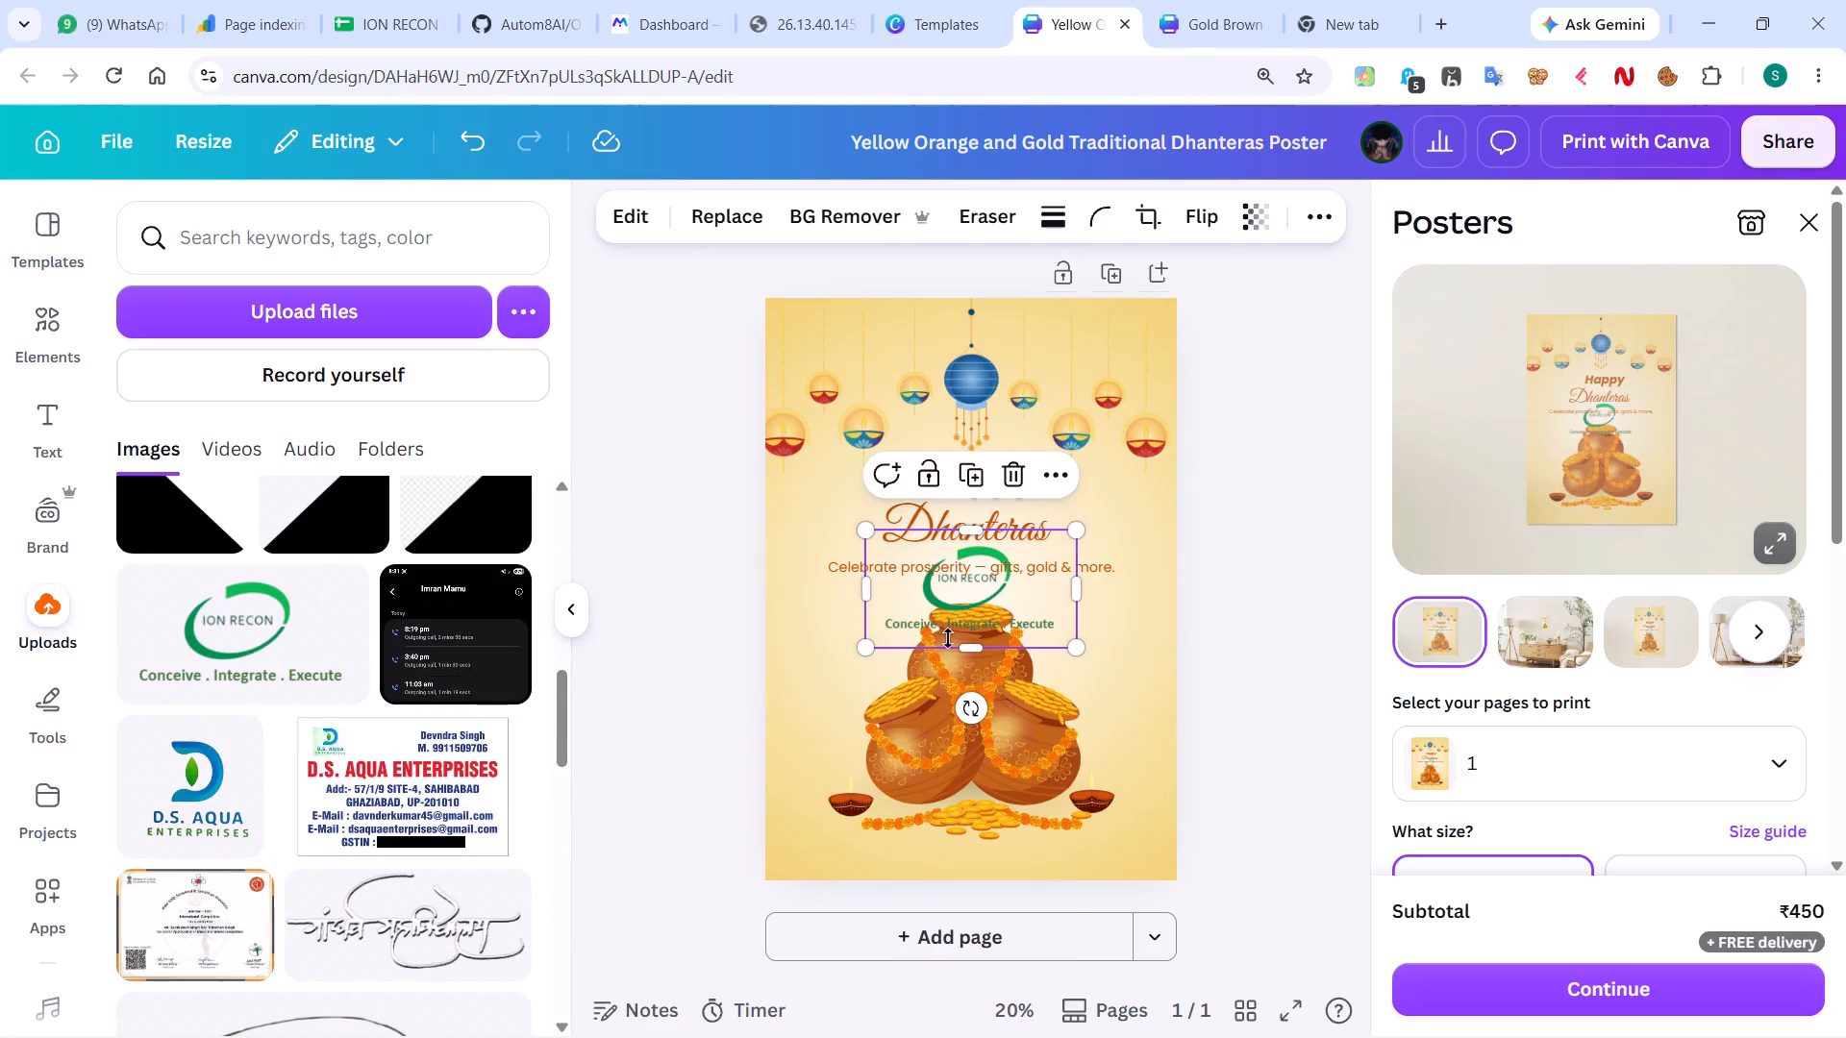
Enlarge the ION RECON logo and move it up, horizontally centred over the Happy Dhanteras heading and the top of the pots.
drag(1080, 641, 1121, 677)
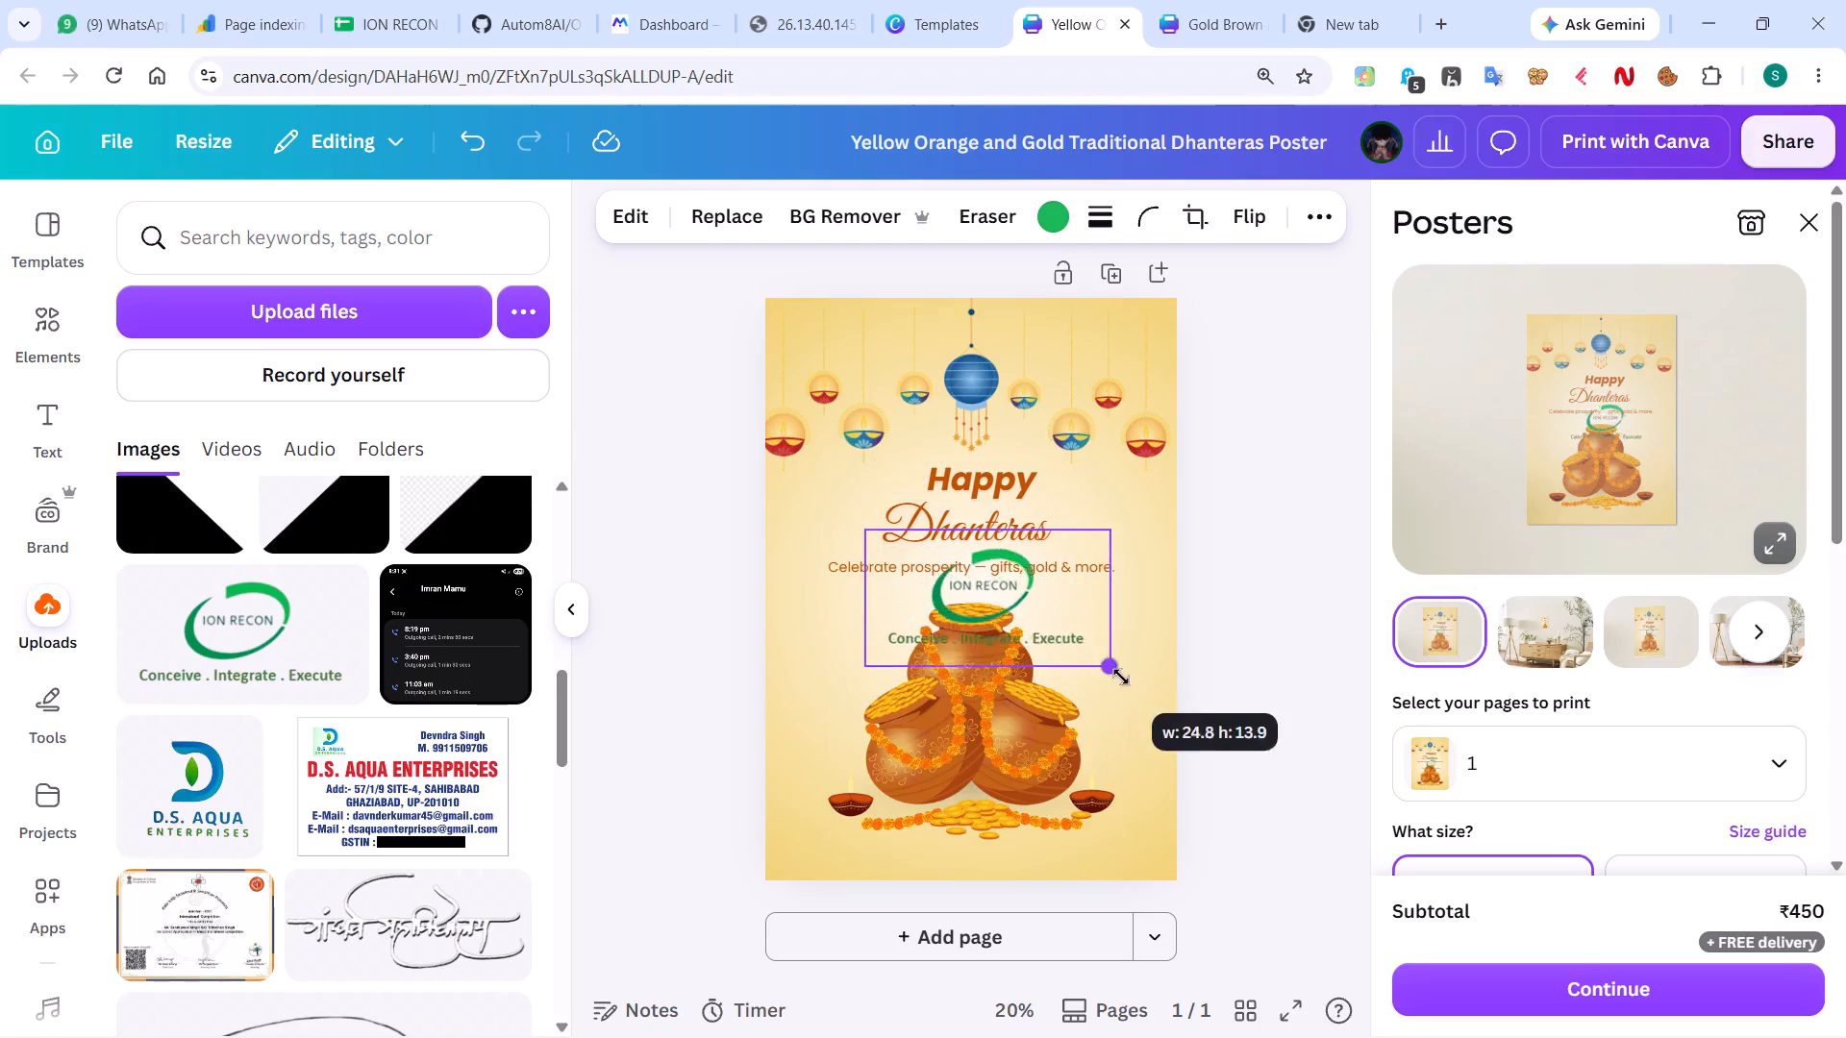
drag(1121, 677, 1177, 724)
drag(1133, 690, 1077, 690)
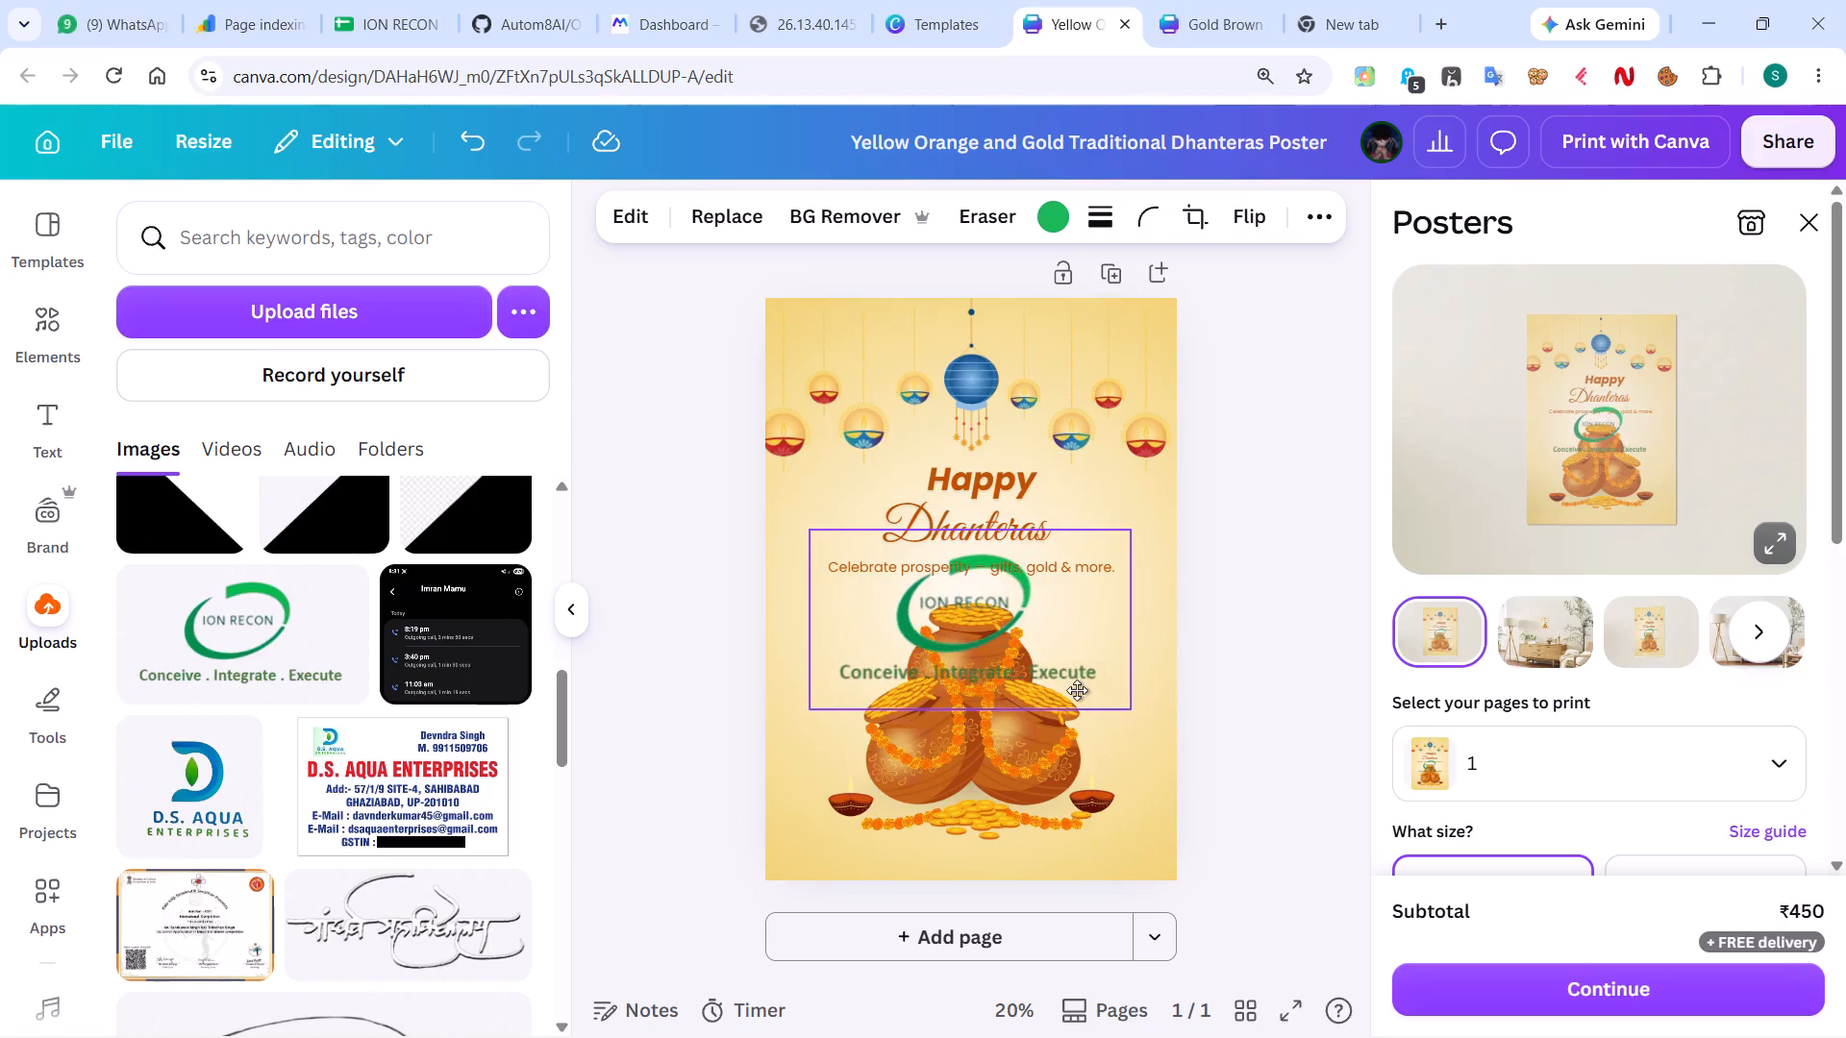
drag(1077, 690, 1079, 653)
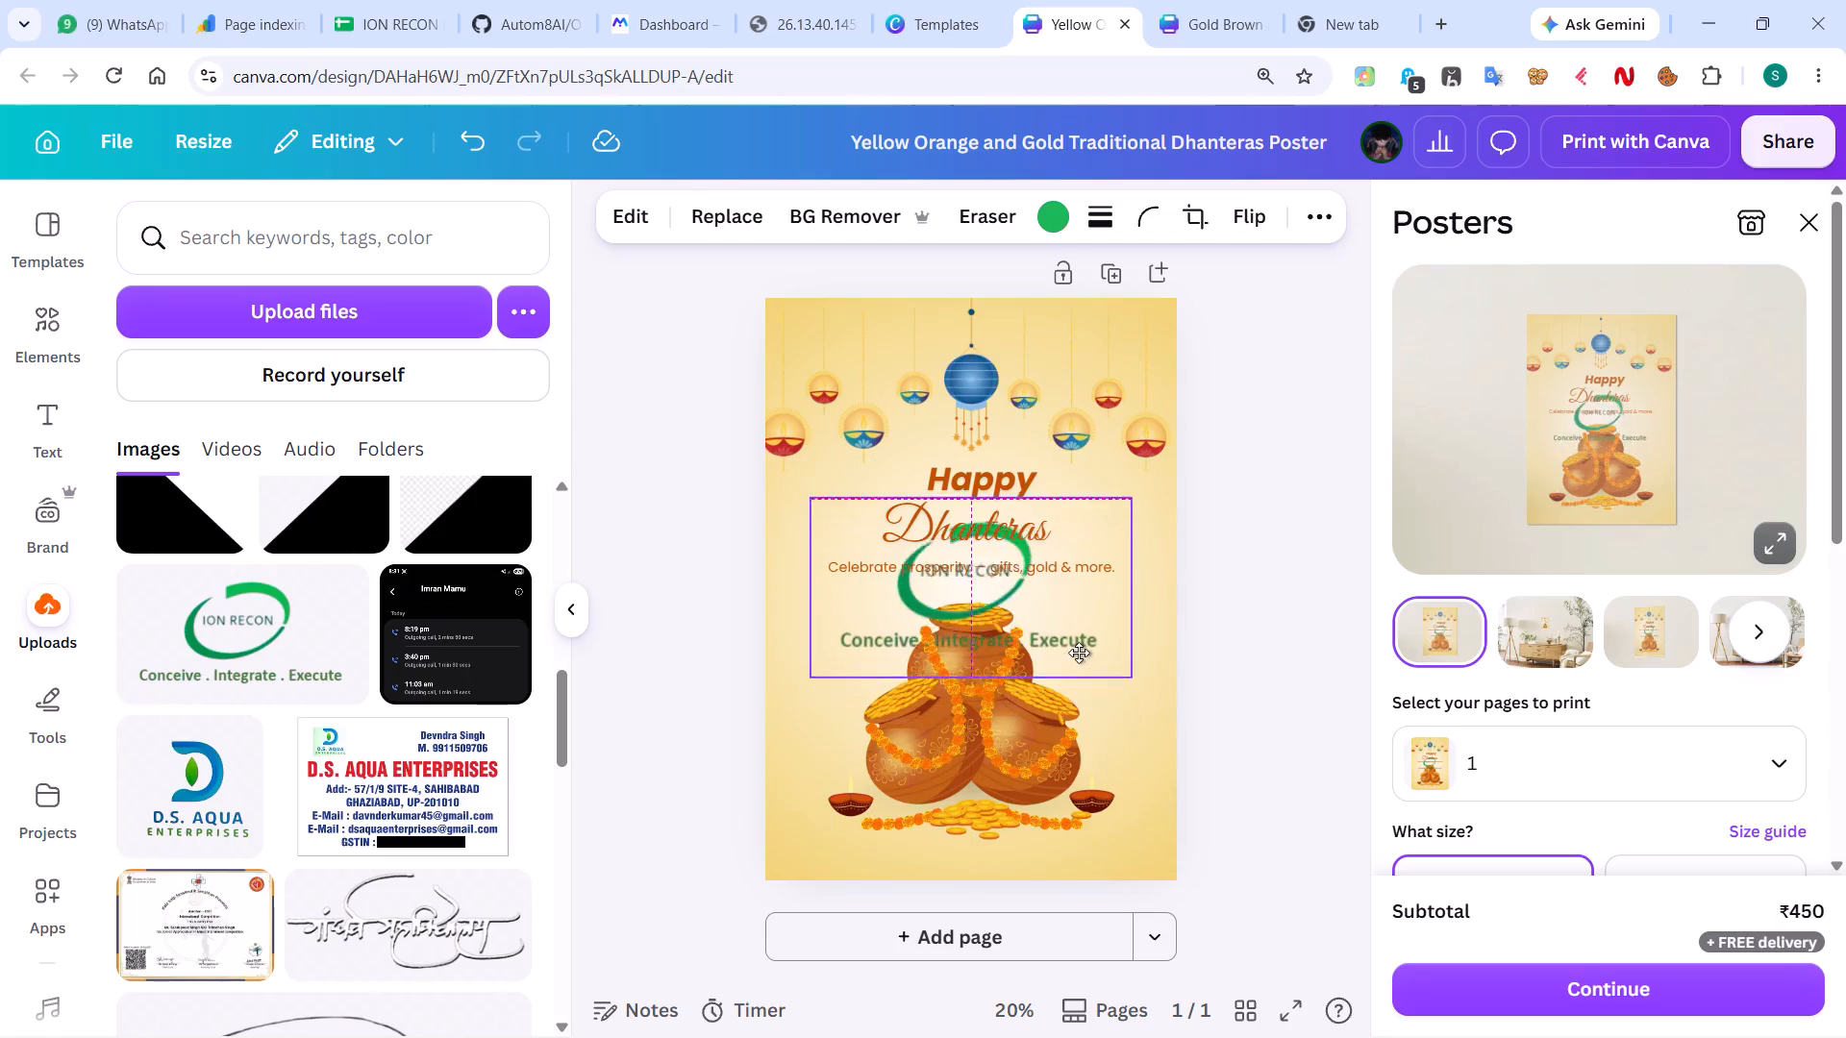
drag(1079, 653, 1079, 629)
Send the ION RECON logo to the back, behind the heading text and the gold pots.
right_click(1093, 611)
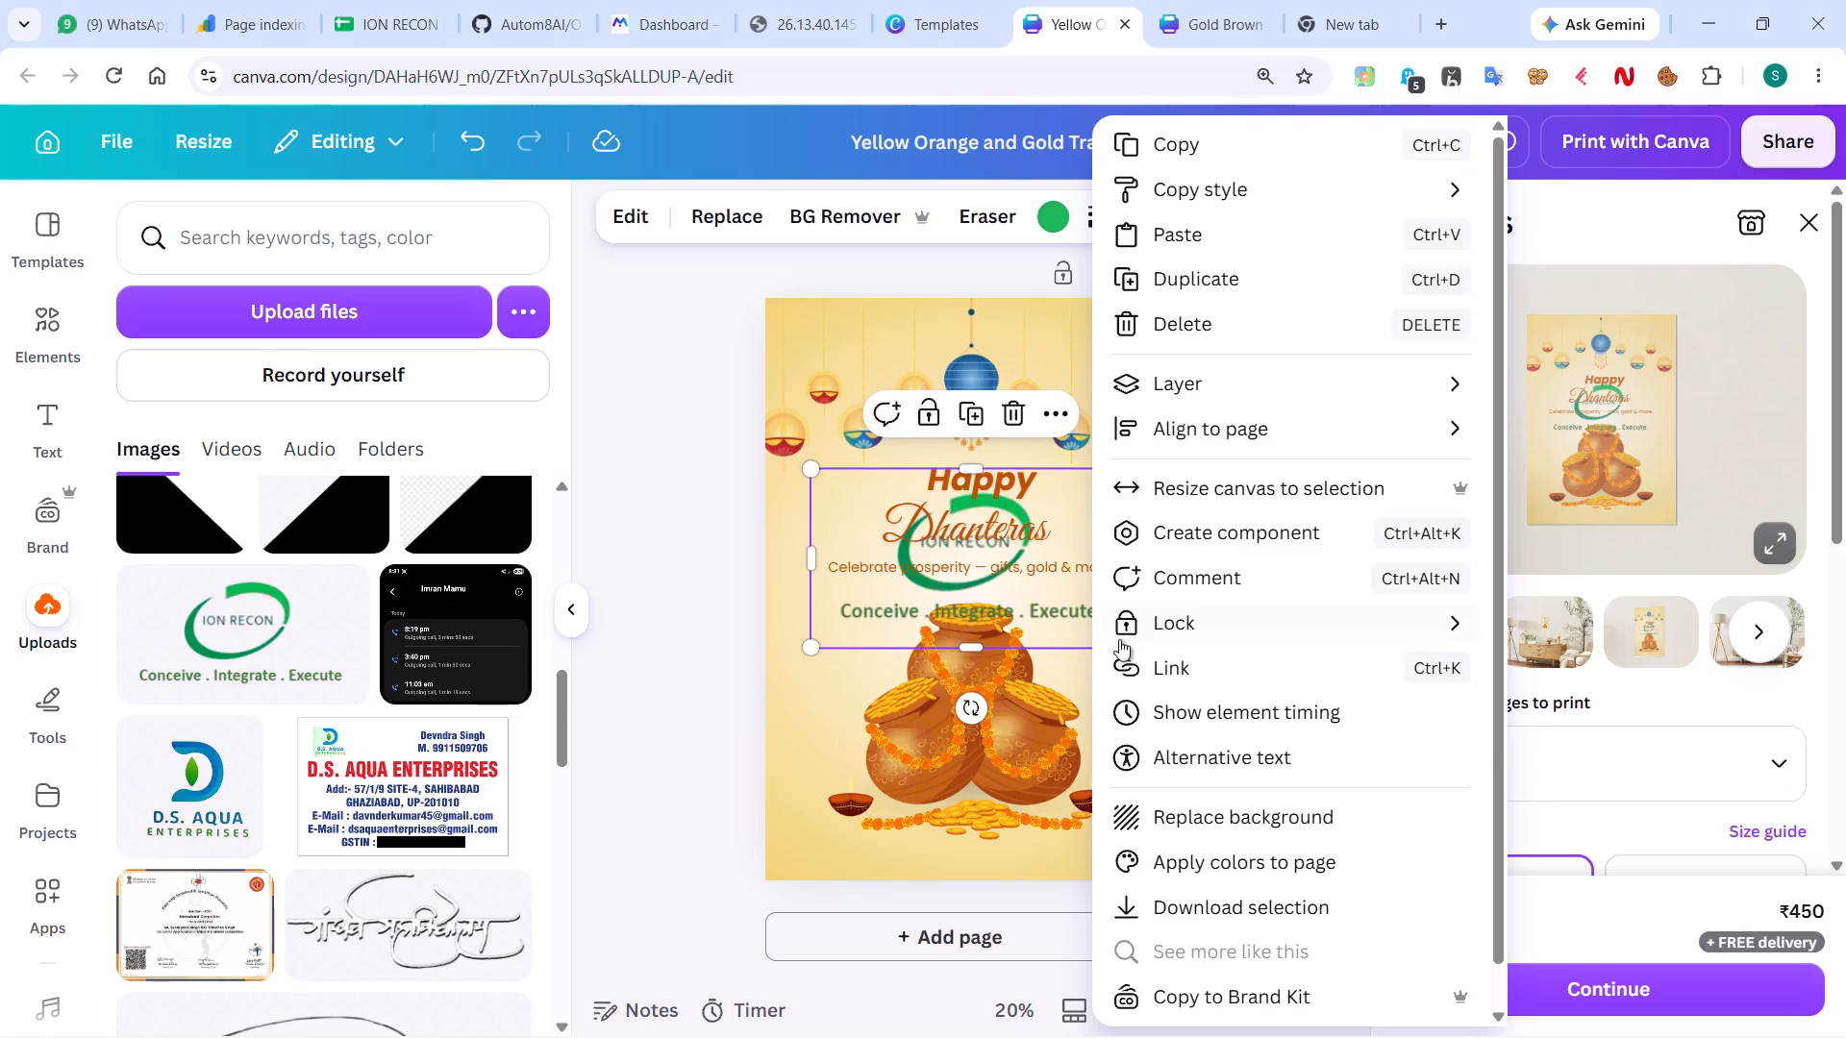
click(1200, 385)
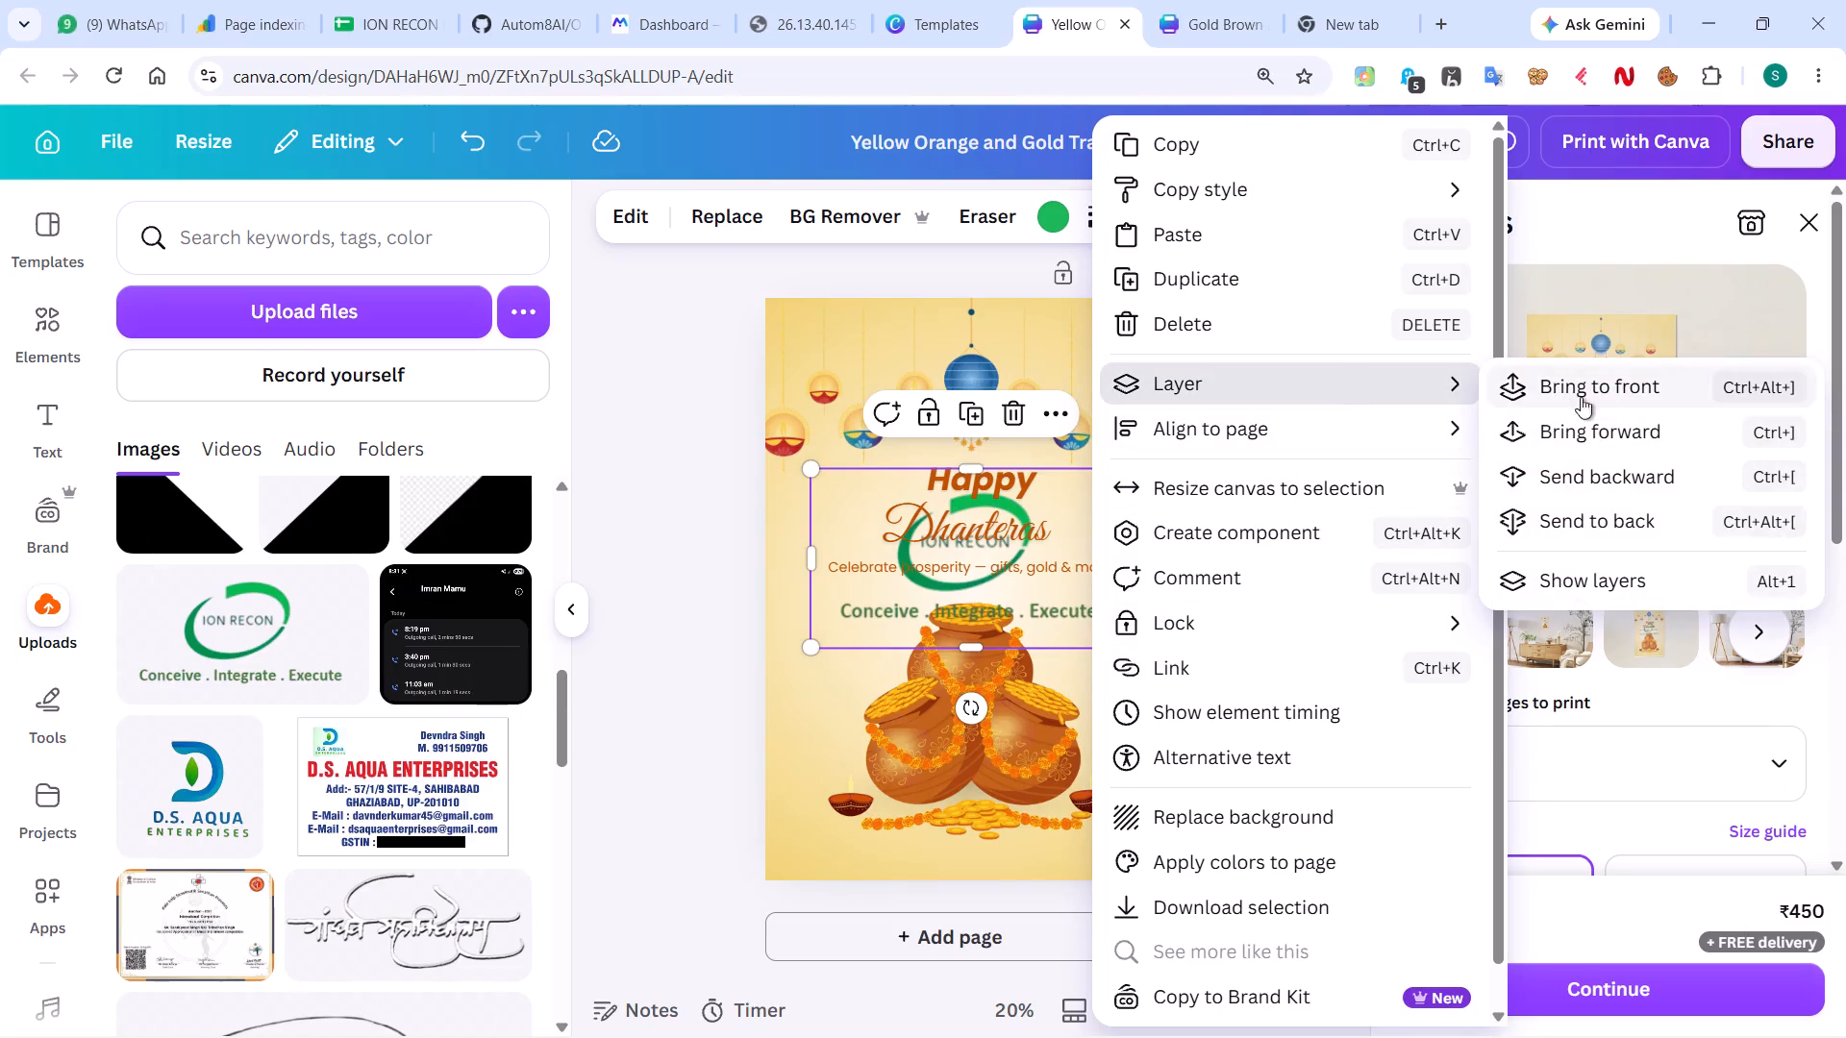
click(1612, 512)
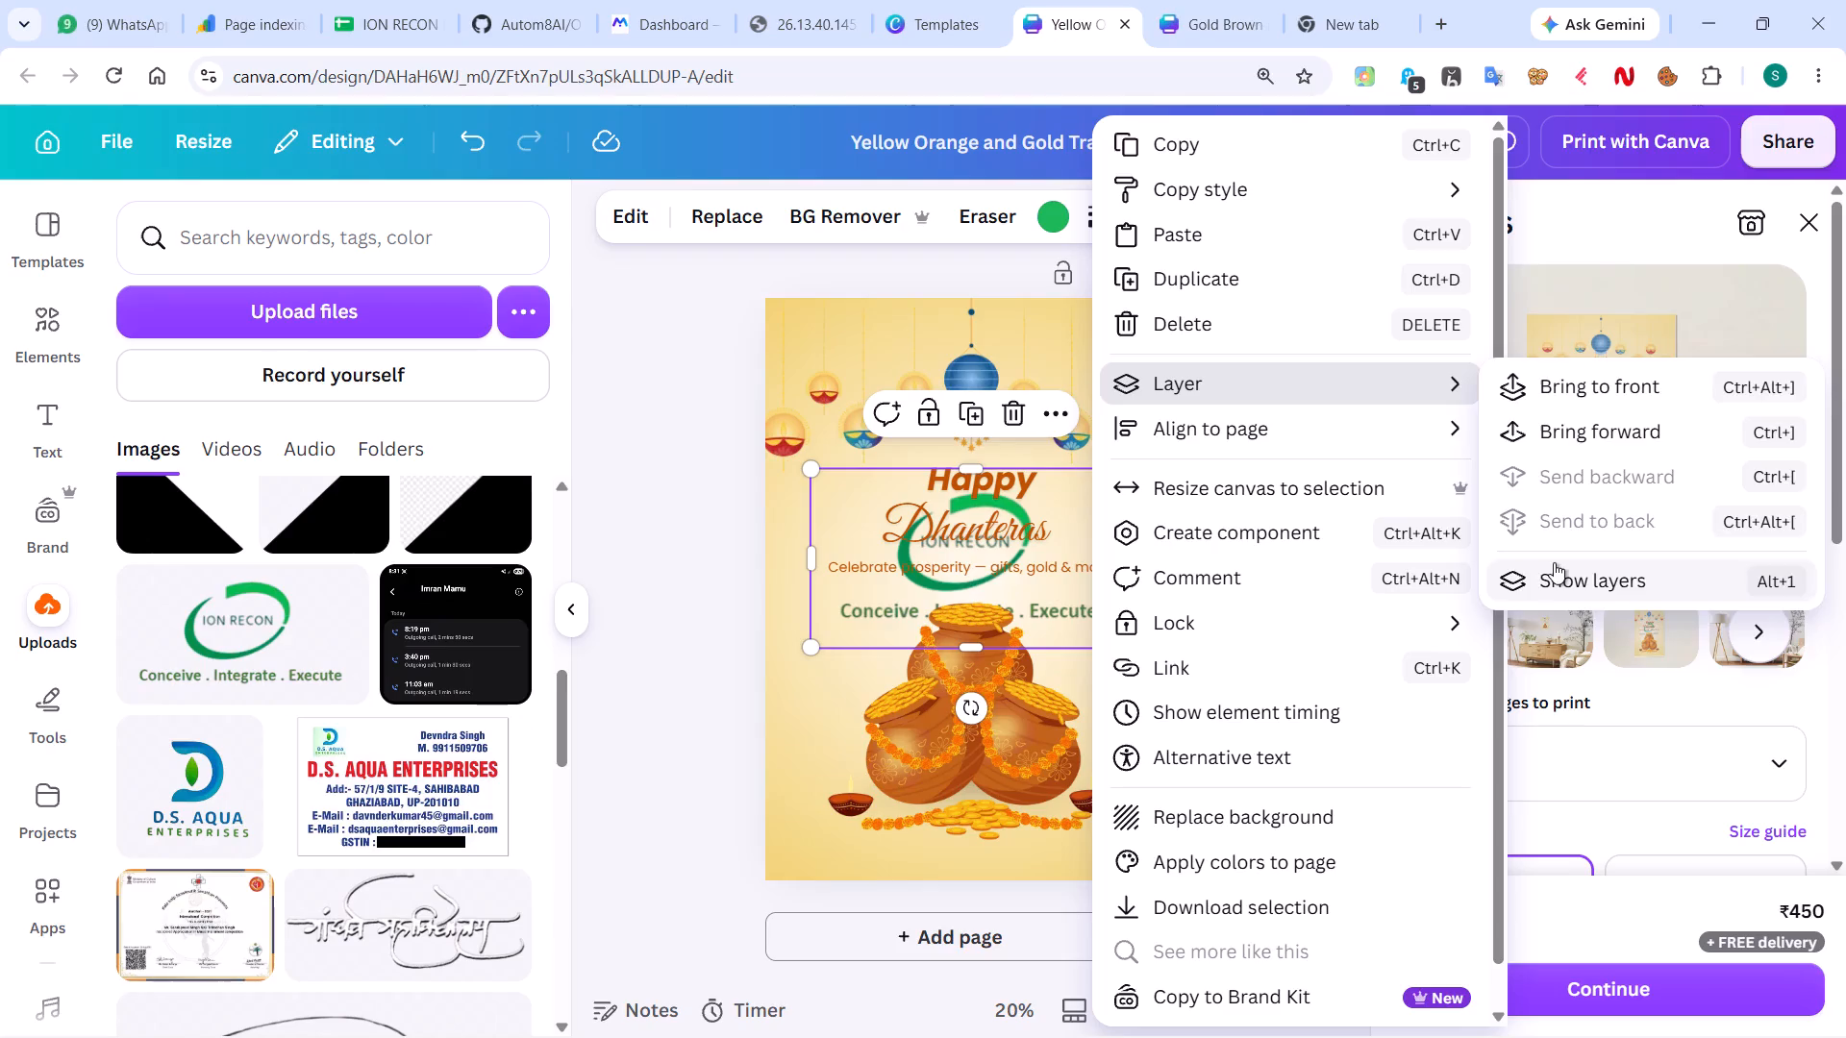
click(649, 609)
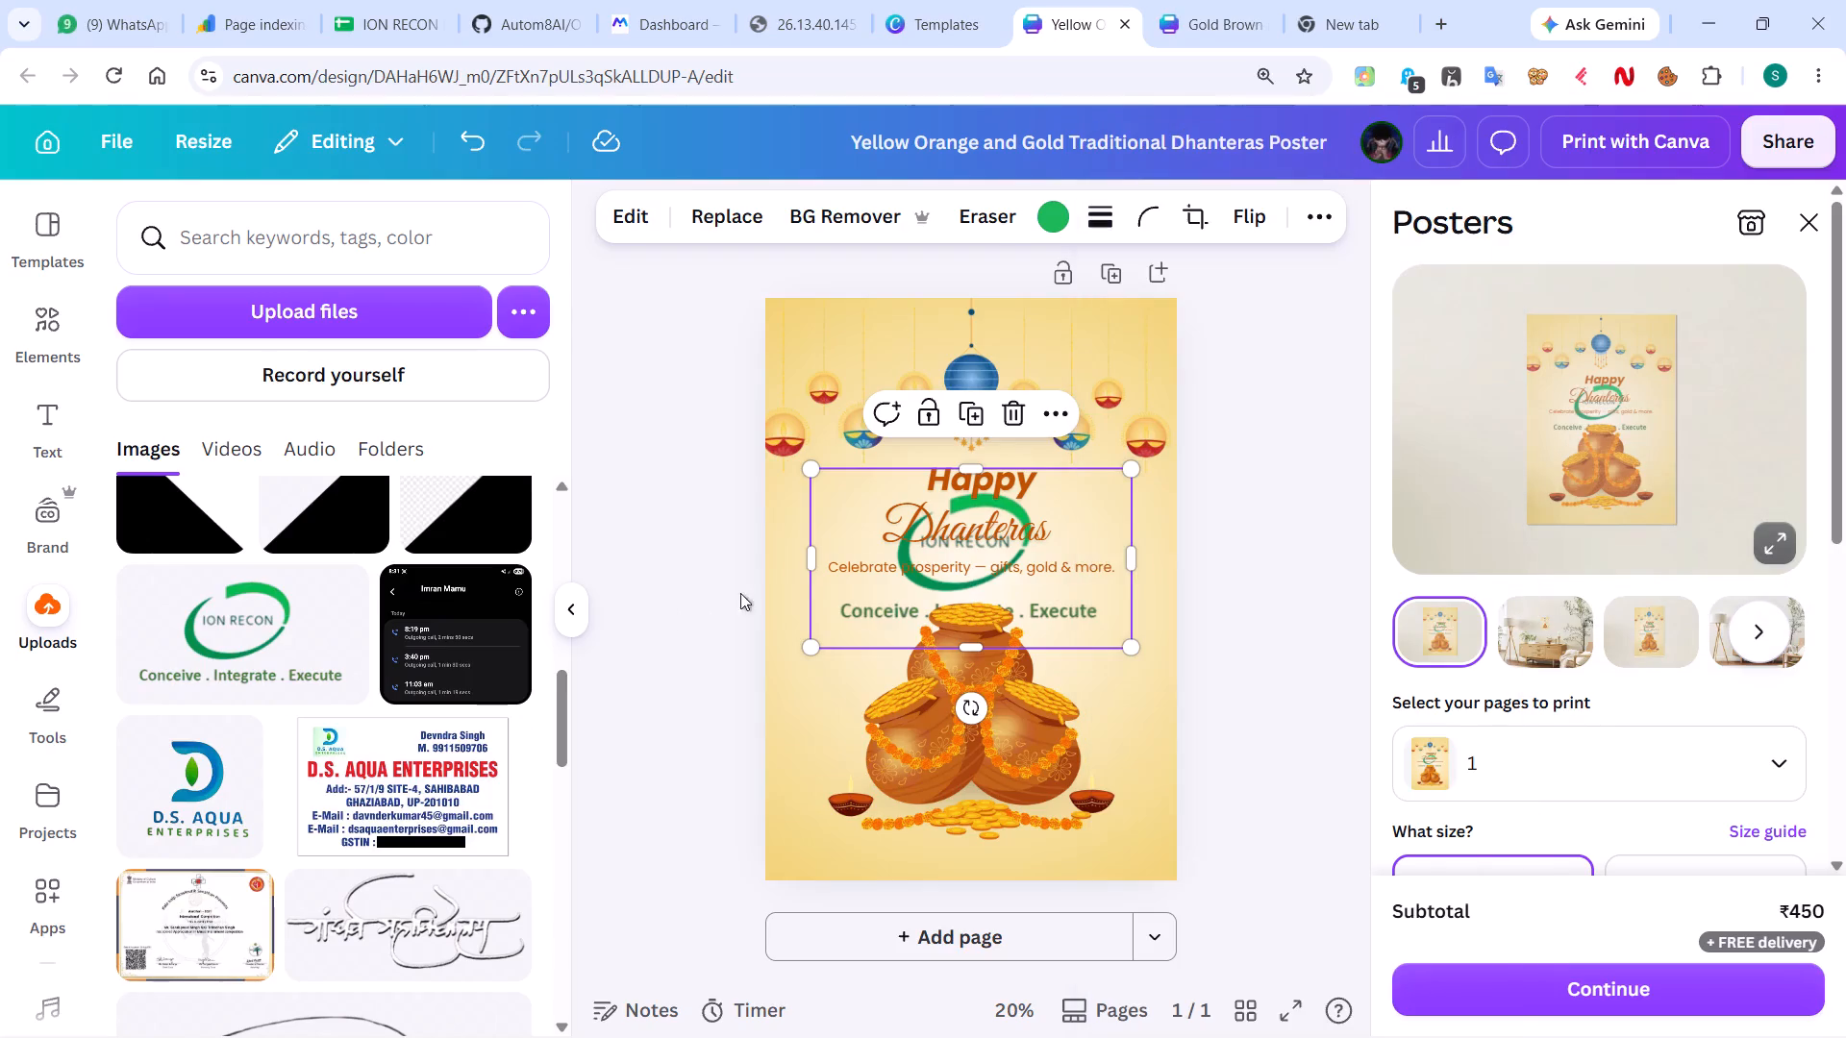
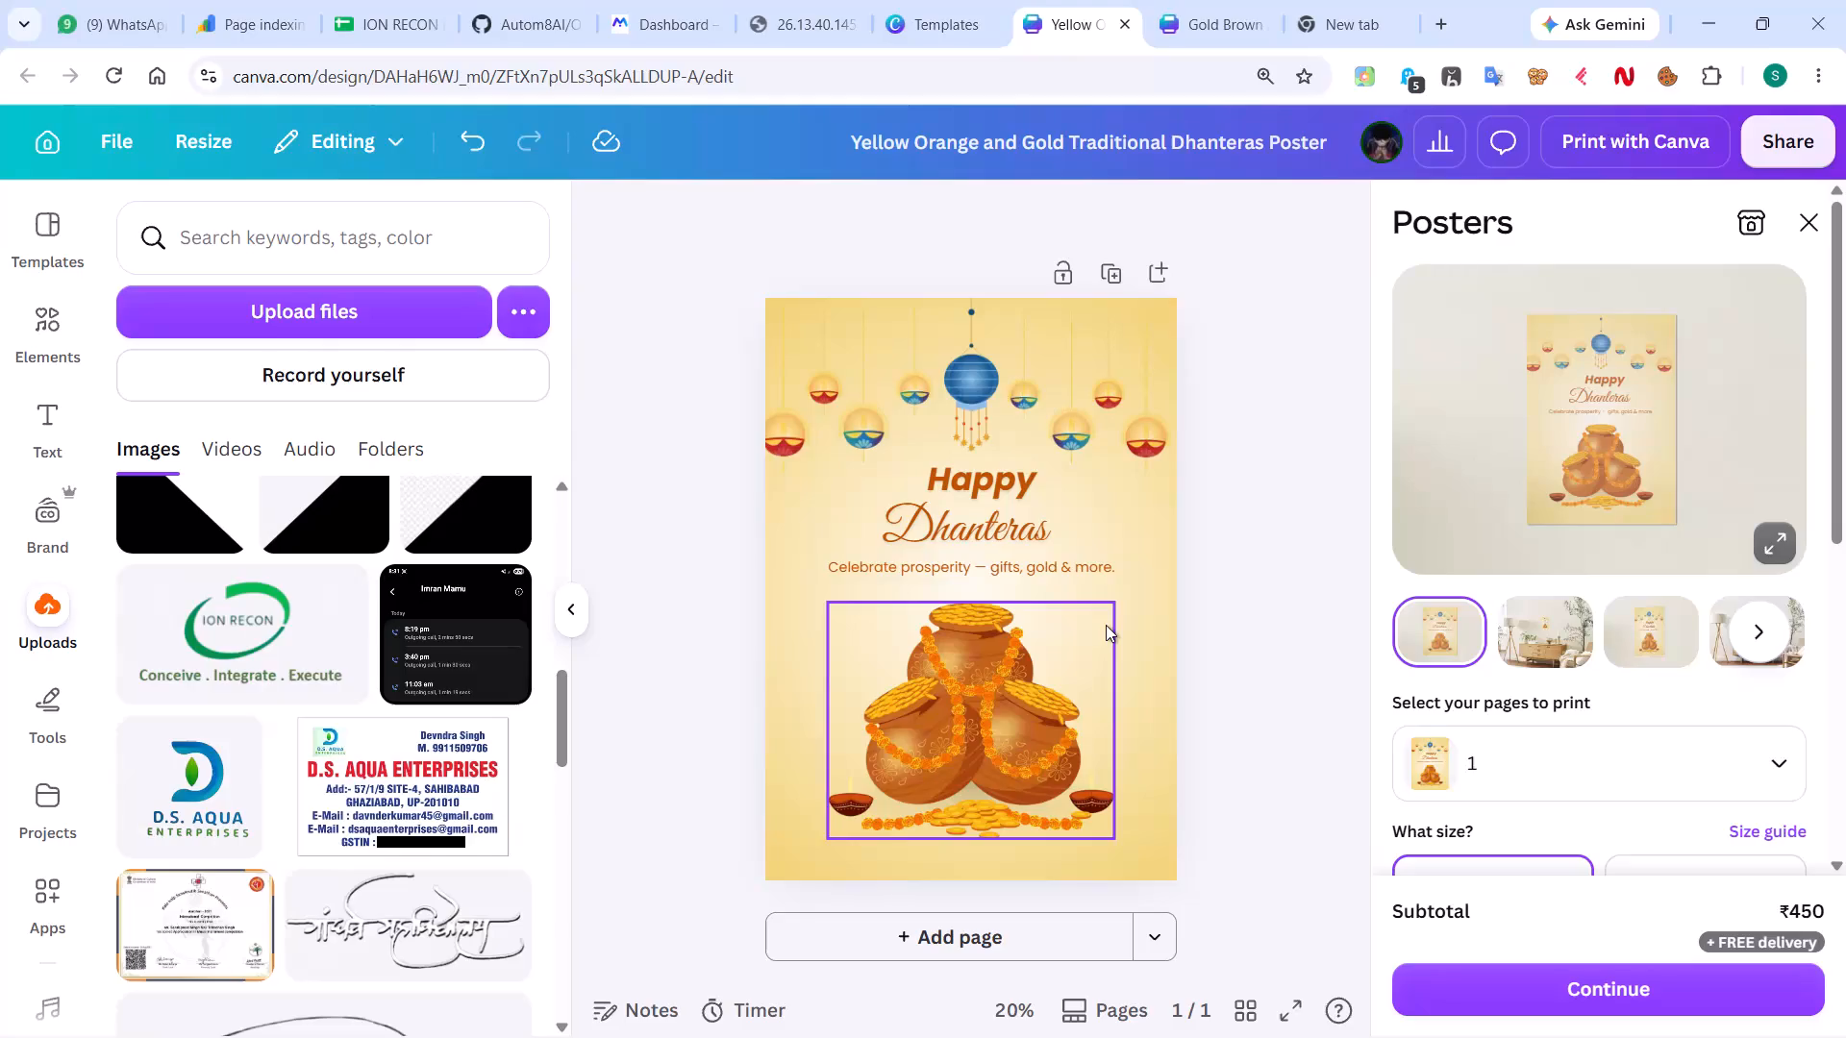
Switch to the Gold Brown and Green Traditional Dhanteras Poster, undo the latest layering changes and delete the steel water-treatment machine image.
click(1260, 639)
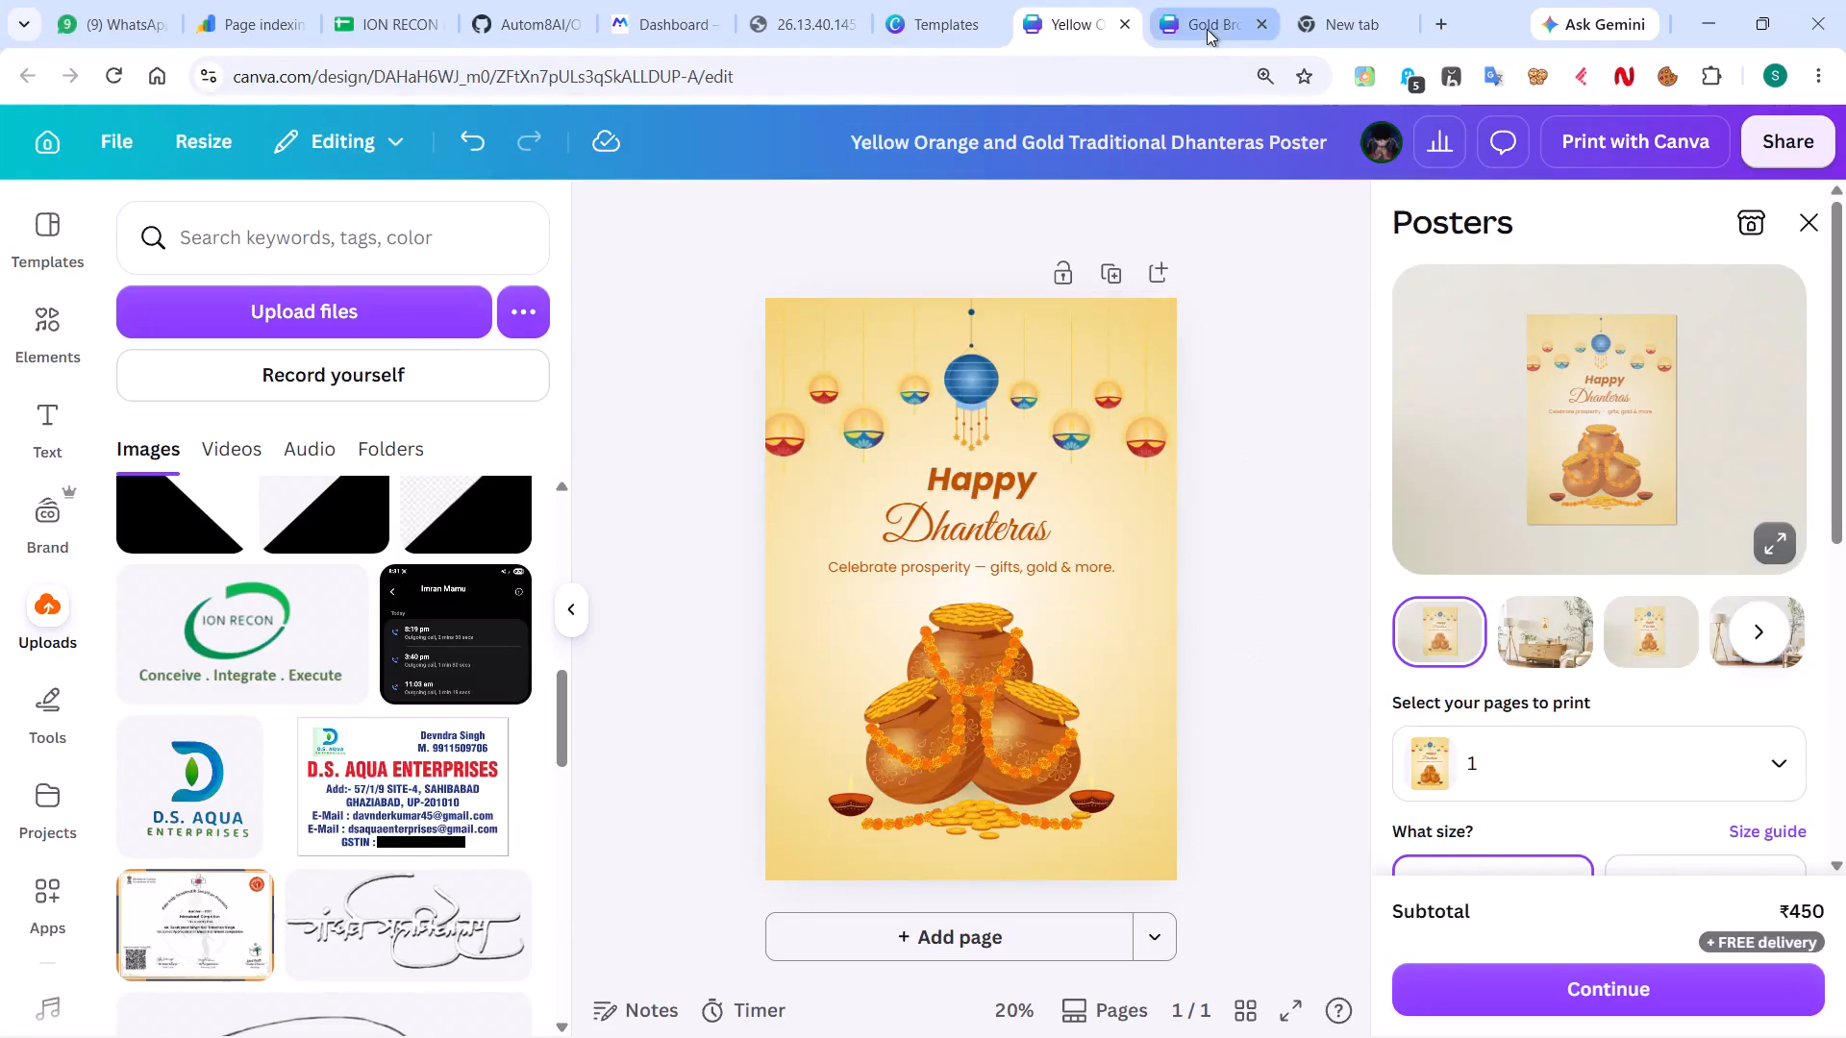
click(1207, 29)
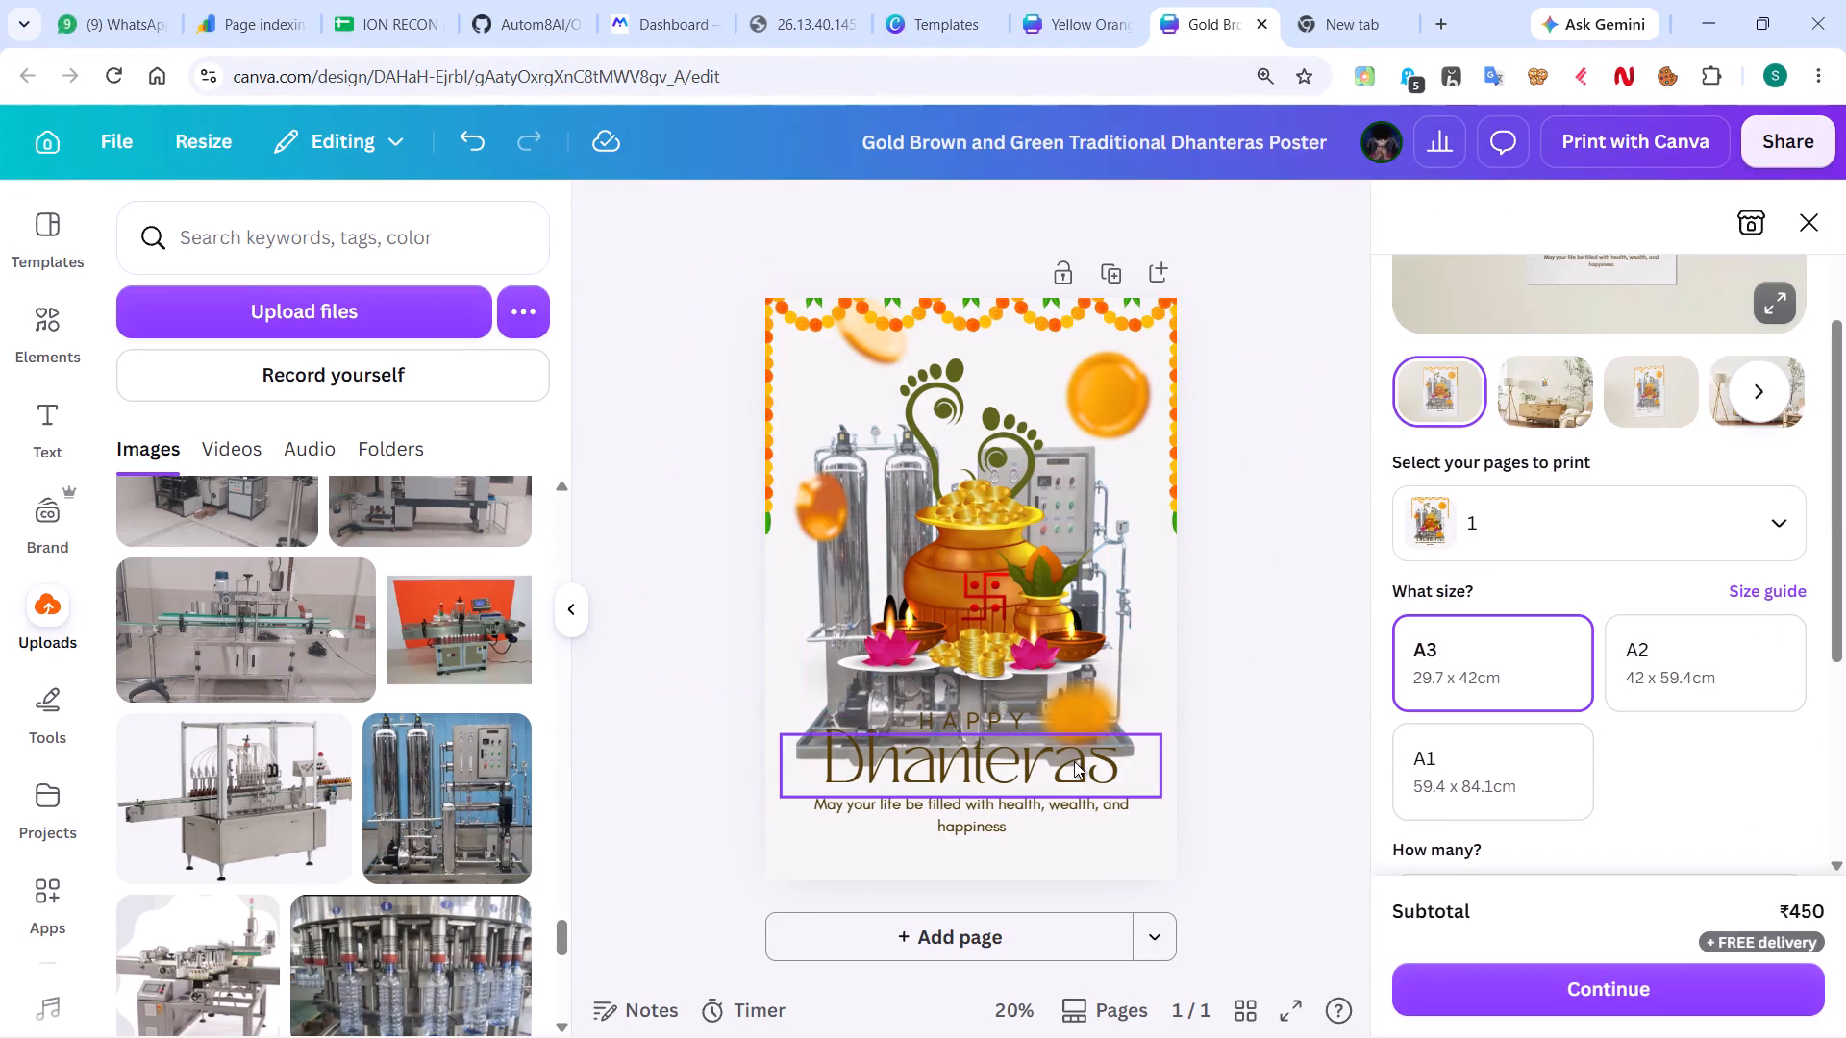
key(ctrl+z)
key(ctrl+z)
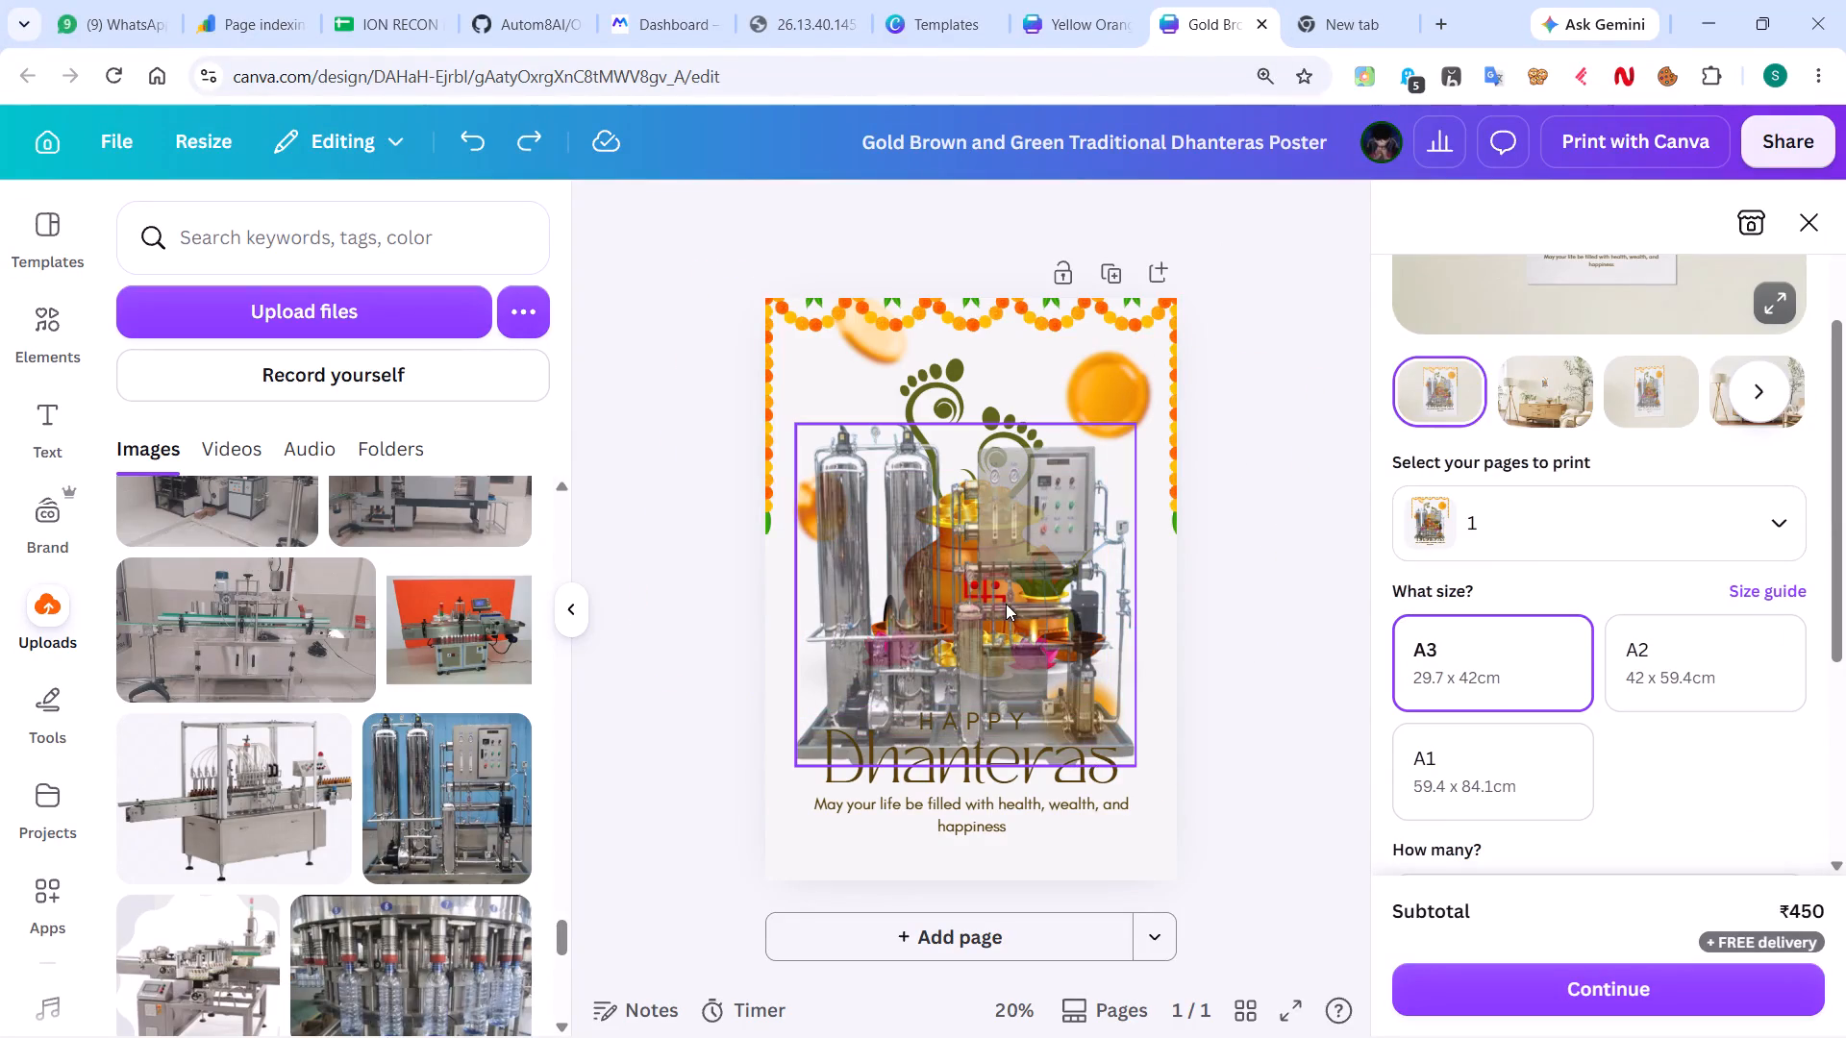
click(1035, 501)
key(Delete)
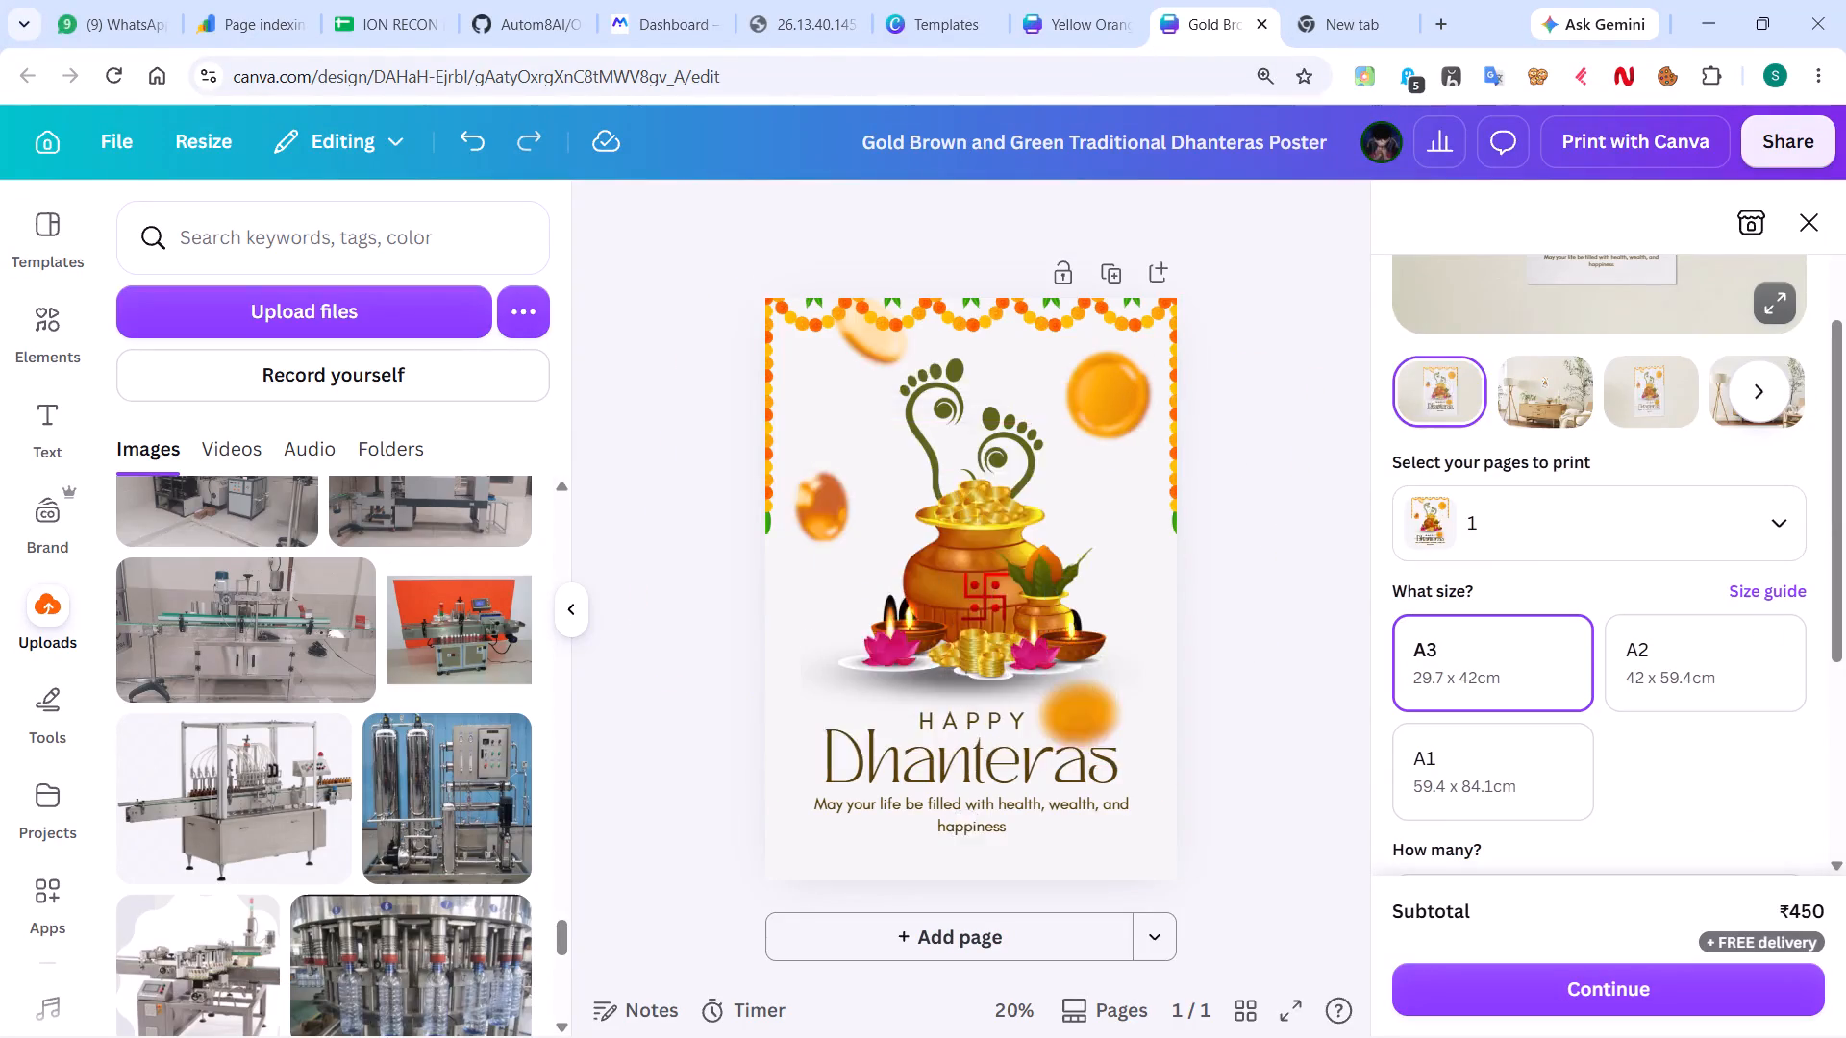
click(1245, 603)
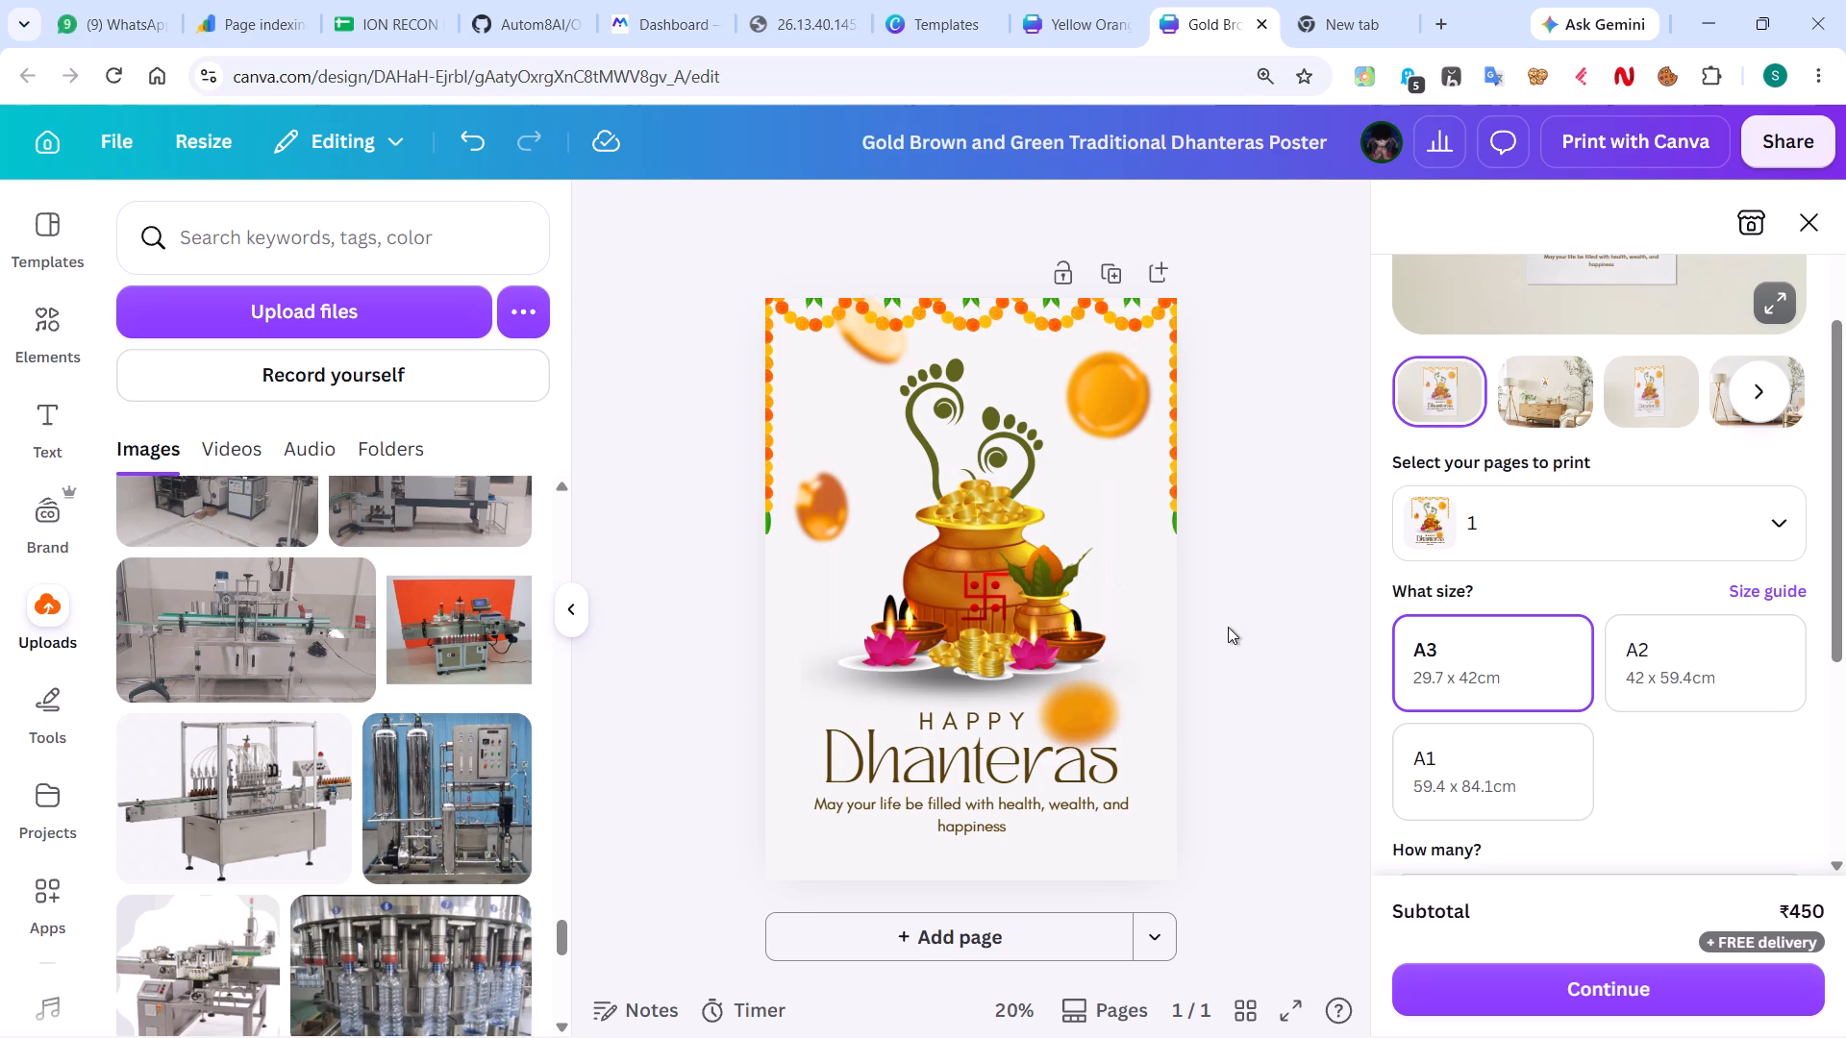
Find the uploaded blue ION RECON logo with the water droplet and add it to the poster.
scroll(426, 769, down, 1)
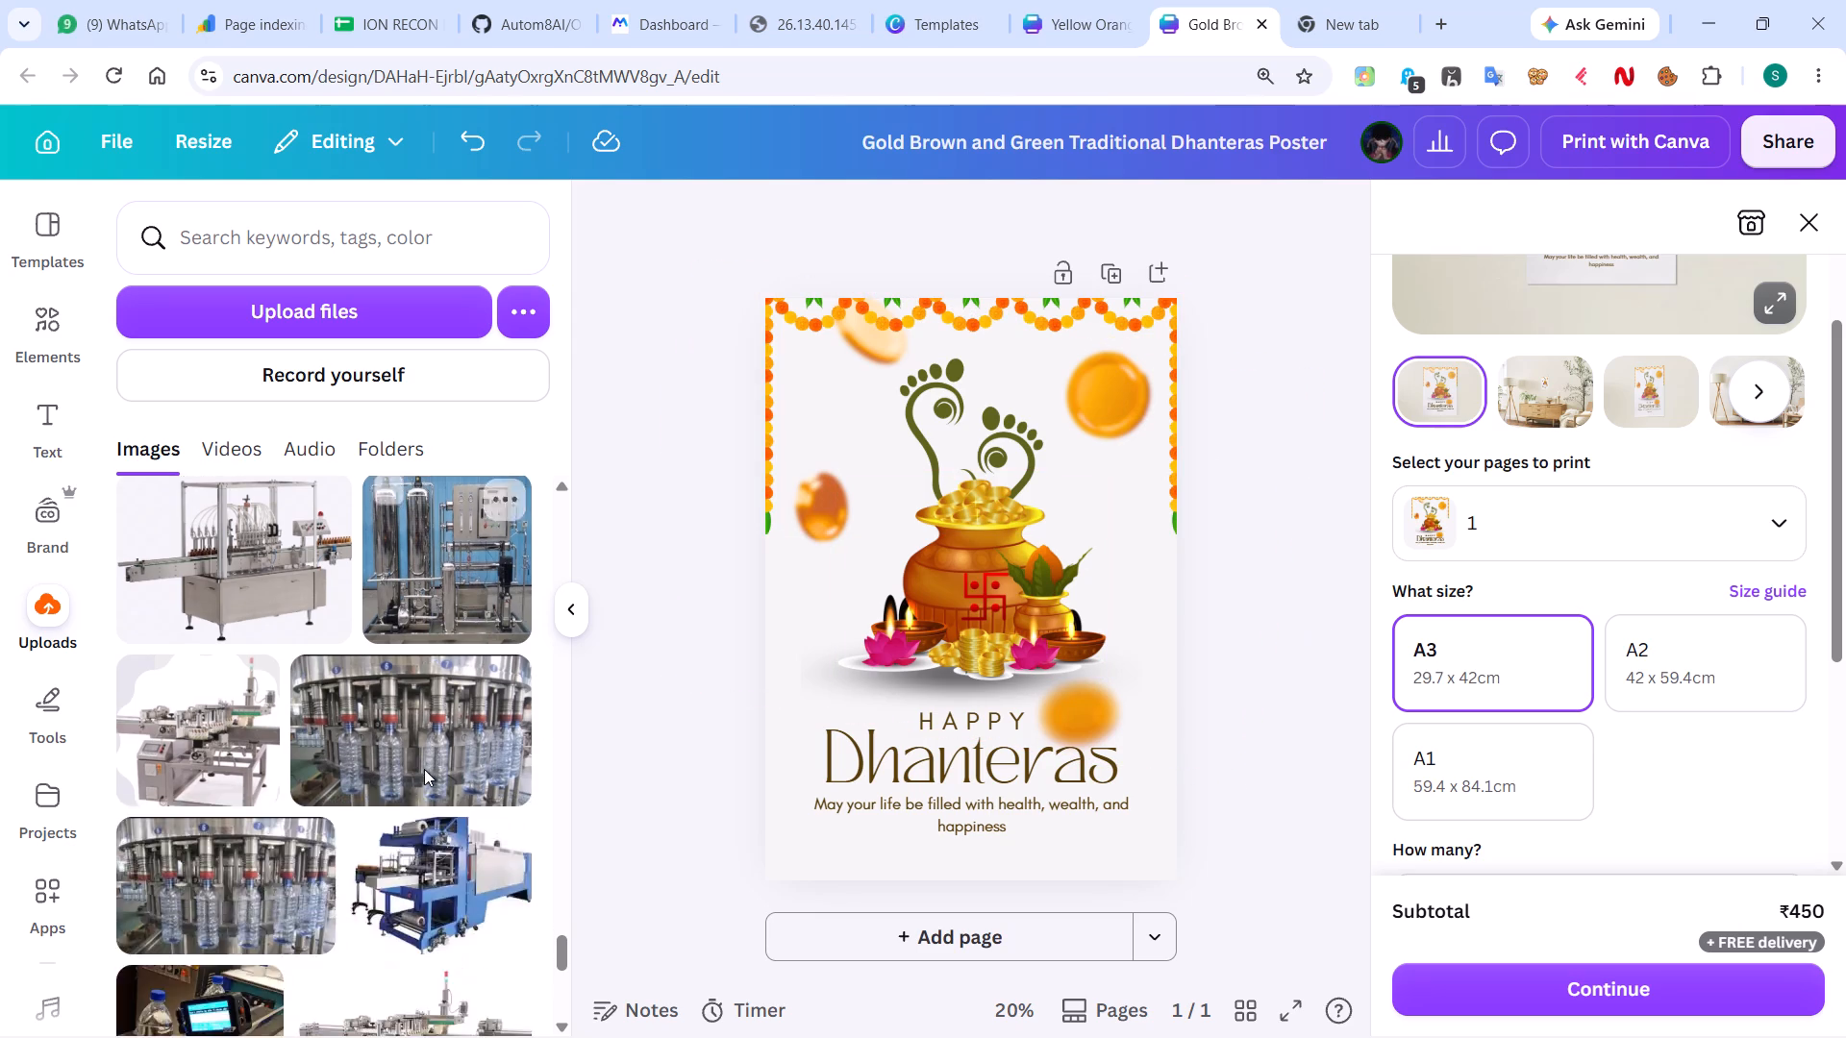
scroll(424, 769, down, 3)
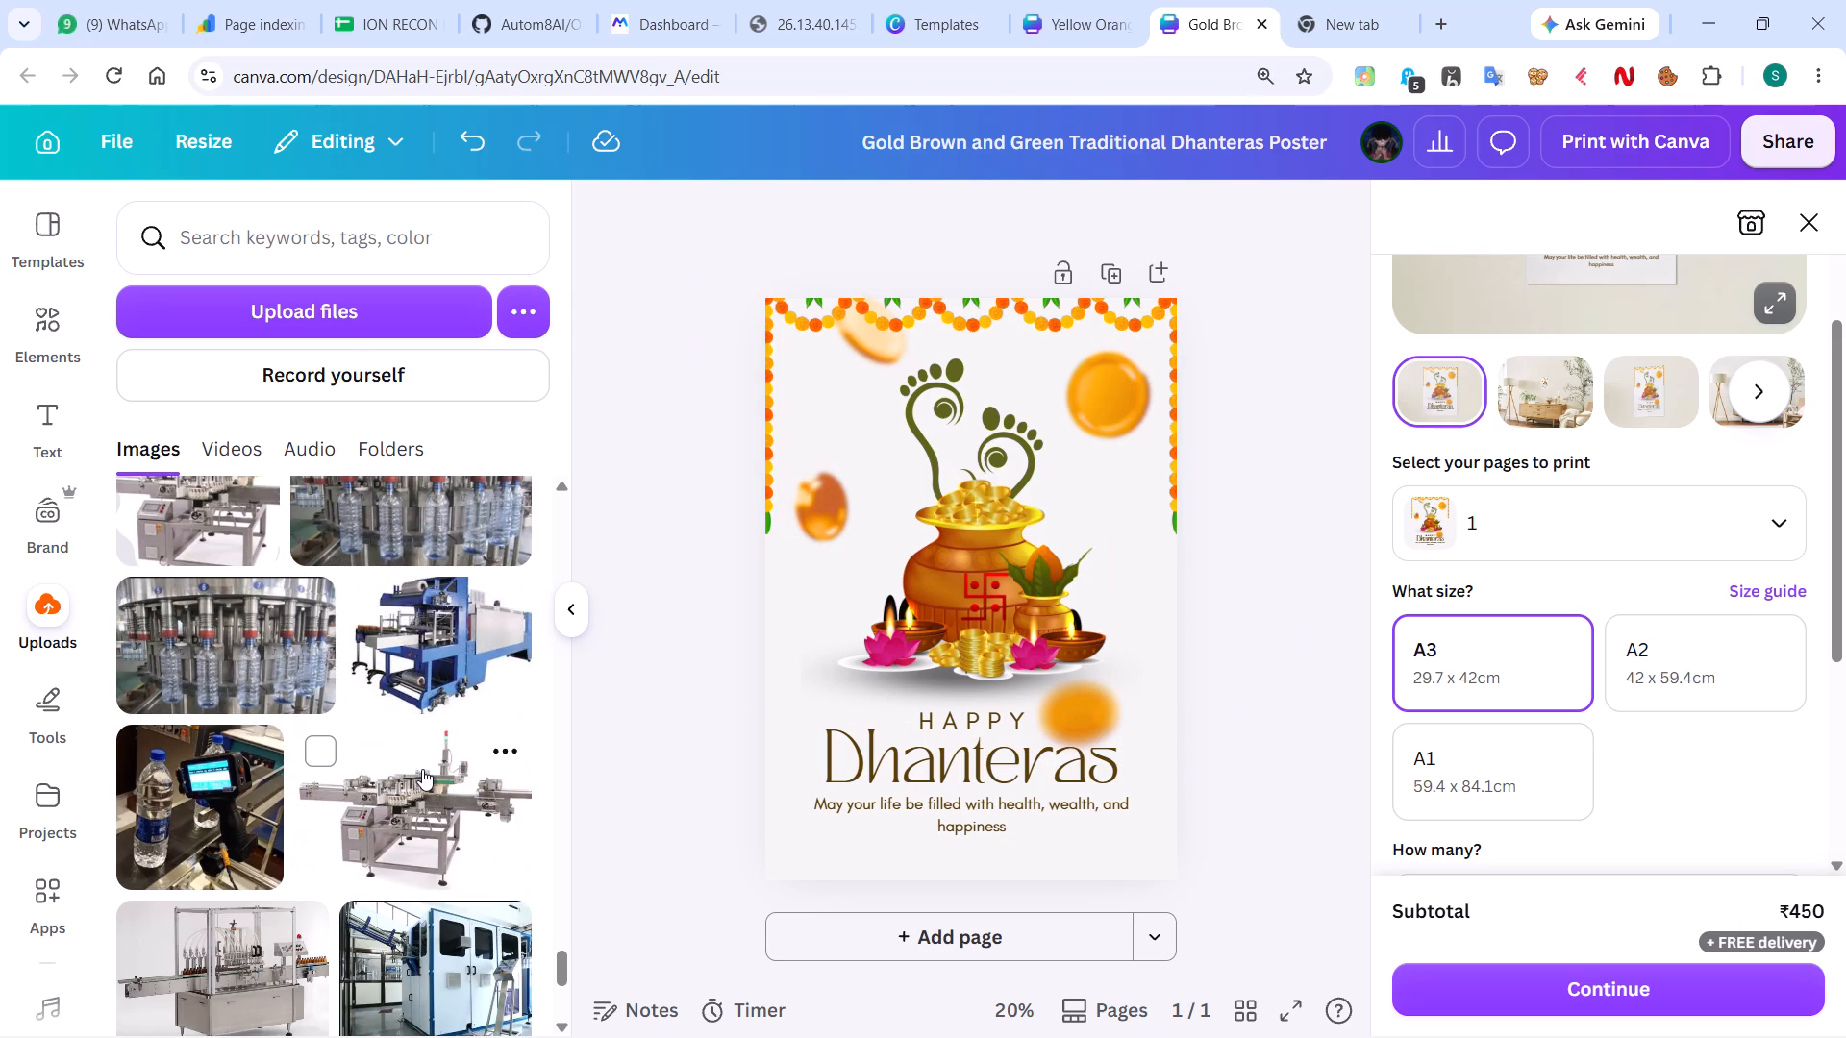
scroll(377, 788, down, 7)
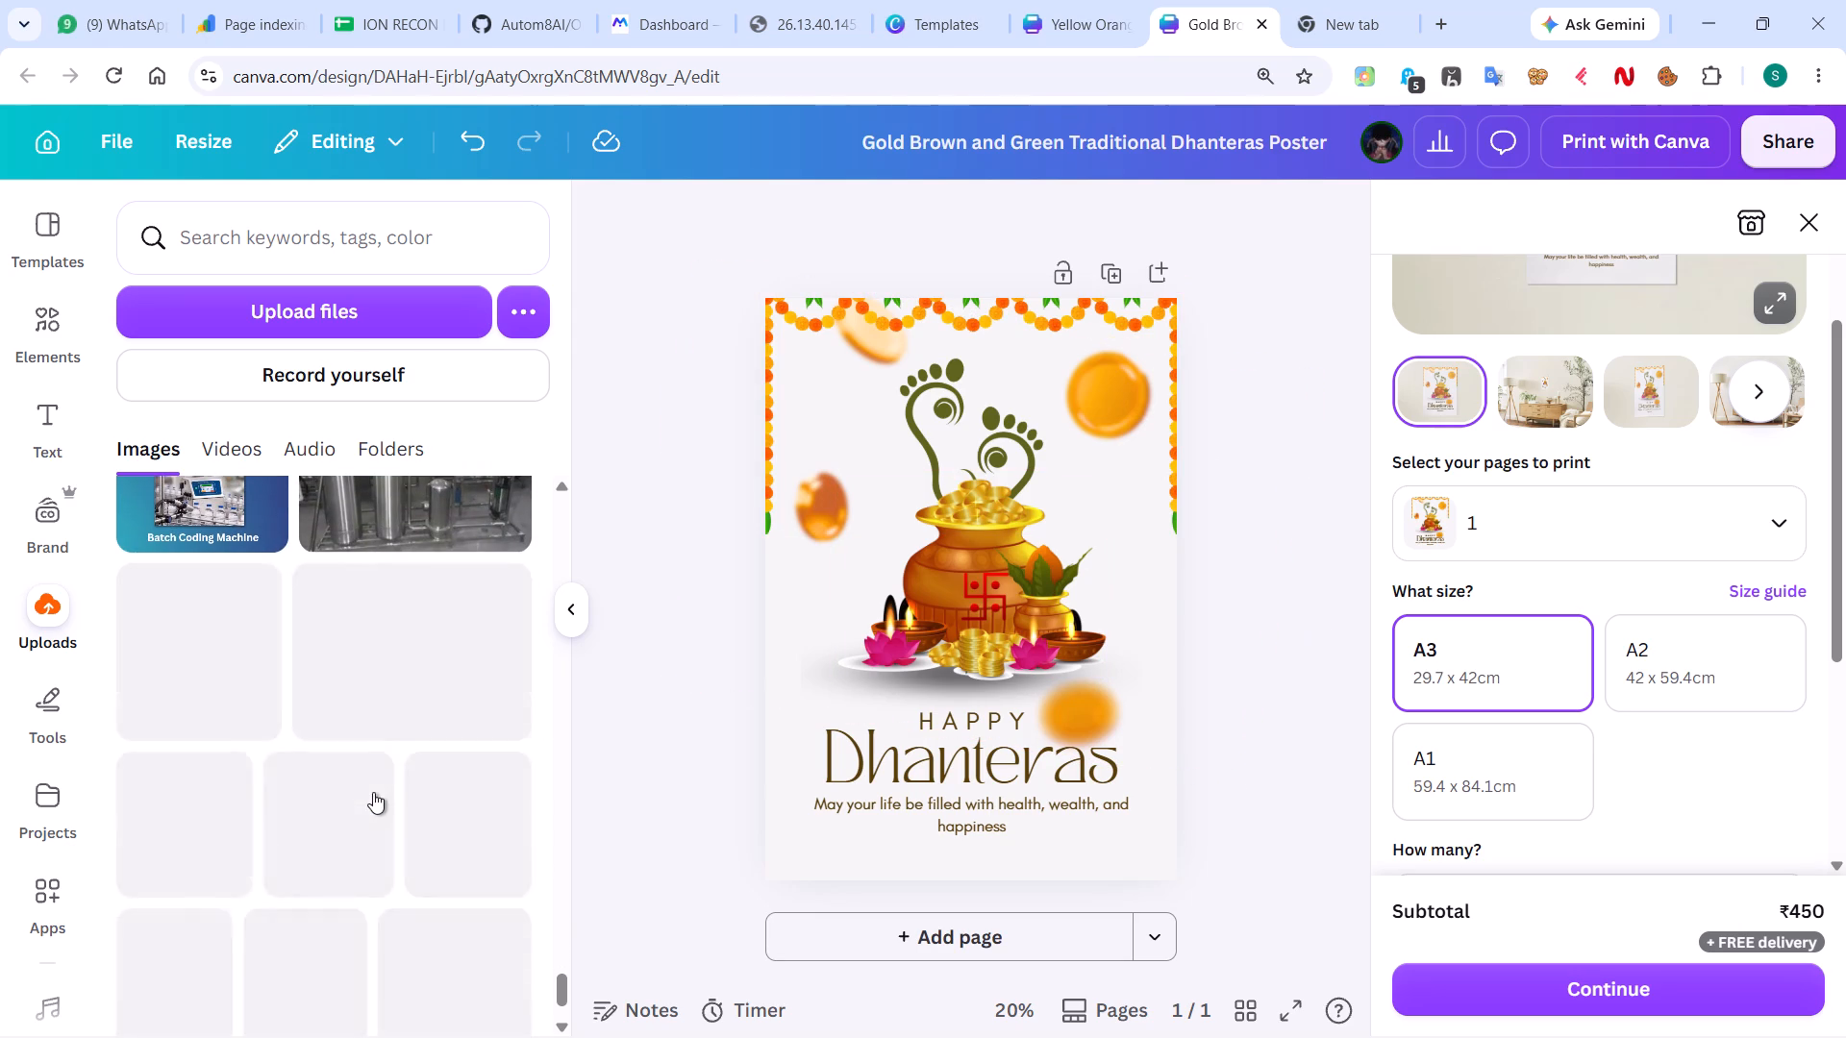
click(401, 667)
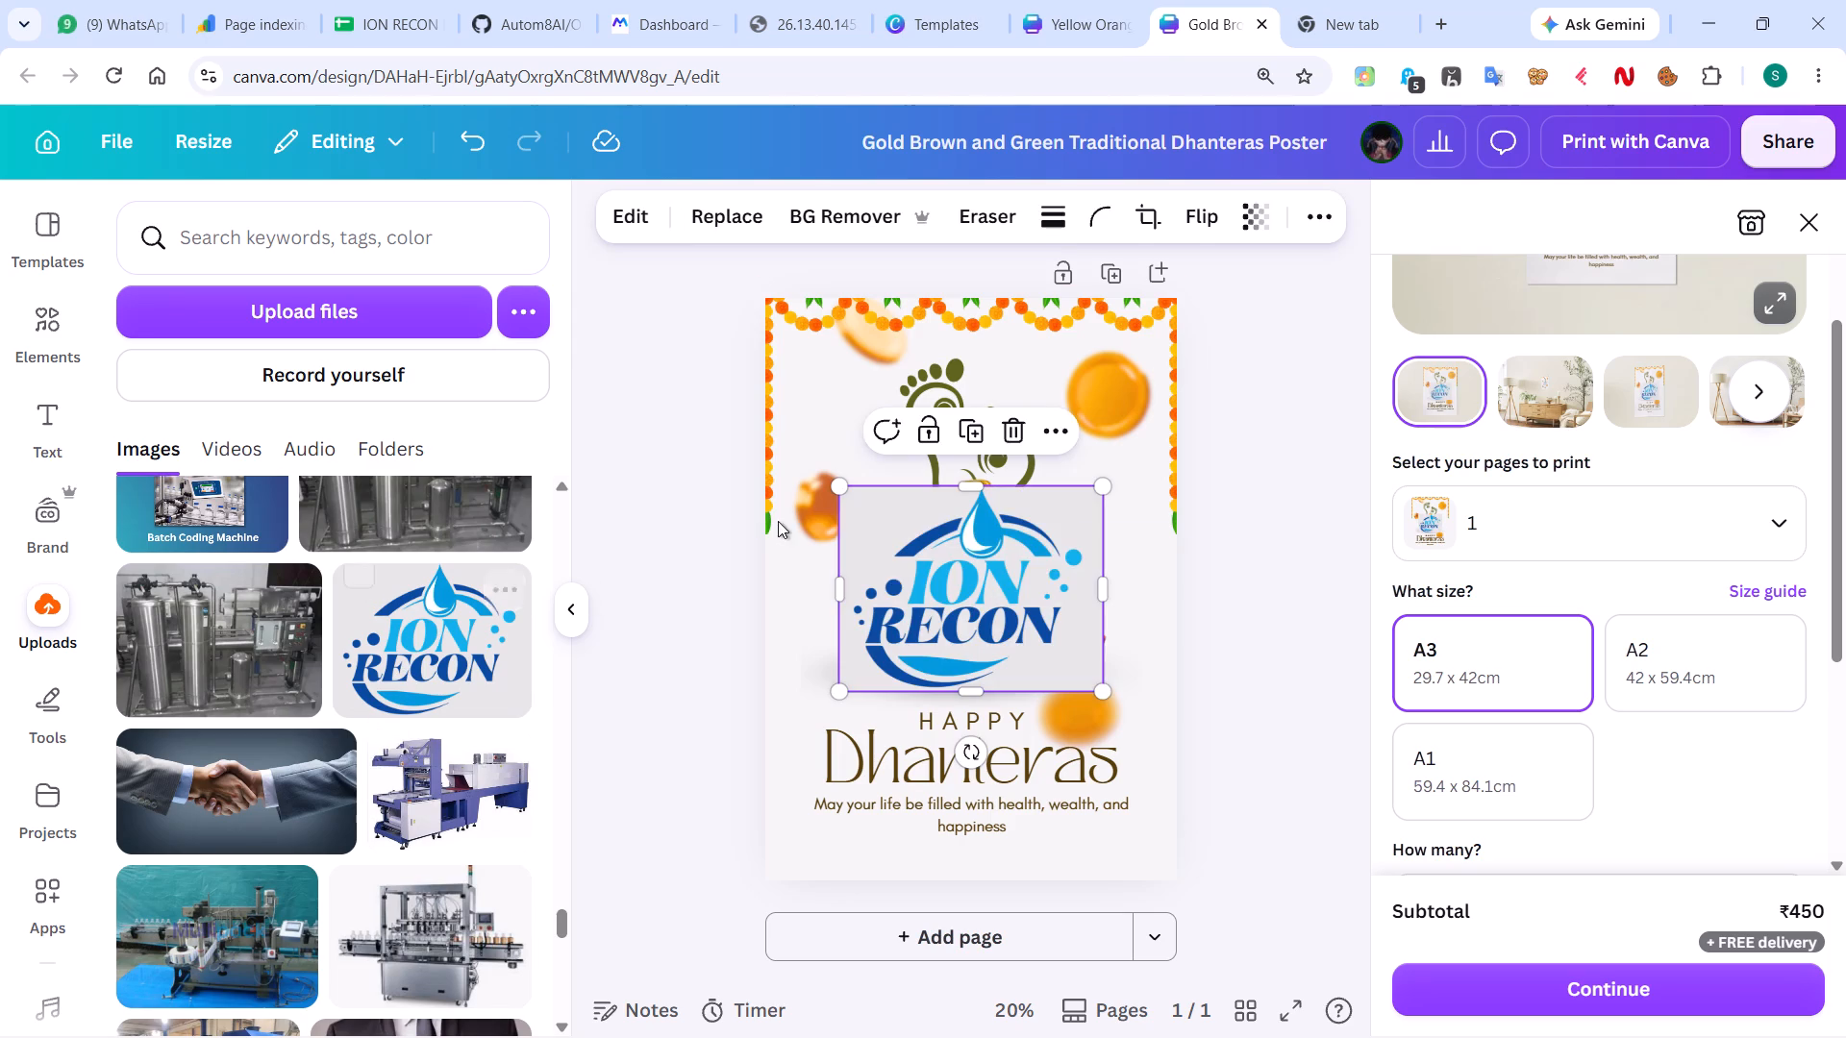
Shrink the ION RECON logo and place it in the poster's upper-right corner, over the large orange coin.
drag(1101, 691, 1005, 597)
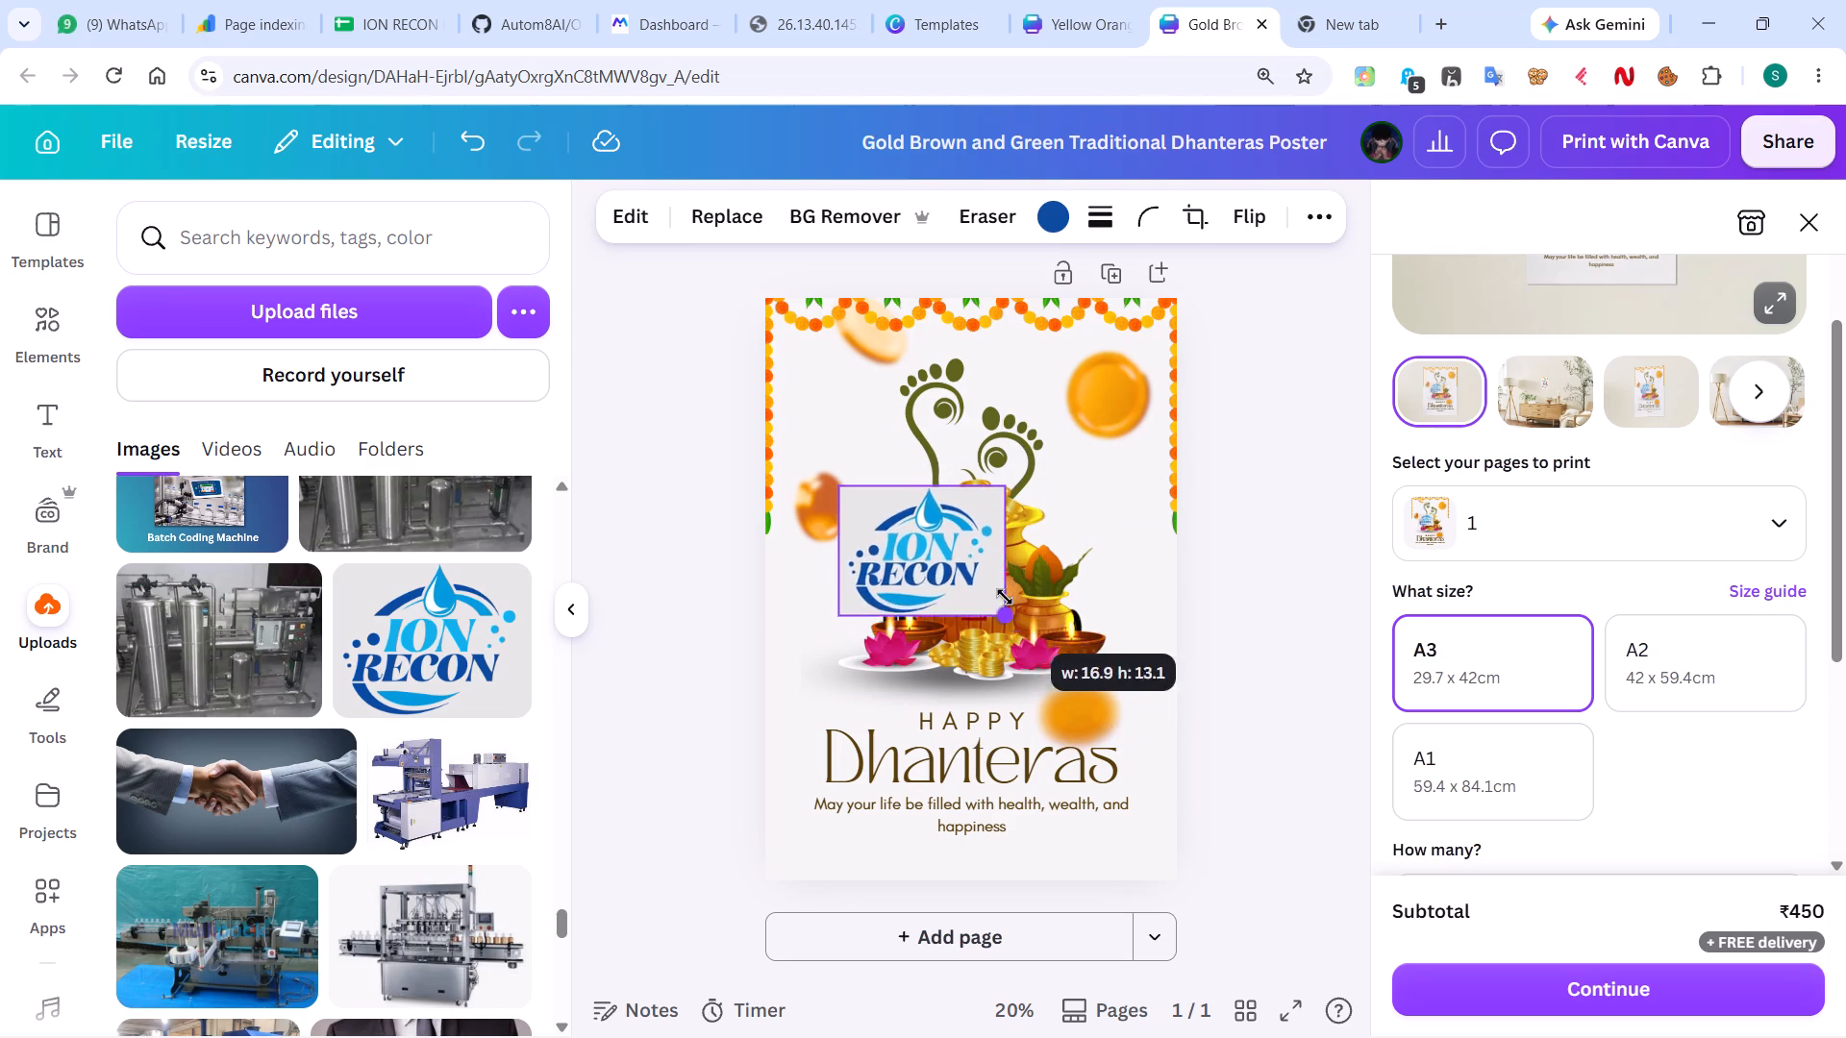
drag(1005, 597, 954, 575)
drag(923, 539, 1088, 393)
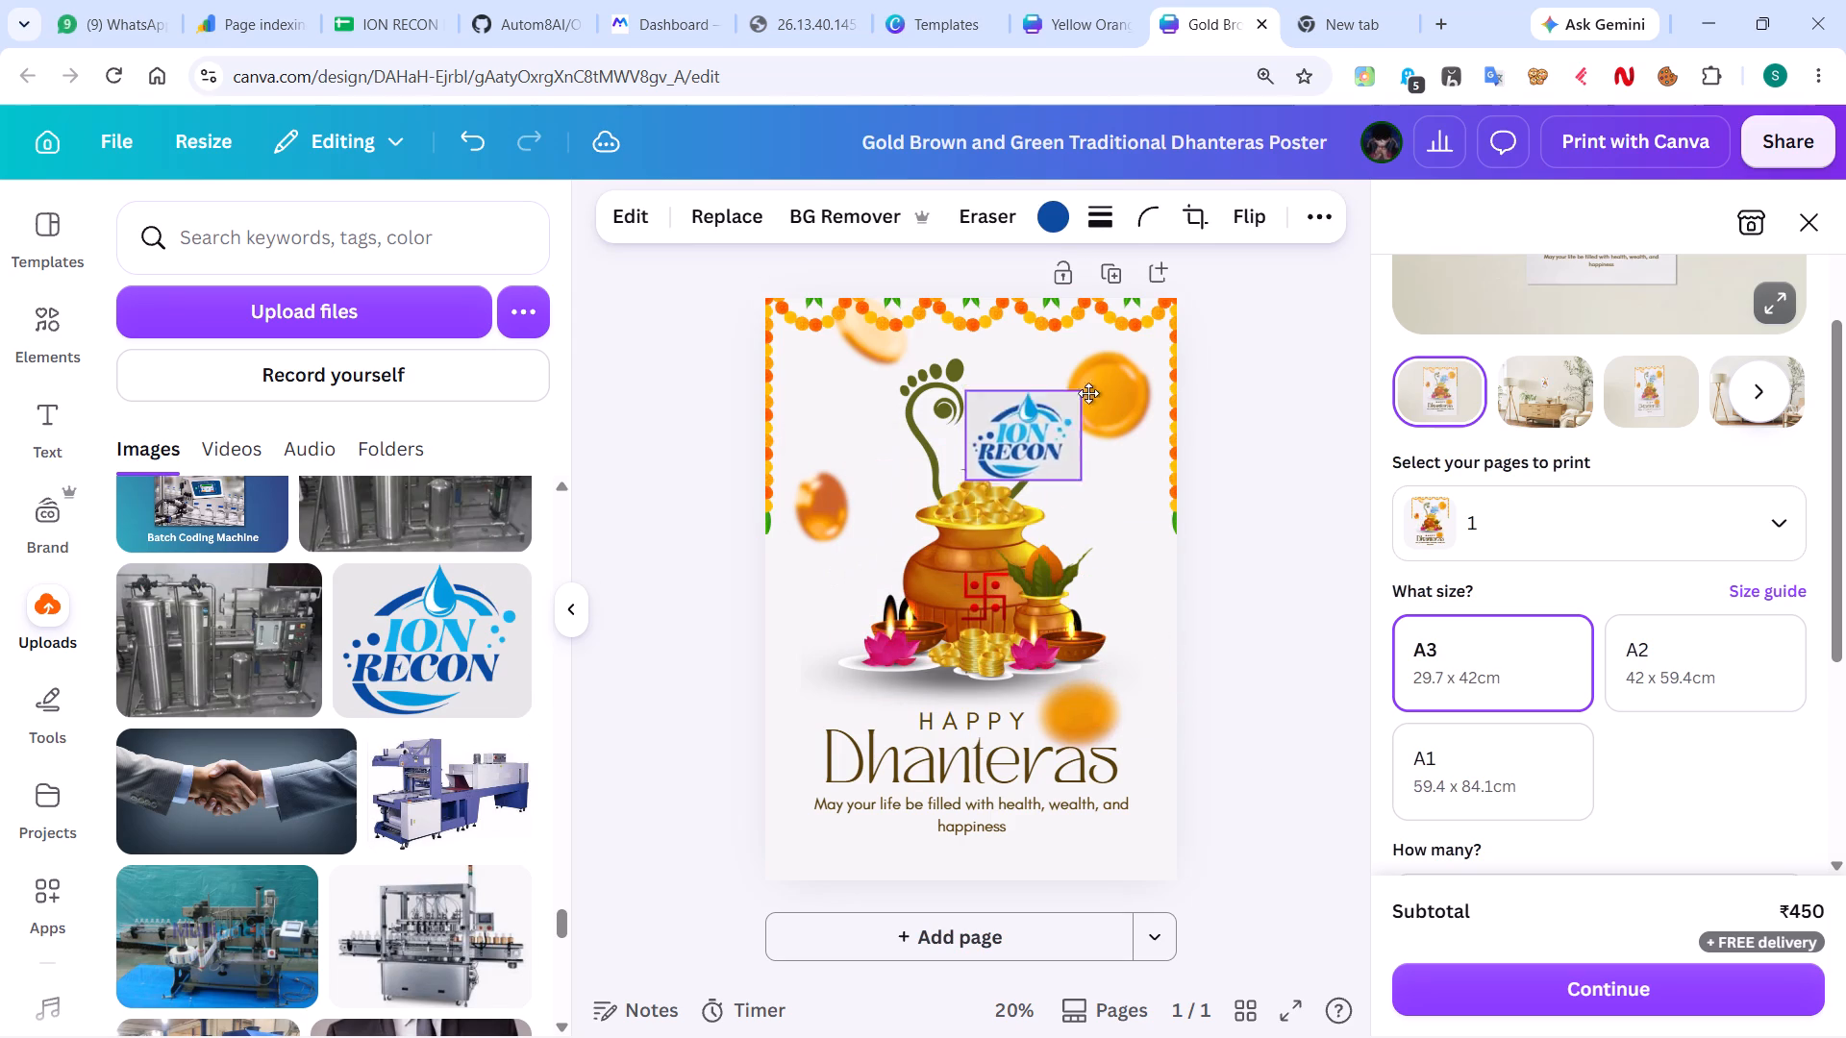
drag(1088, 393, 1135, 407)
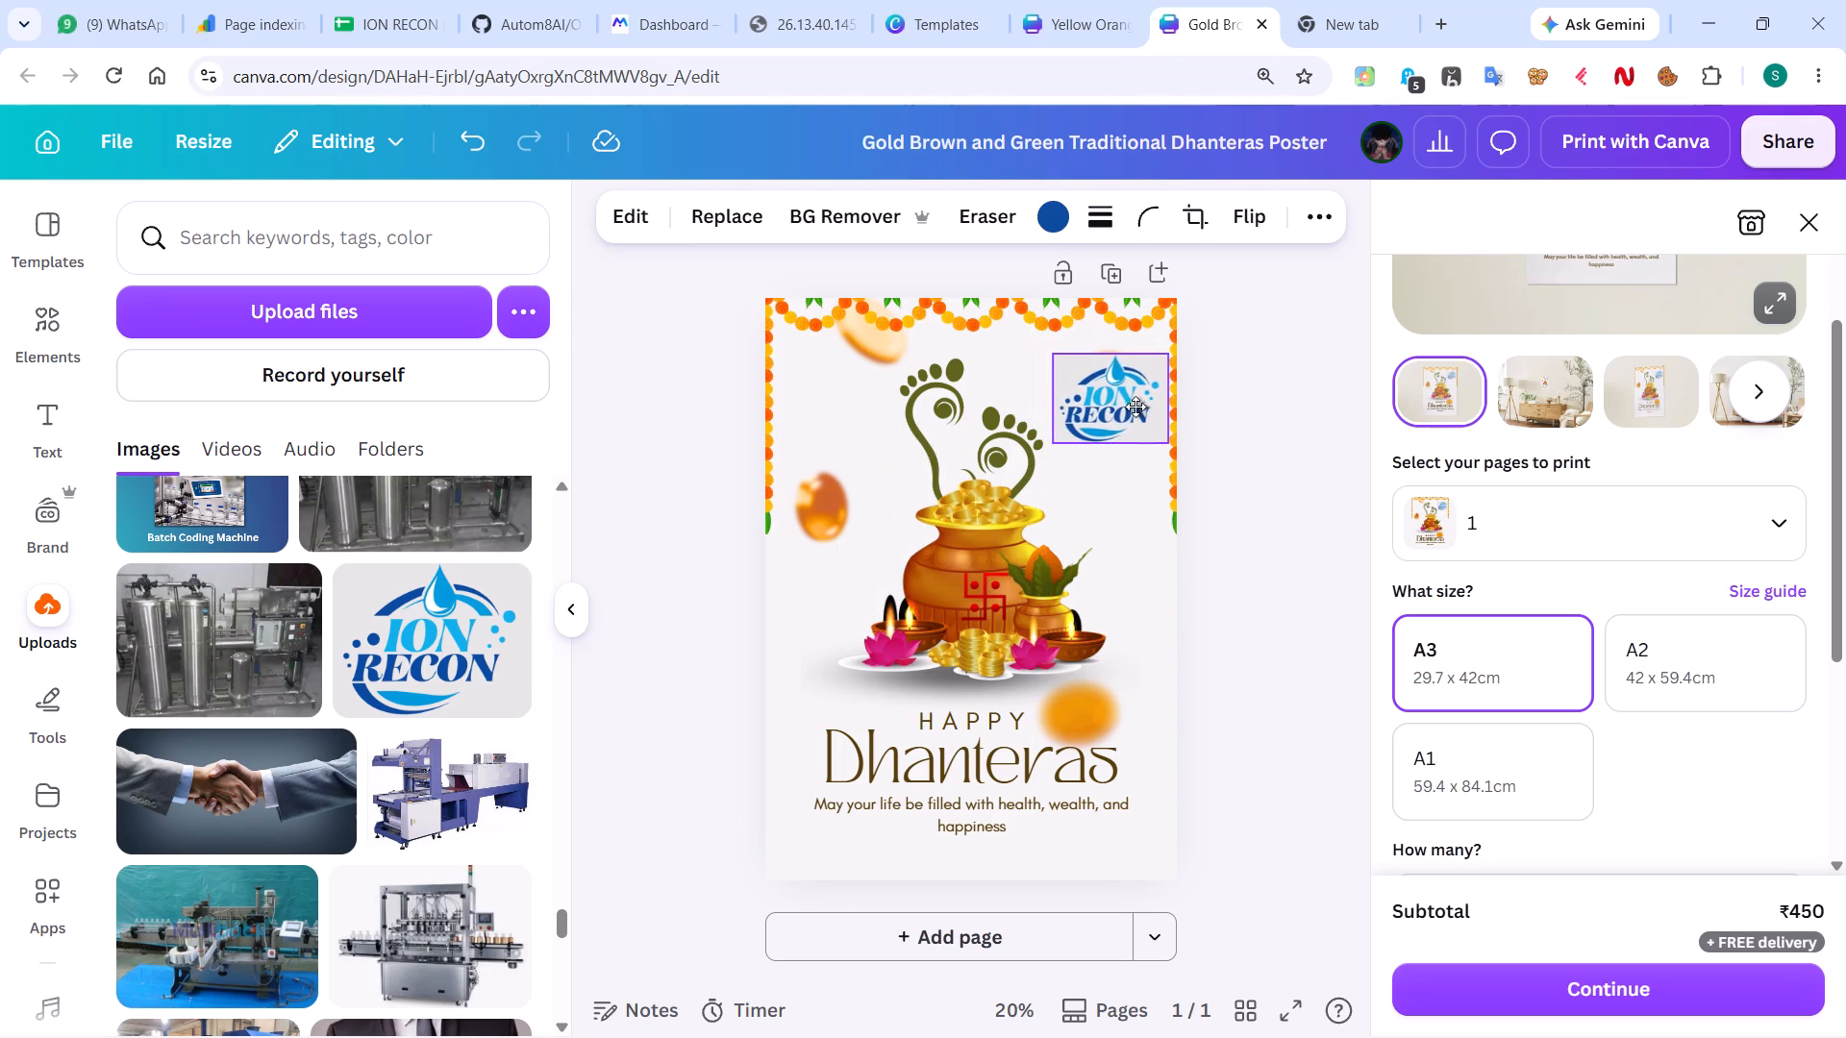
drag(1135, 407, 1128, 398)
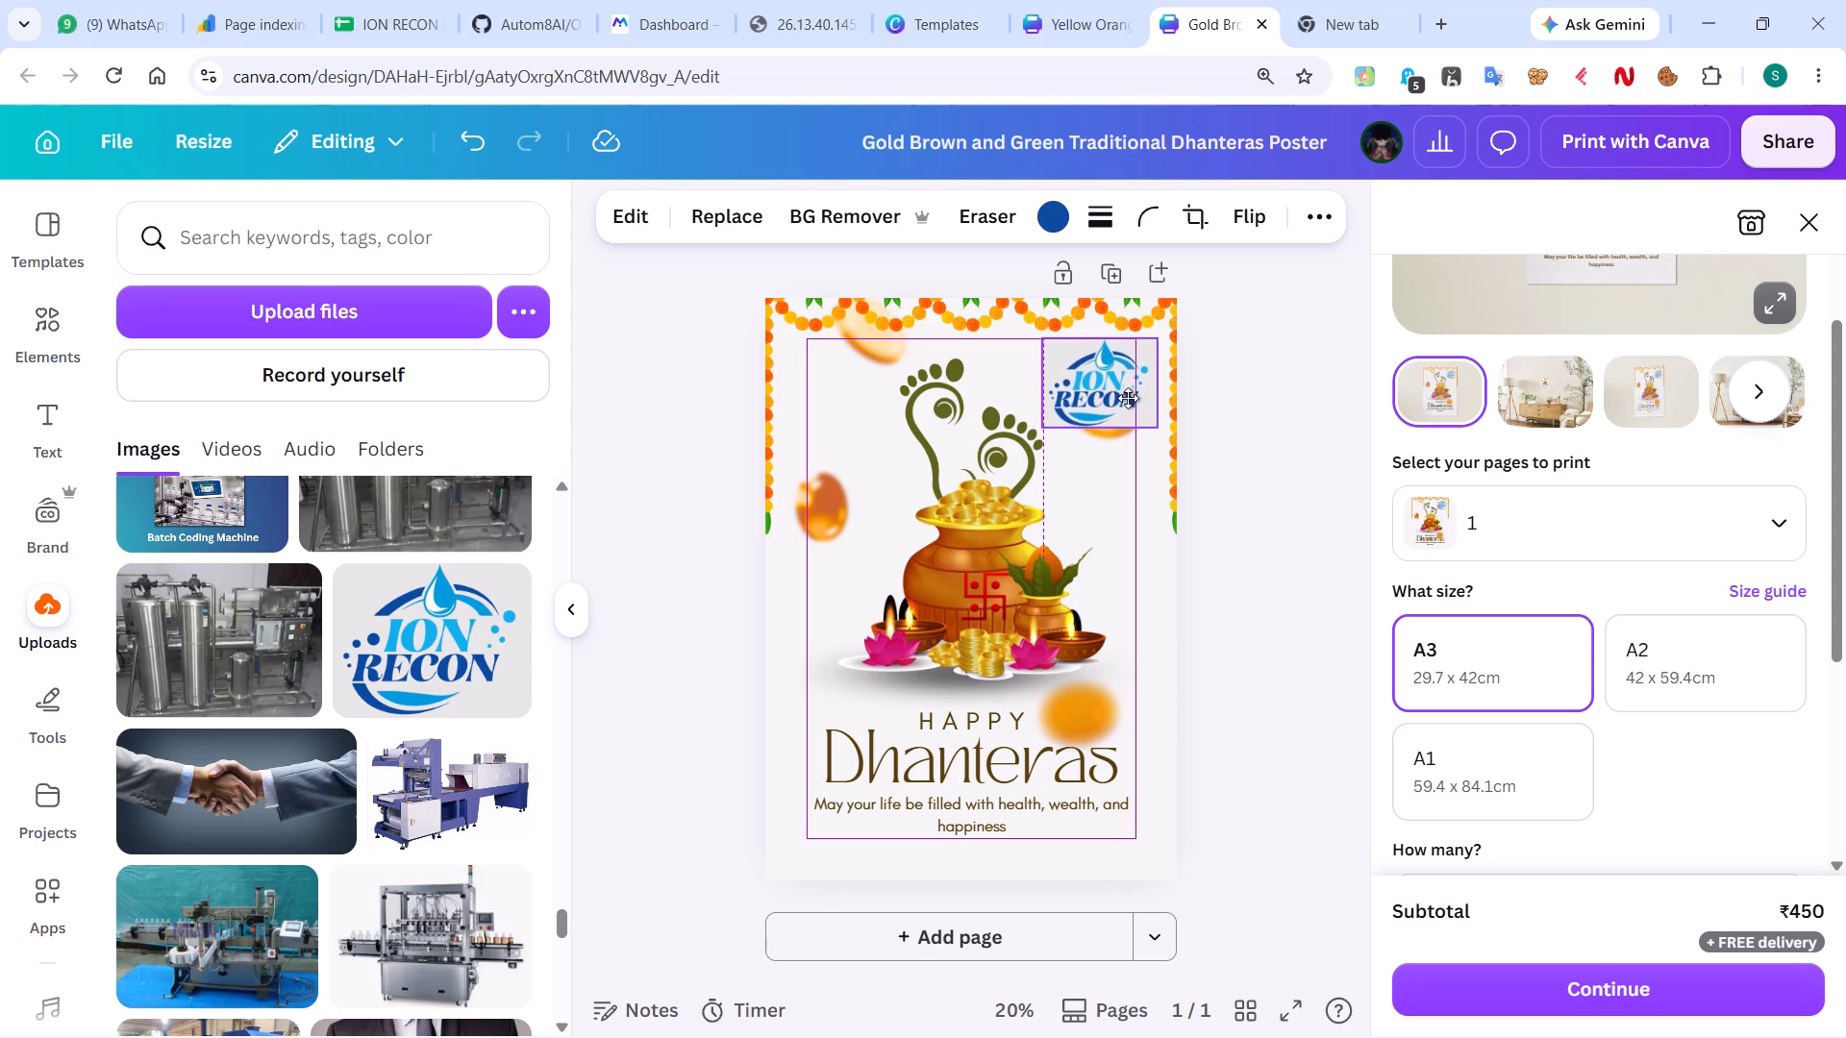
drag(1128, 398, 1130, 396)
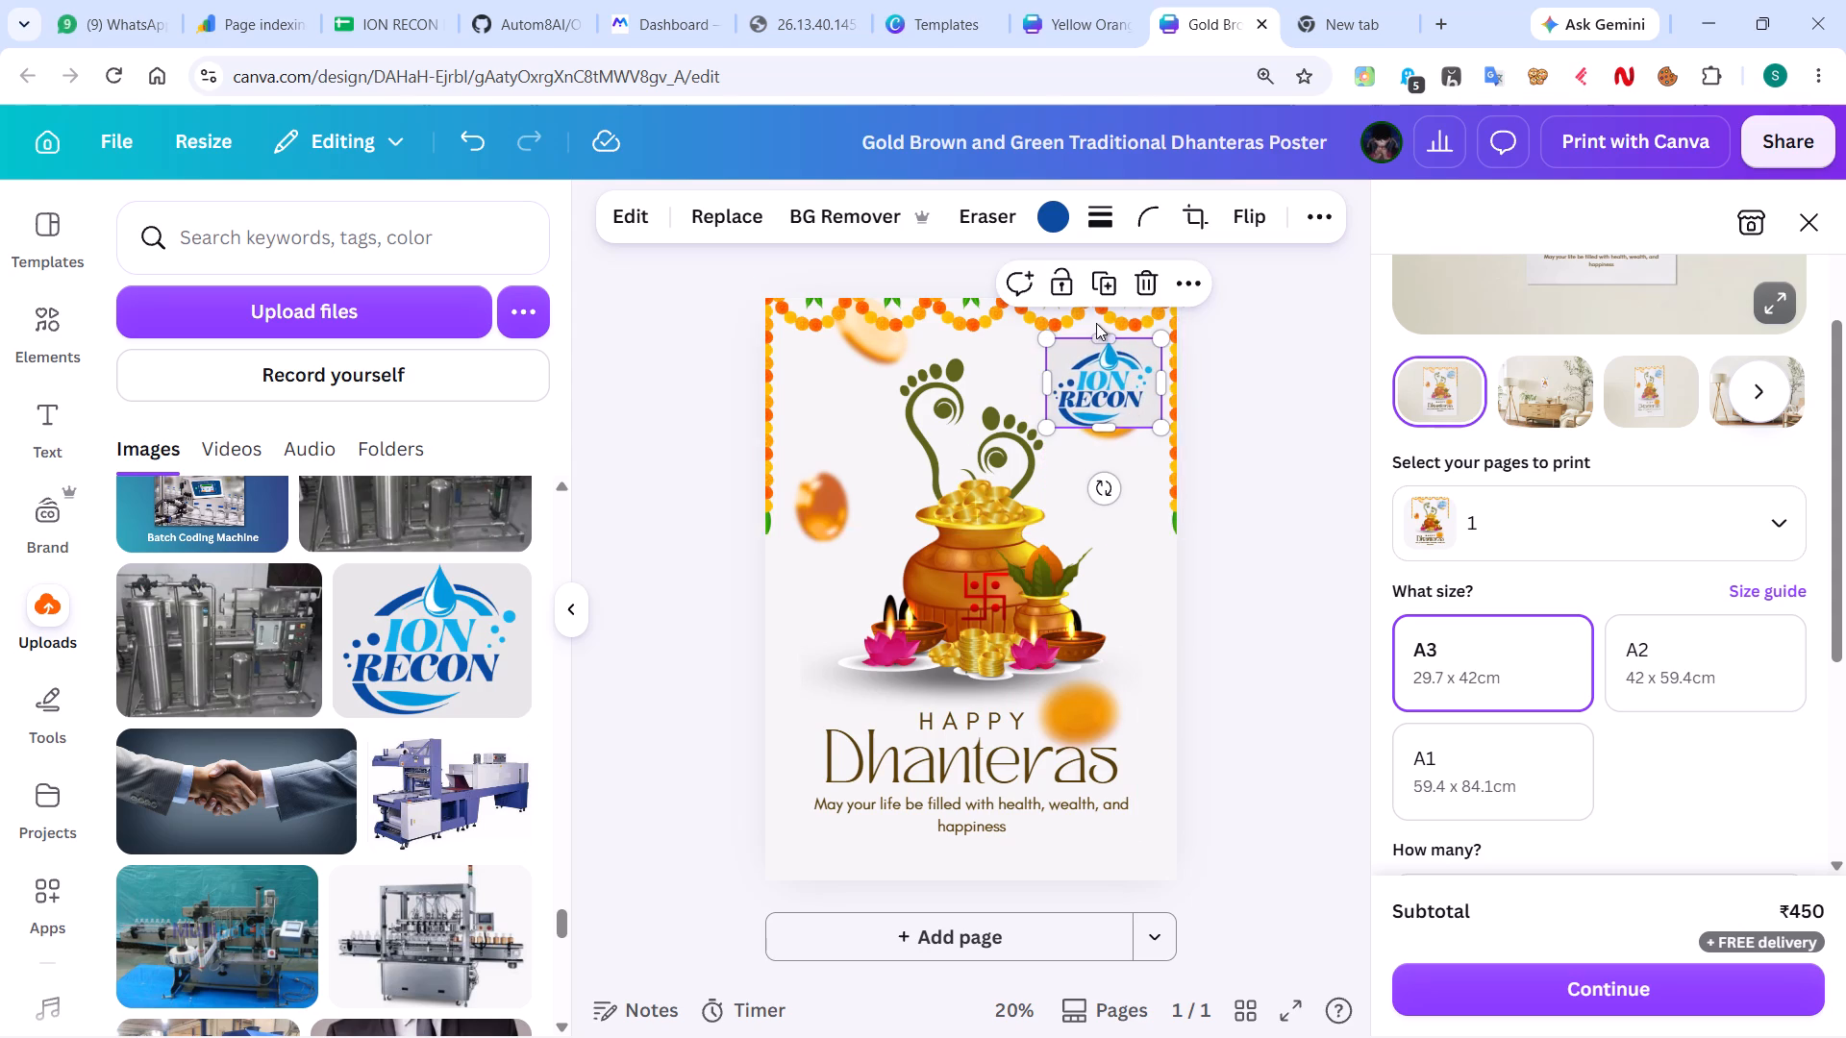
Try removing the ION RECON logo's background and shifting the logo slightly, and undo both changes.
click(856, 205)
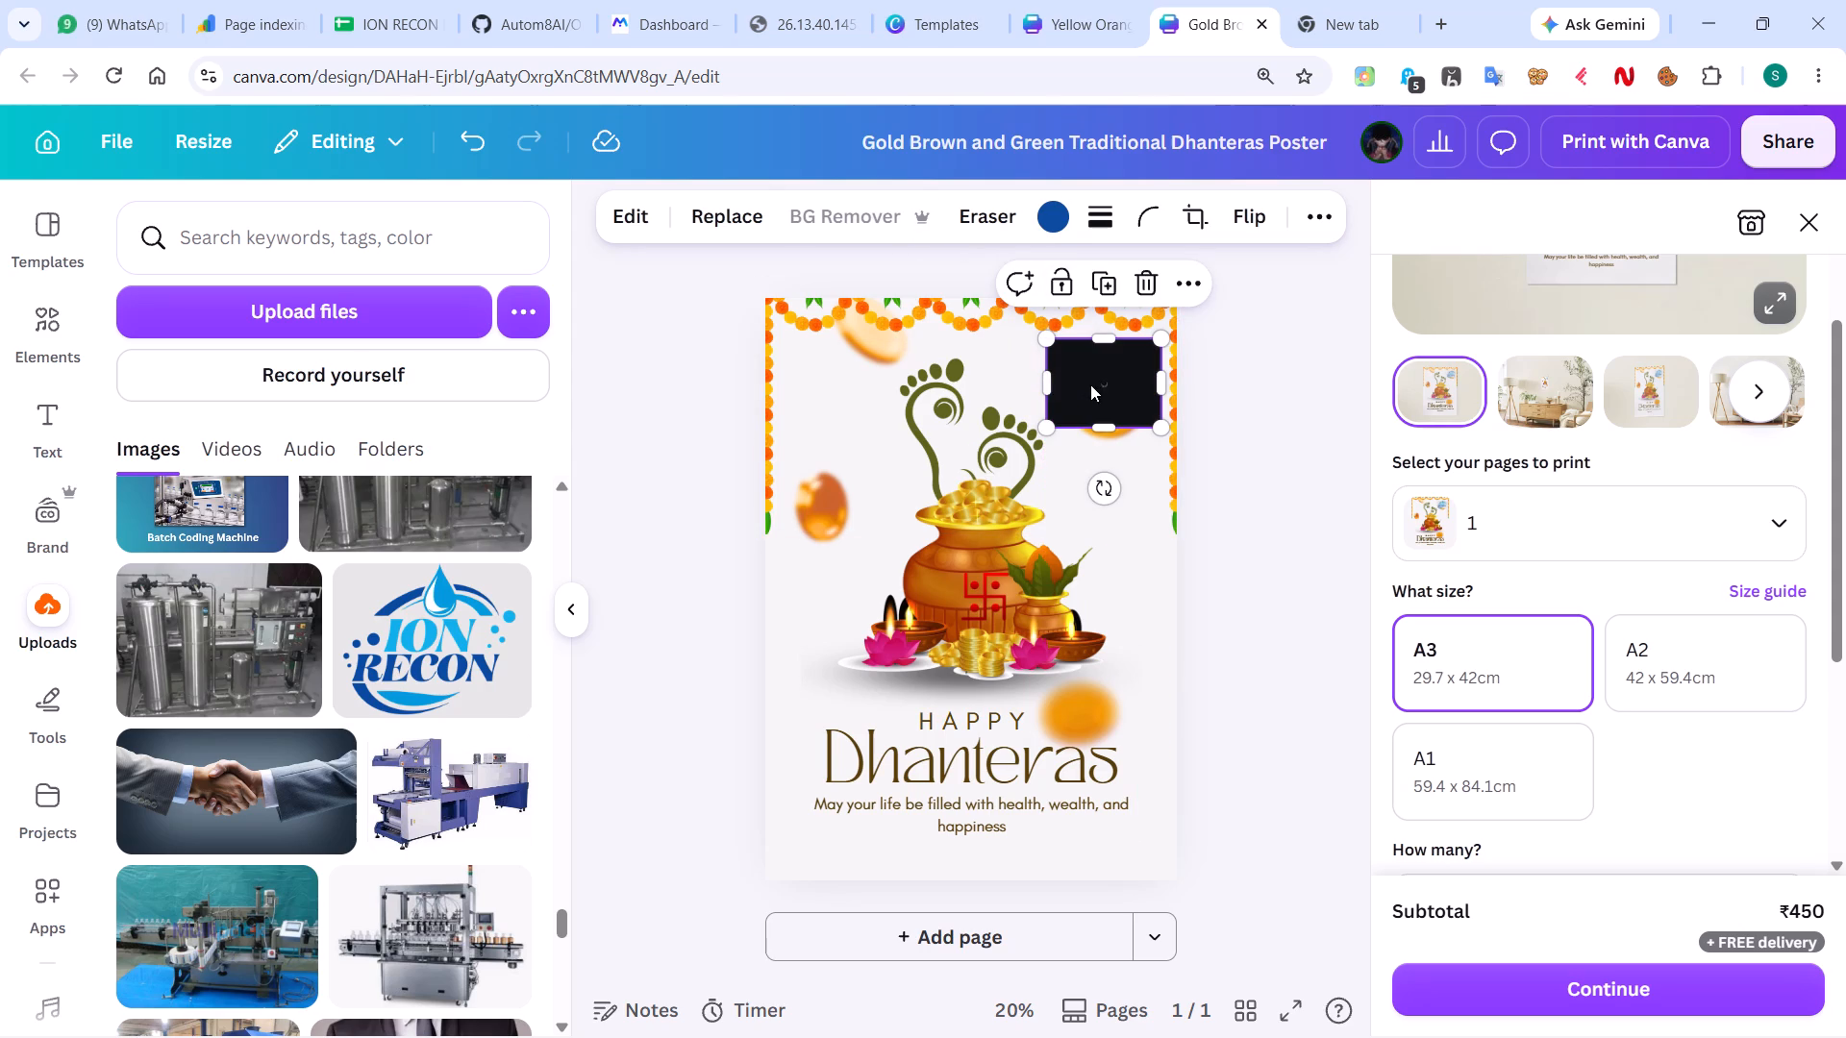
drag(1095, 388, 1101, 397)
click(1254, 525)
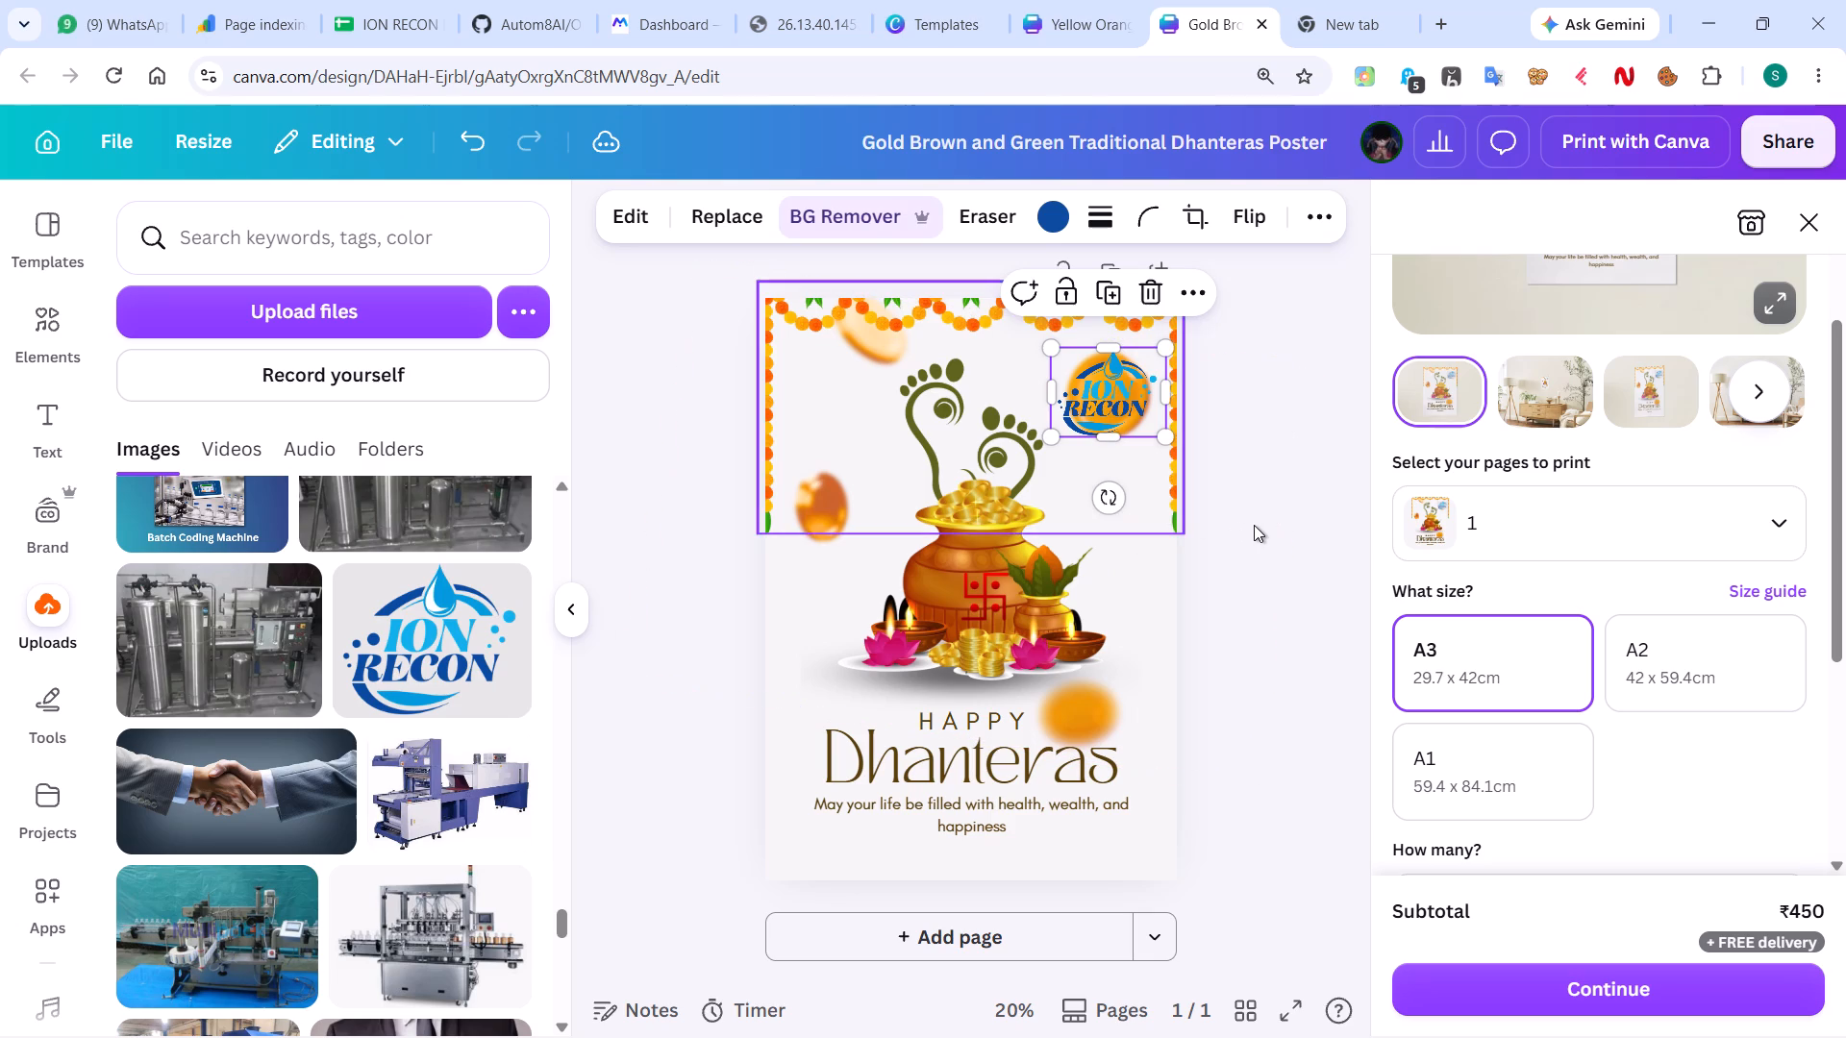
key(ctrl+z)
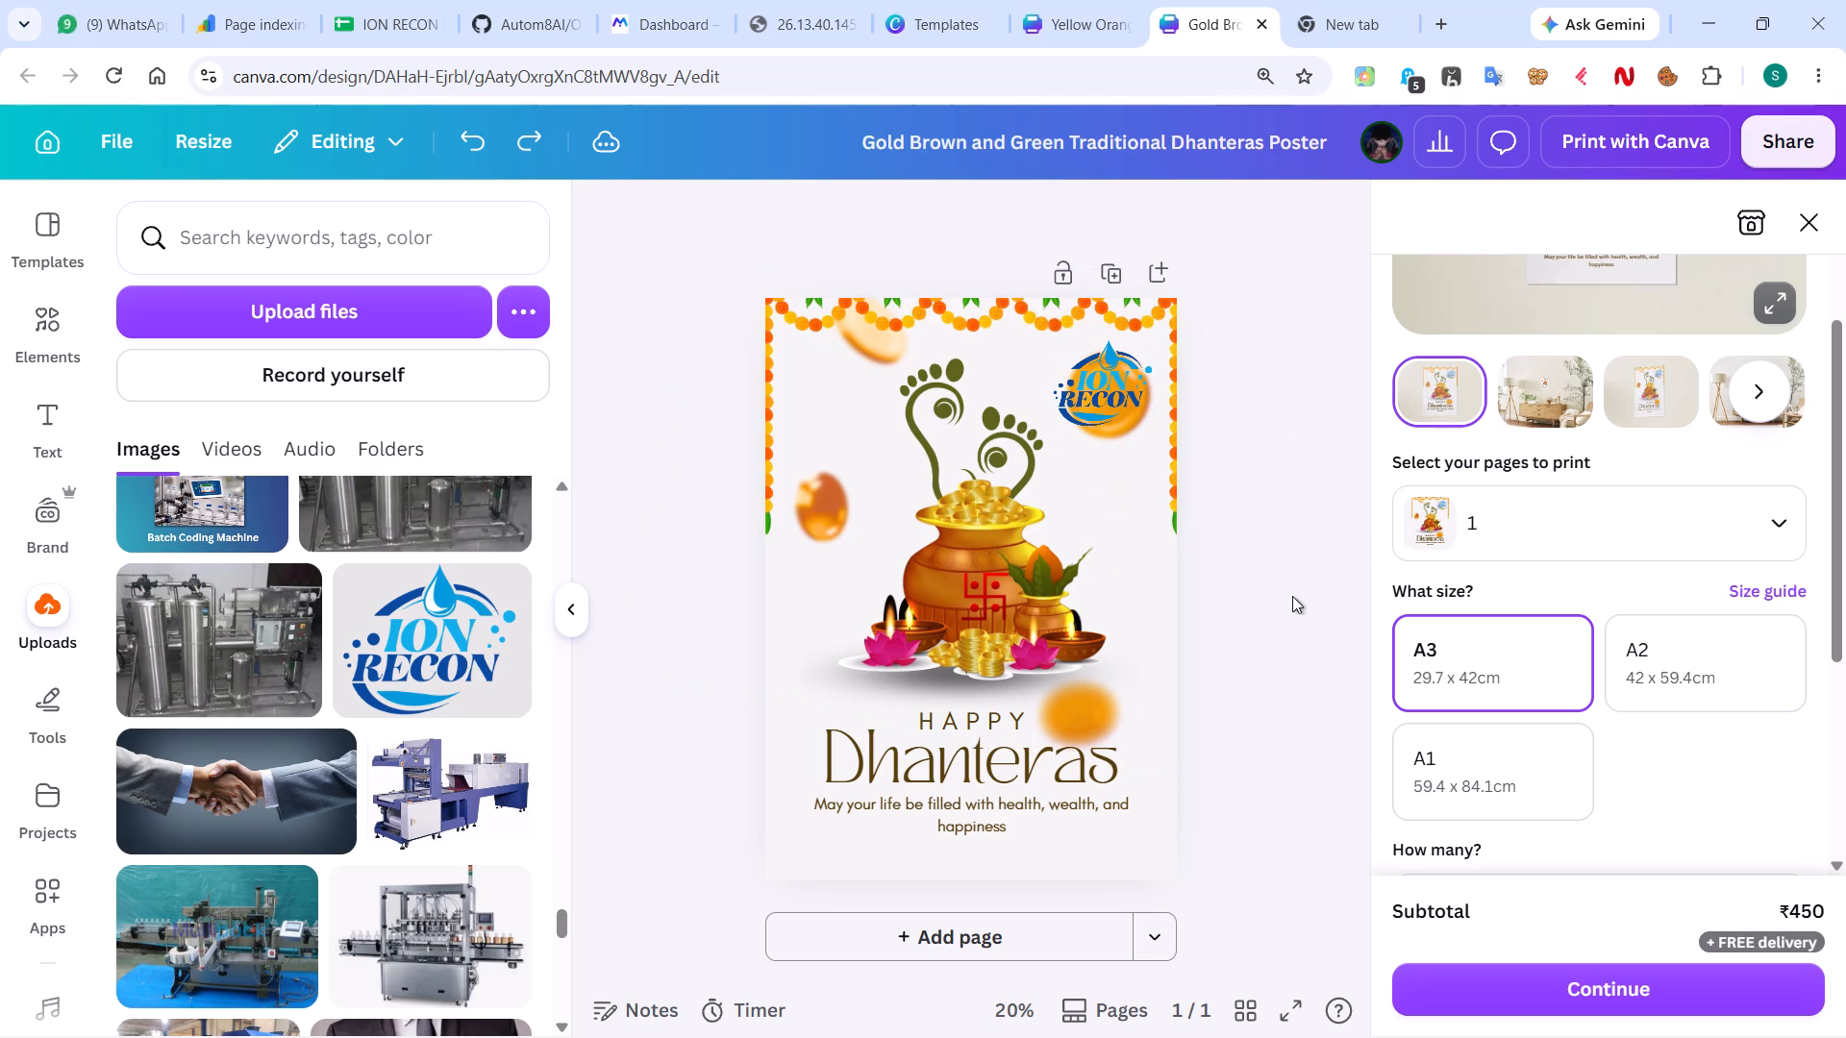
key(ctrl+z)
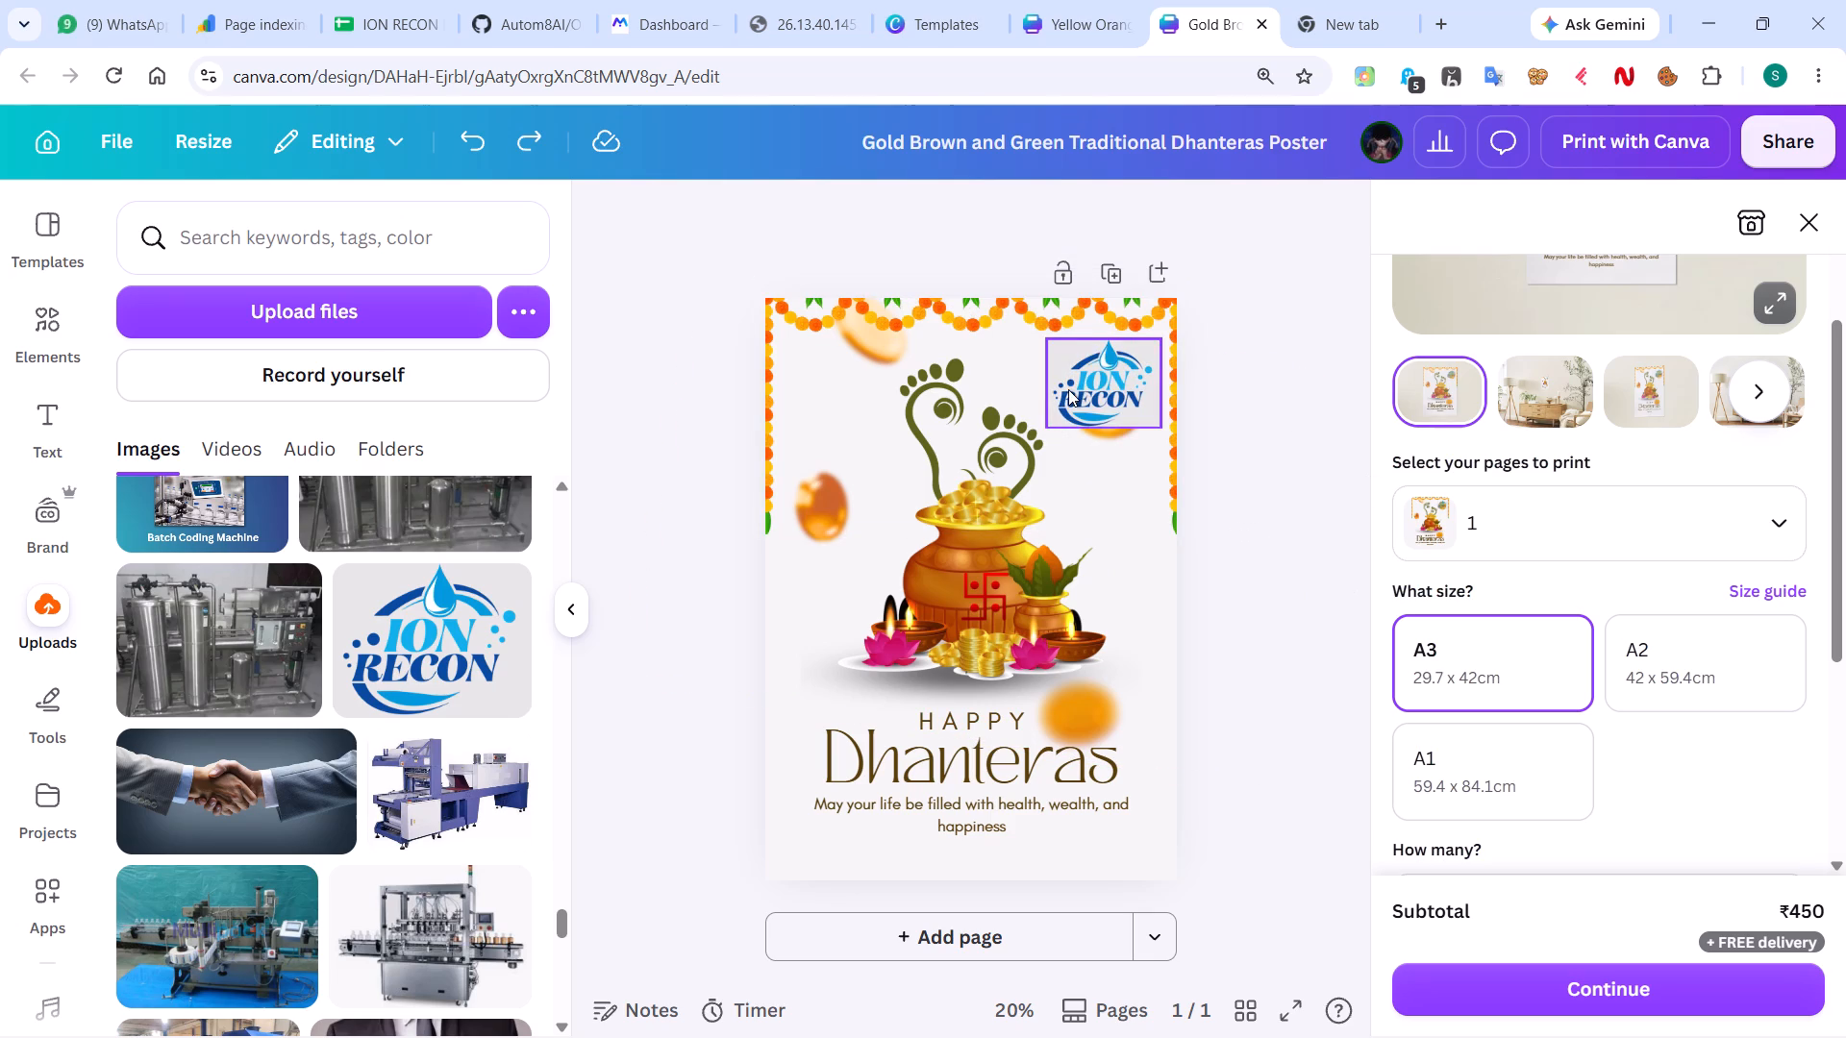
Fine-tune the size and position of the ION RECON logo so it covers the orange coin beside the marigold border.
click(1068, 389)
drag(1155, 427, 1167, 437)
drag(1137, 406, 1124, 408)
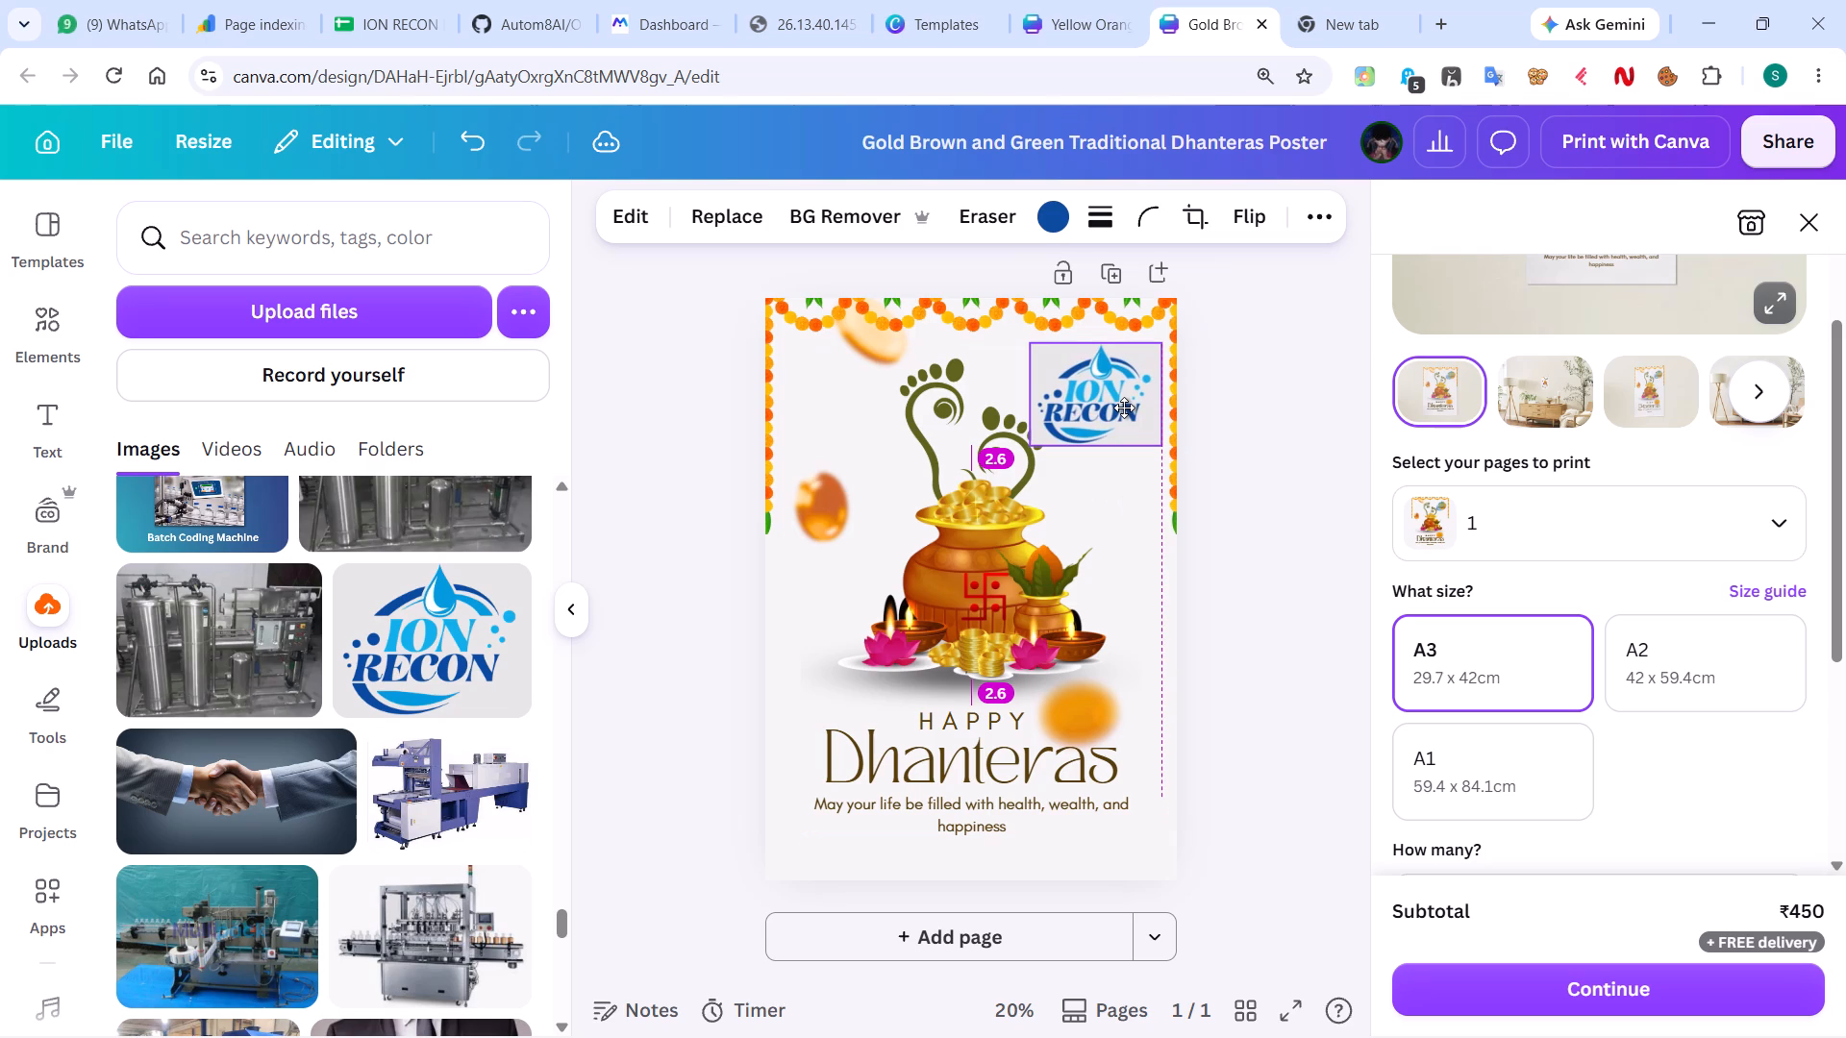
drag(1124, 408, 1126, 406)
drag(1169, 442, 1156, 420)
drag(1118, 384, 1130, 396)
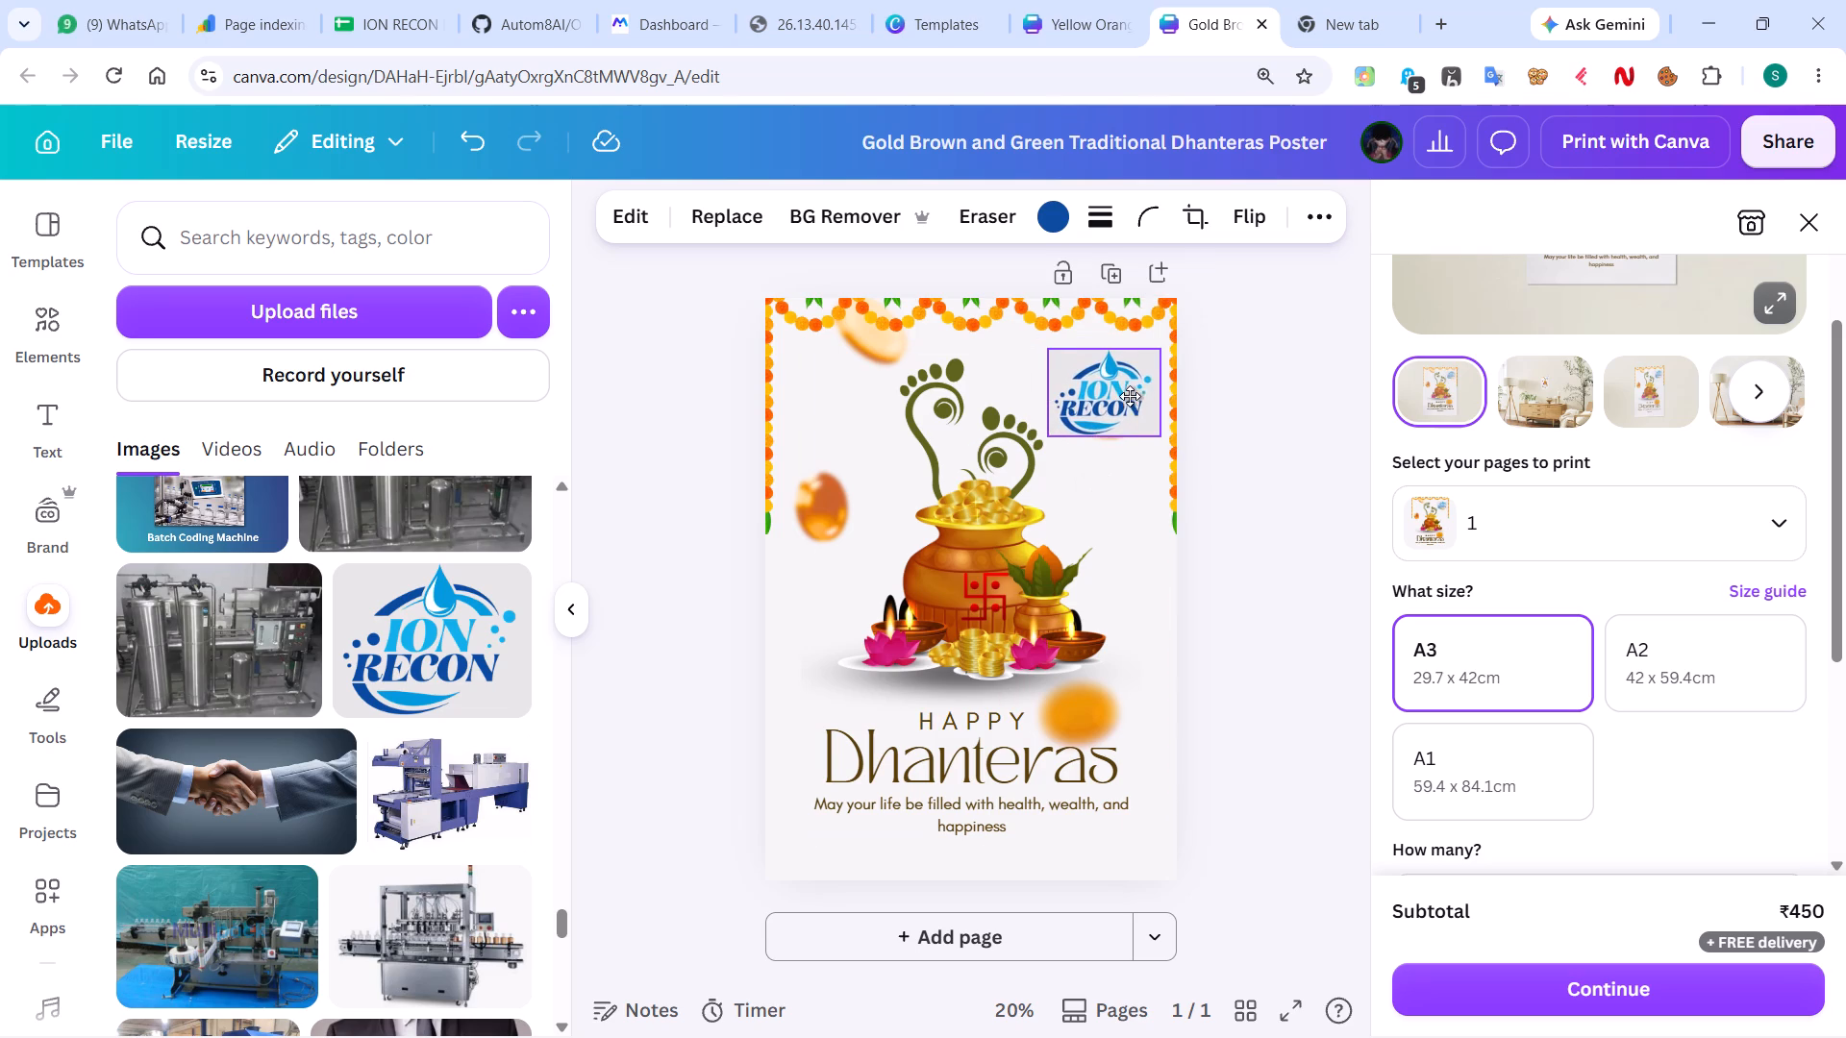
drag(1130, 396, 1129, 397)
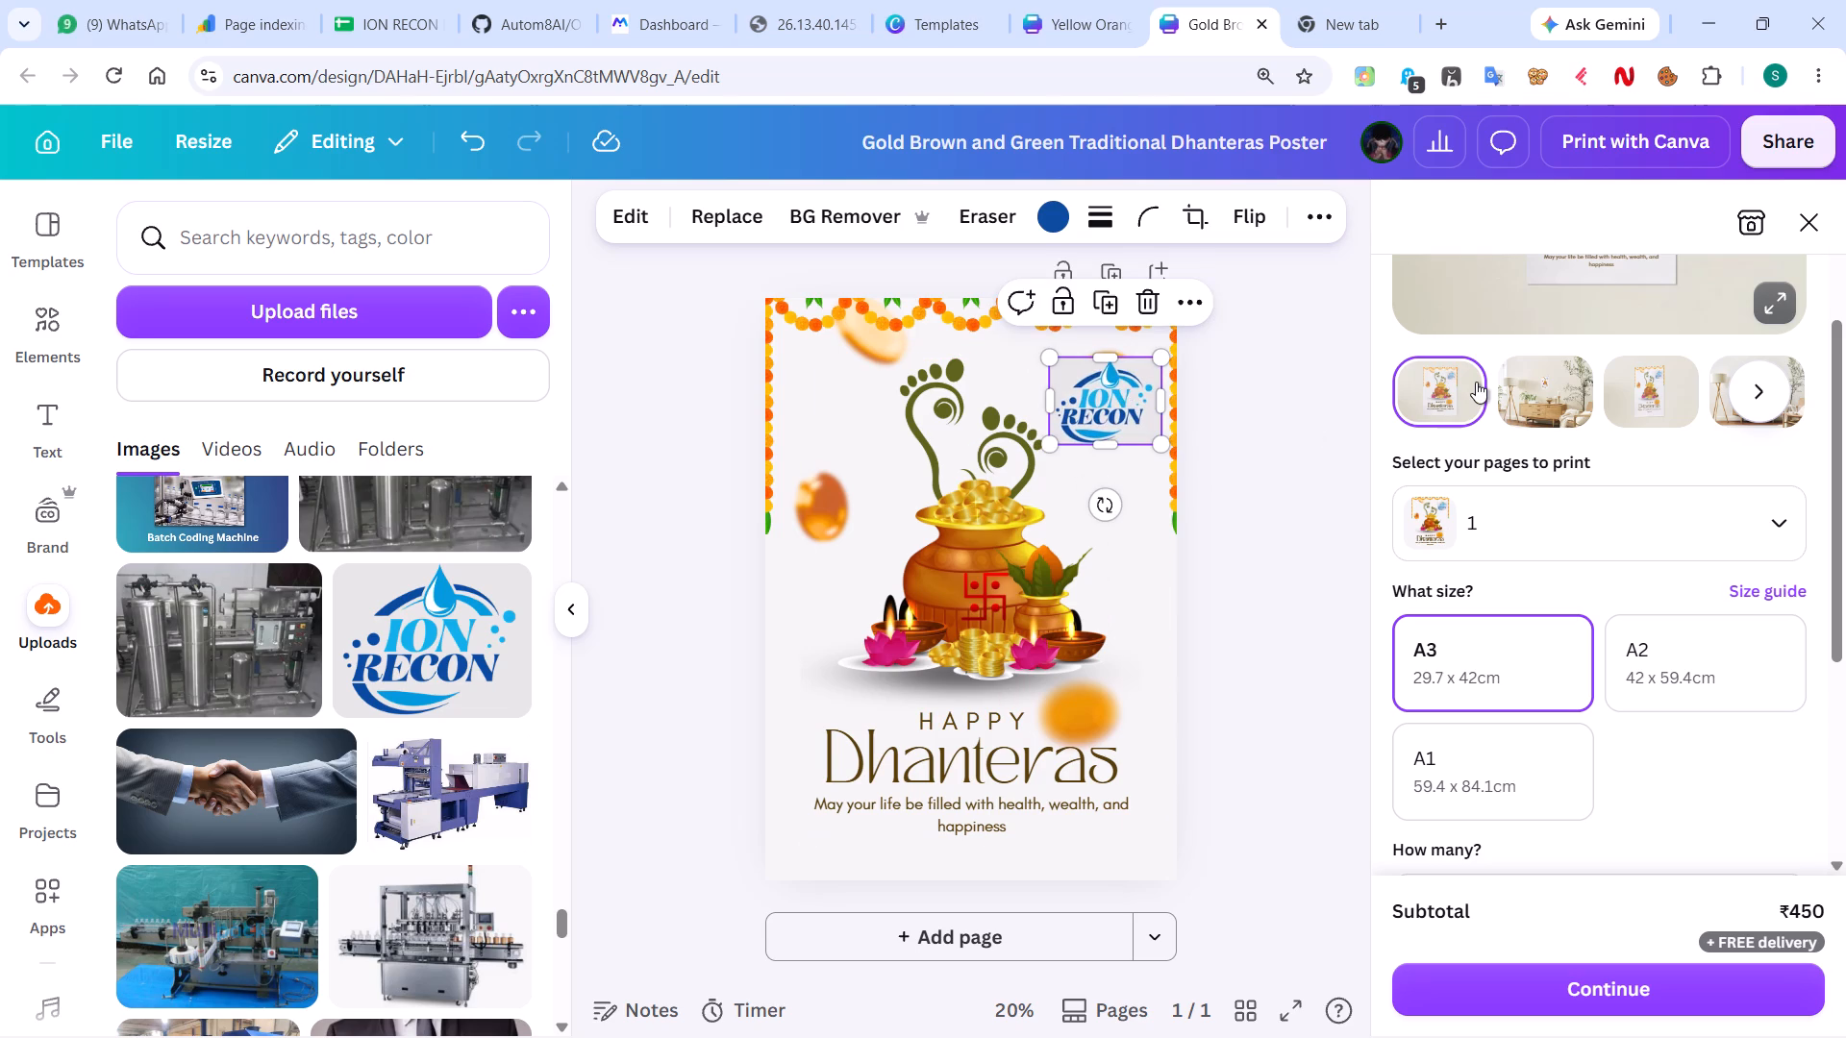
key(Up)
key(Up)
key(Up)
key(Up)
key(Up)
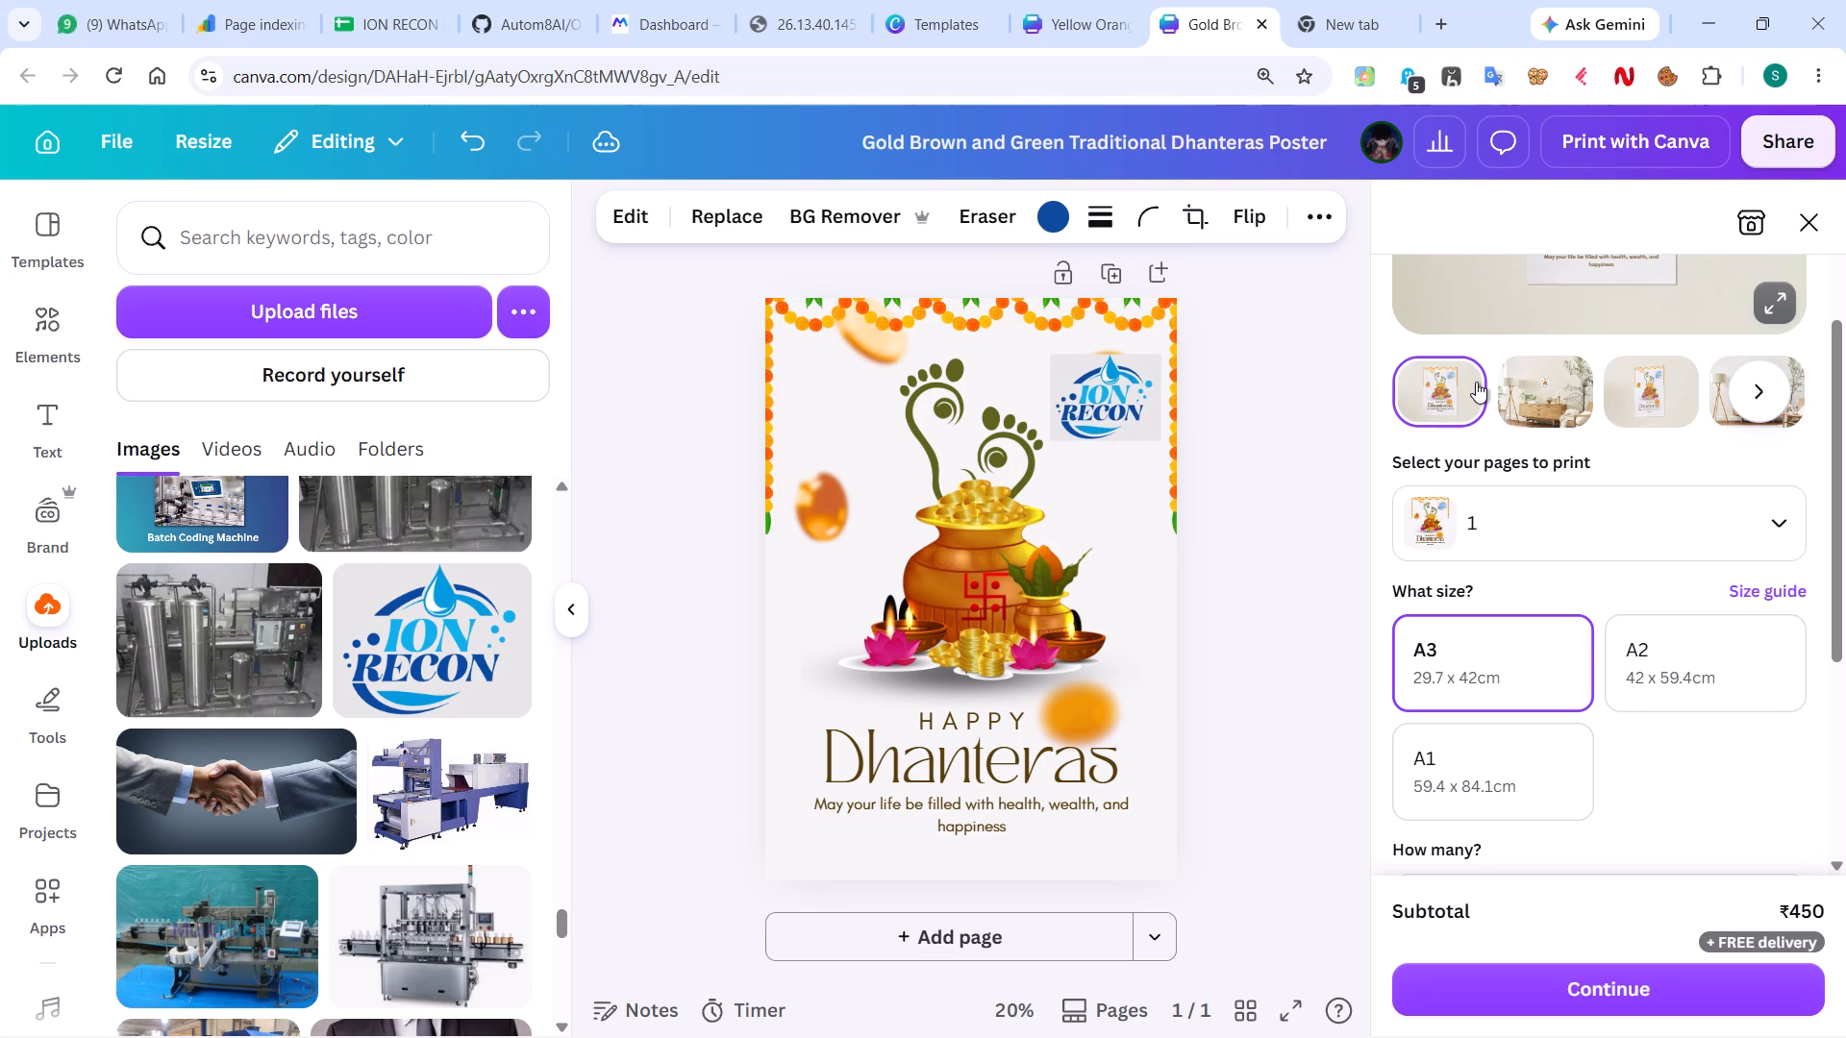
key(Up)
key(Up)
key(Up)
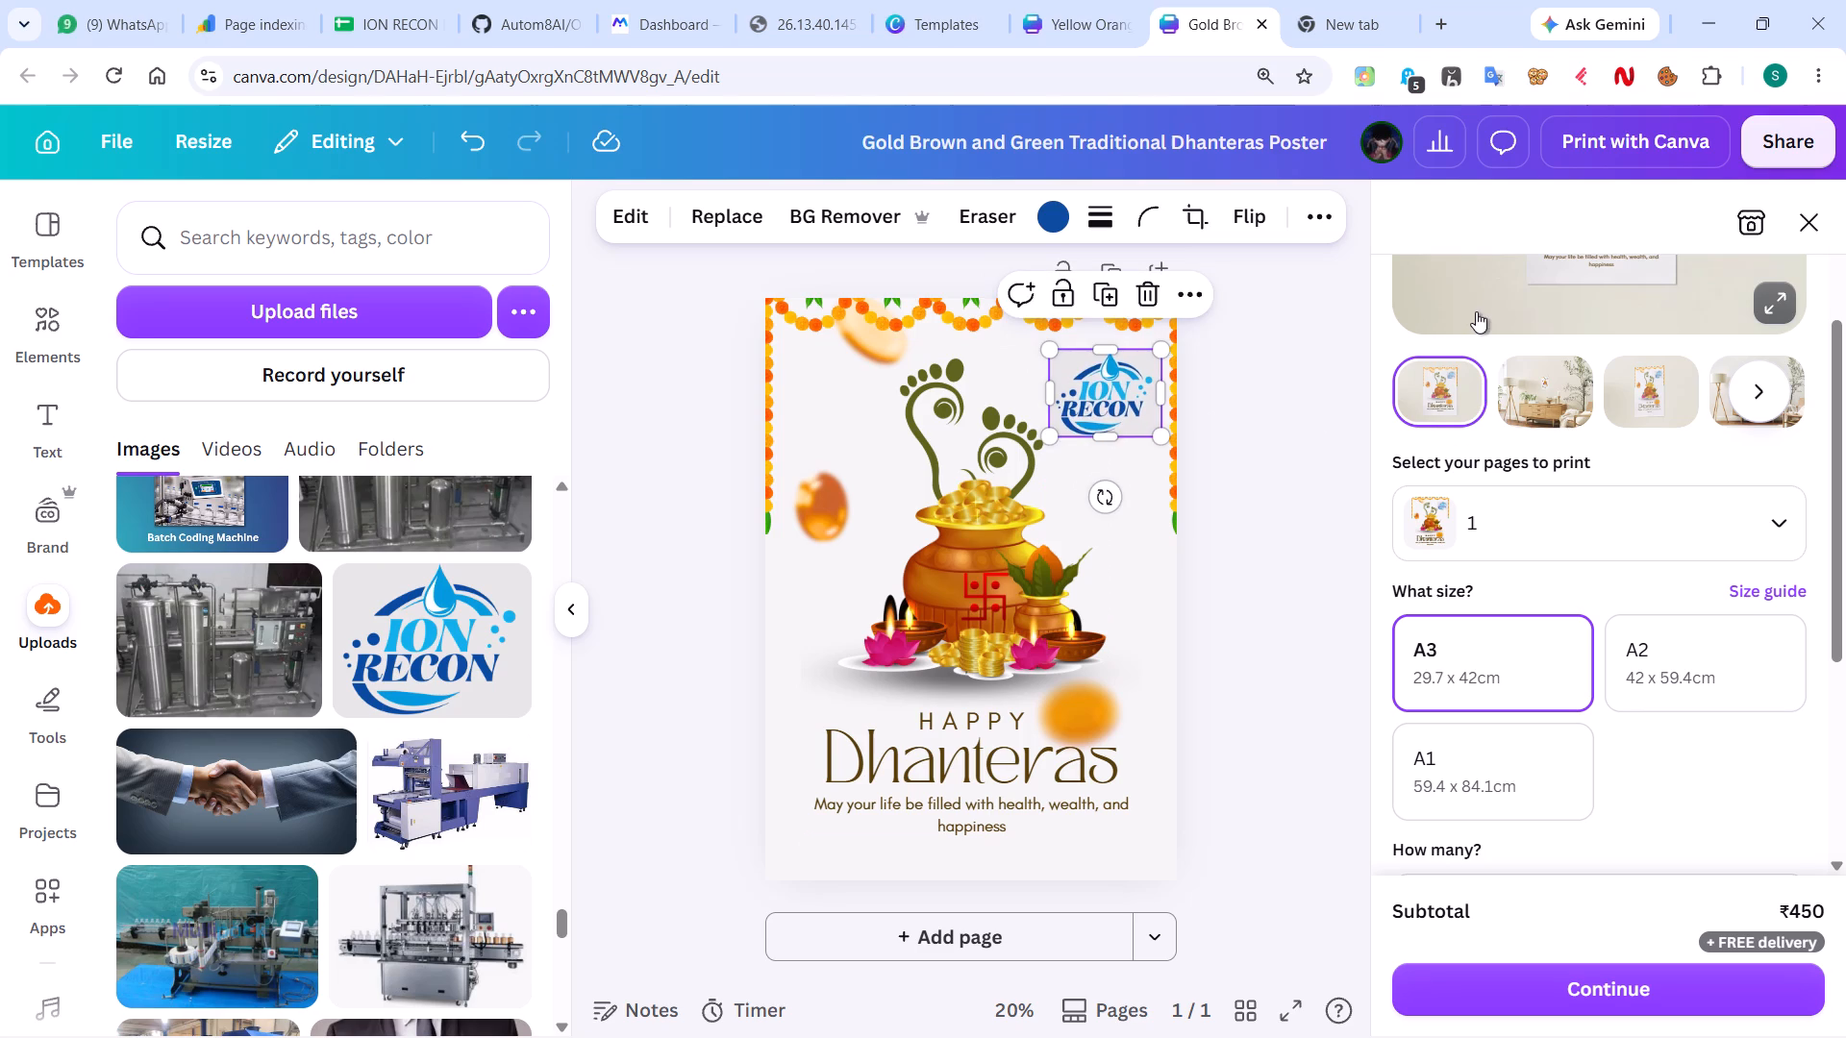
Extend the ION RECON logo frame downward to a height of about 9.7, keeping its width at 11.3.
click(1102, 432)
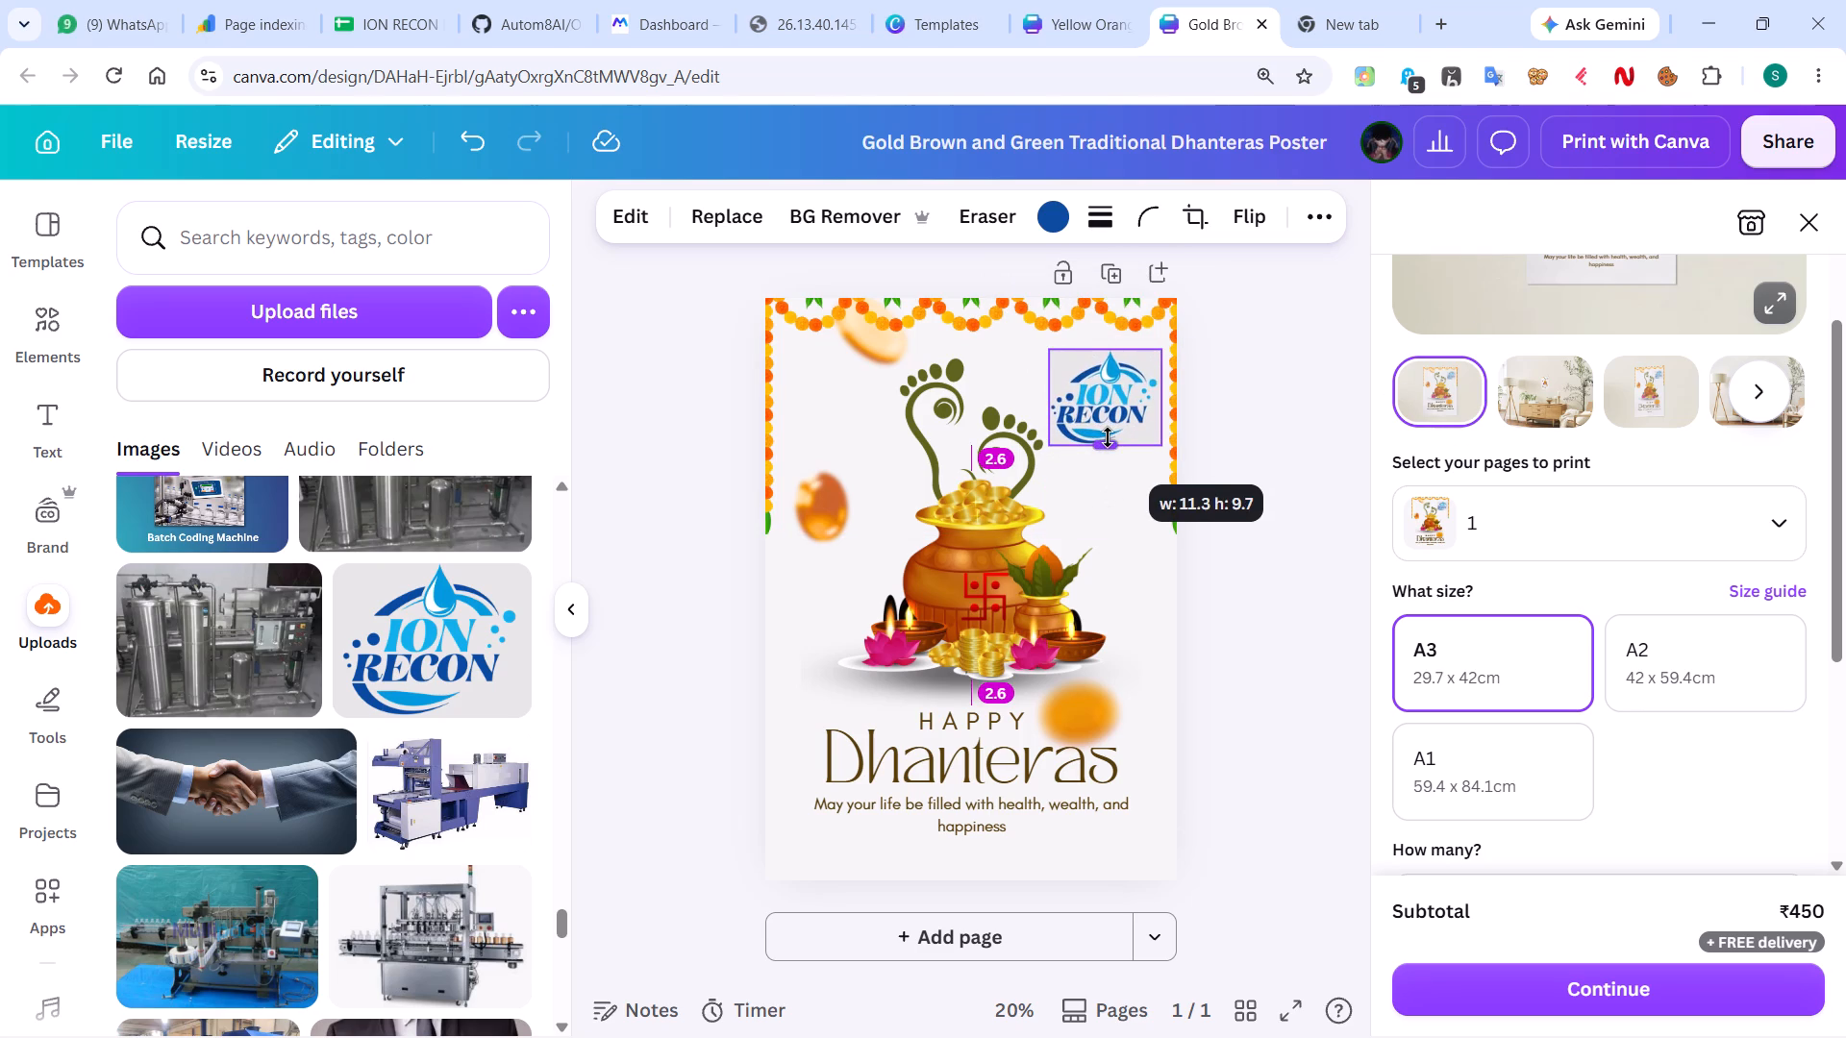
click(1335, 498)
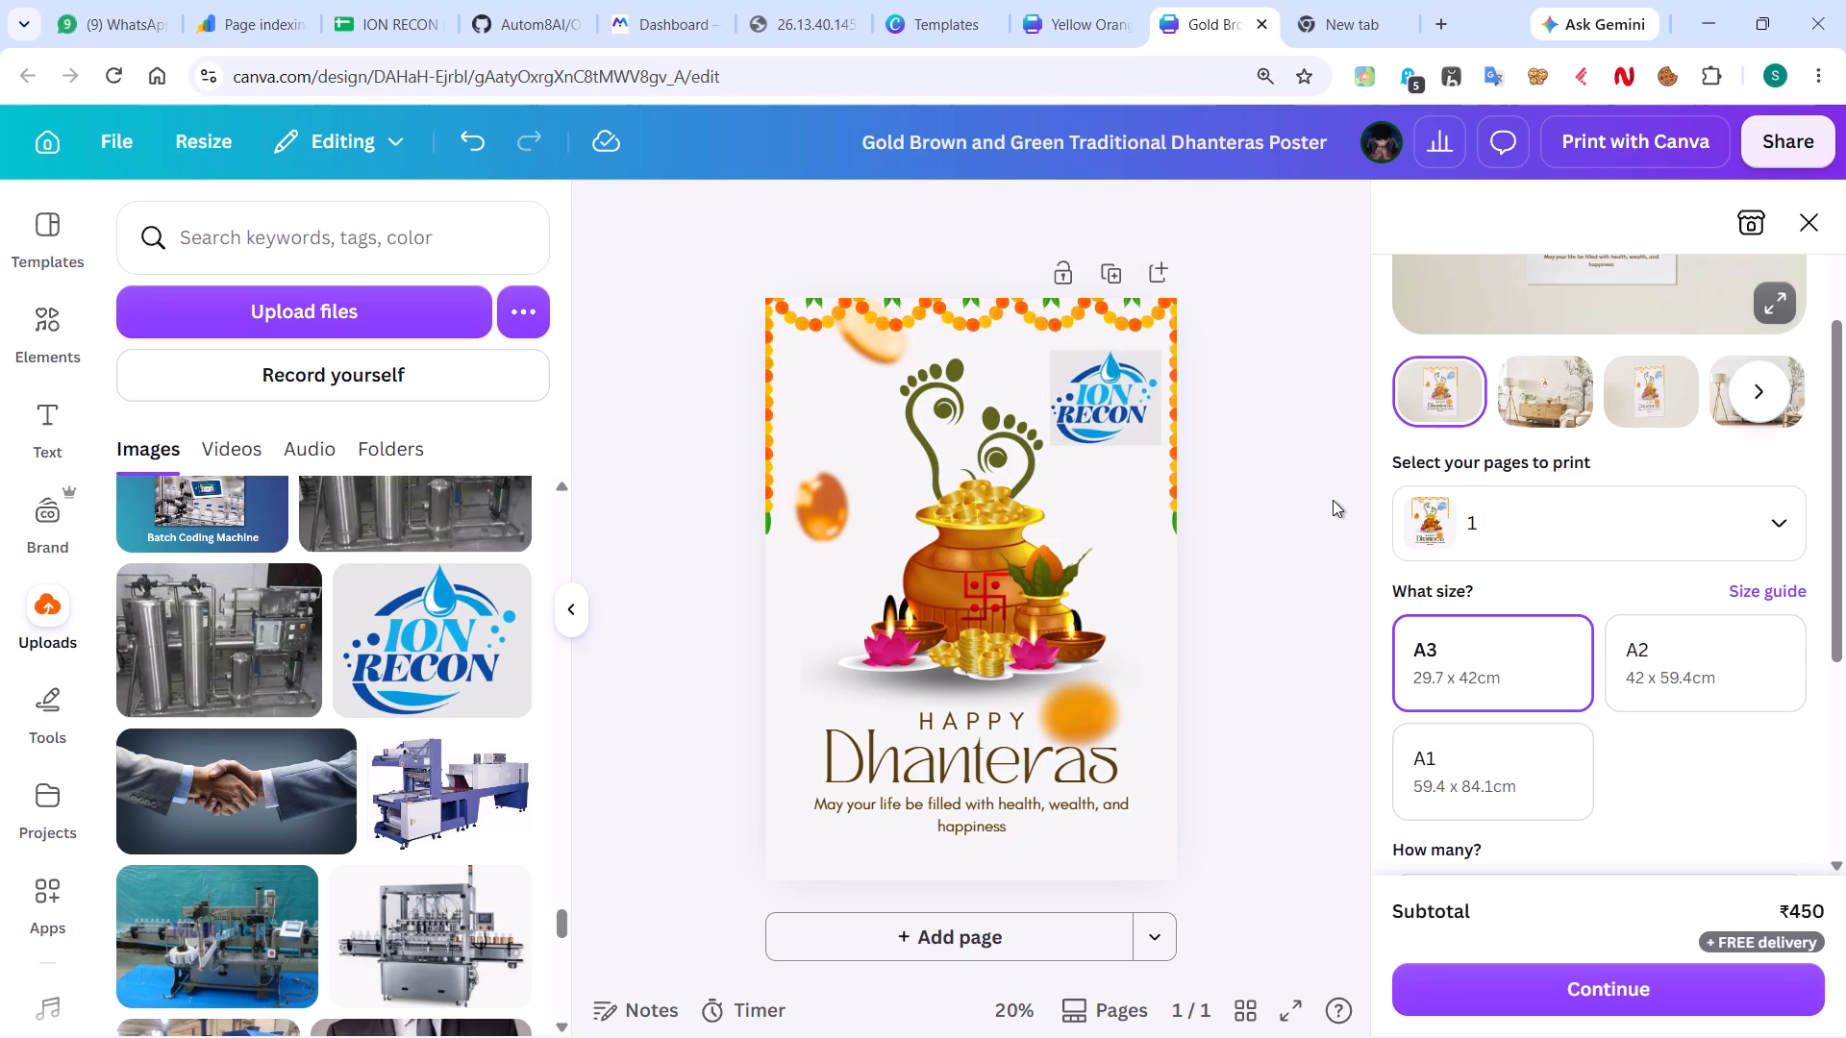
Remove the background from the ION RECON logo.
click(1143, 424)
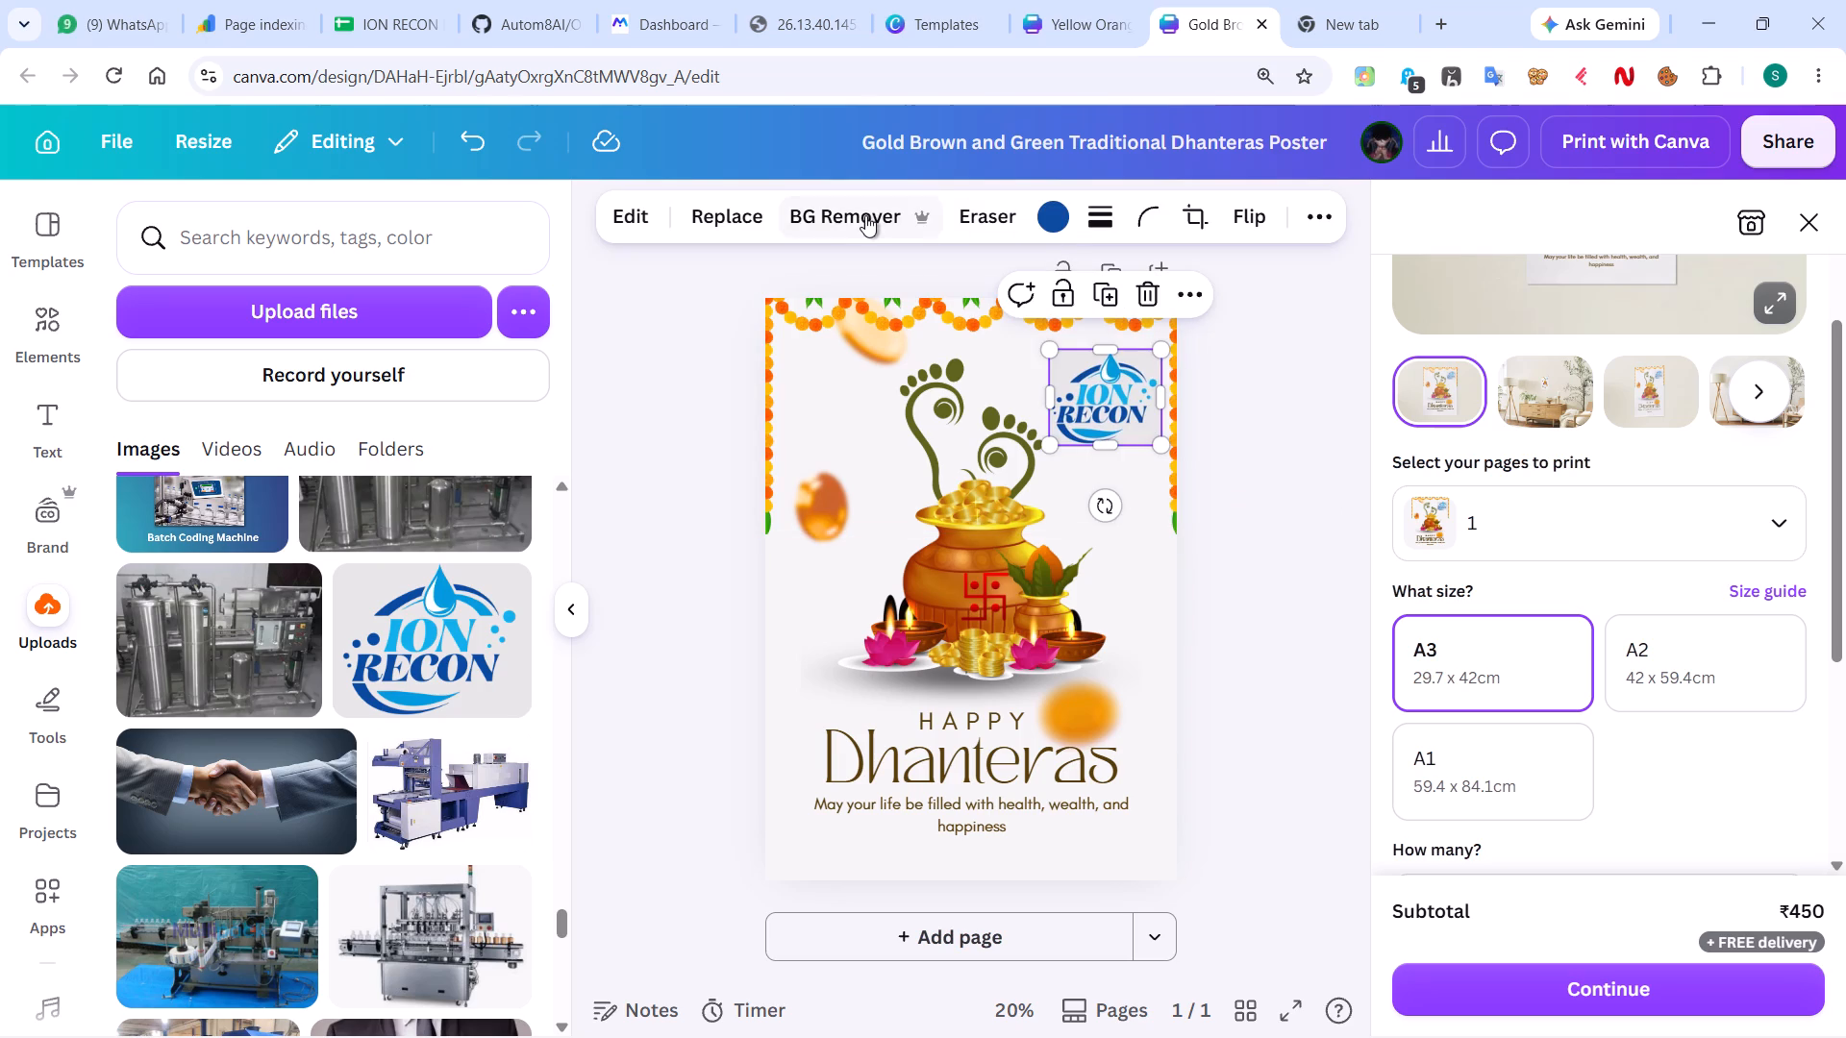
click(847, 217)
click(1290, 520)
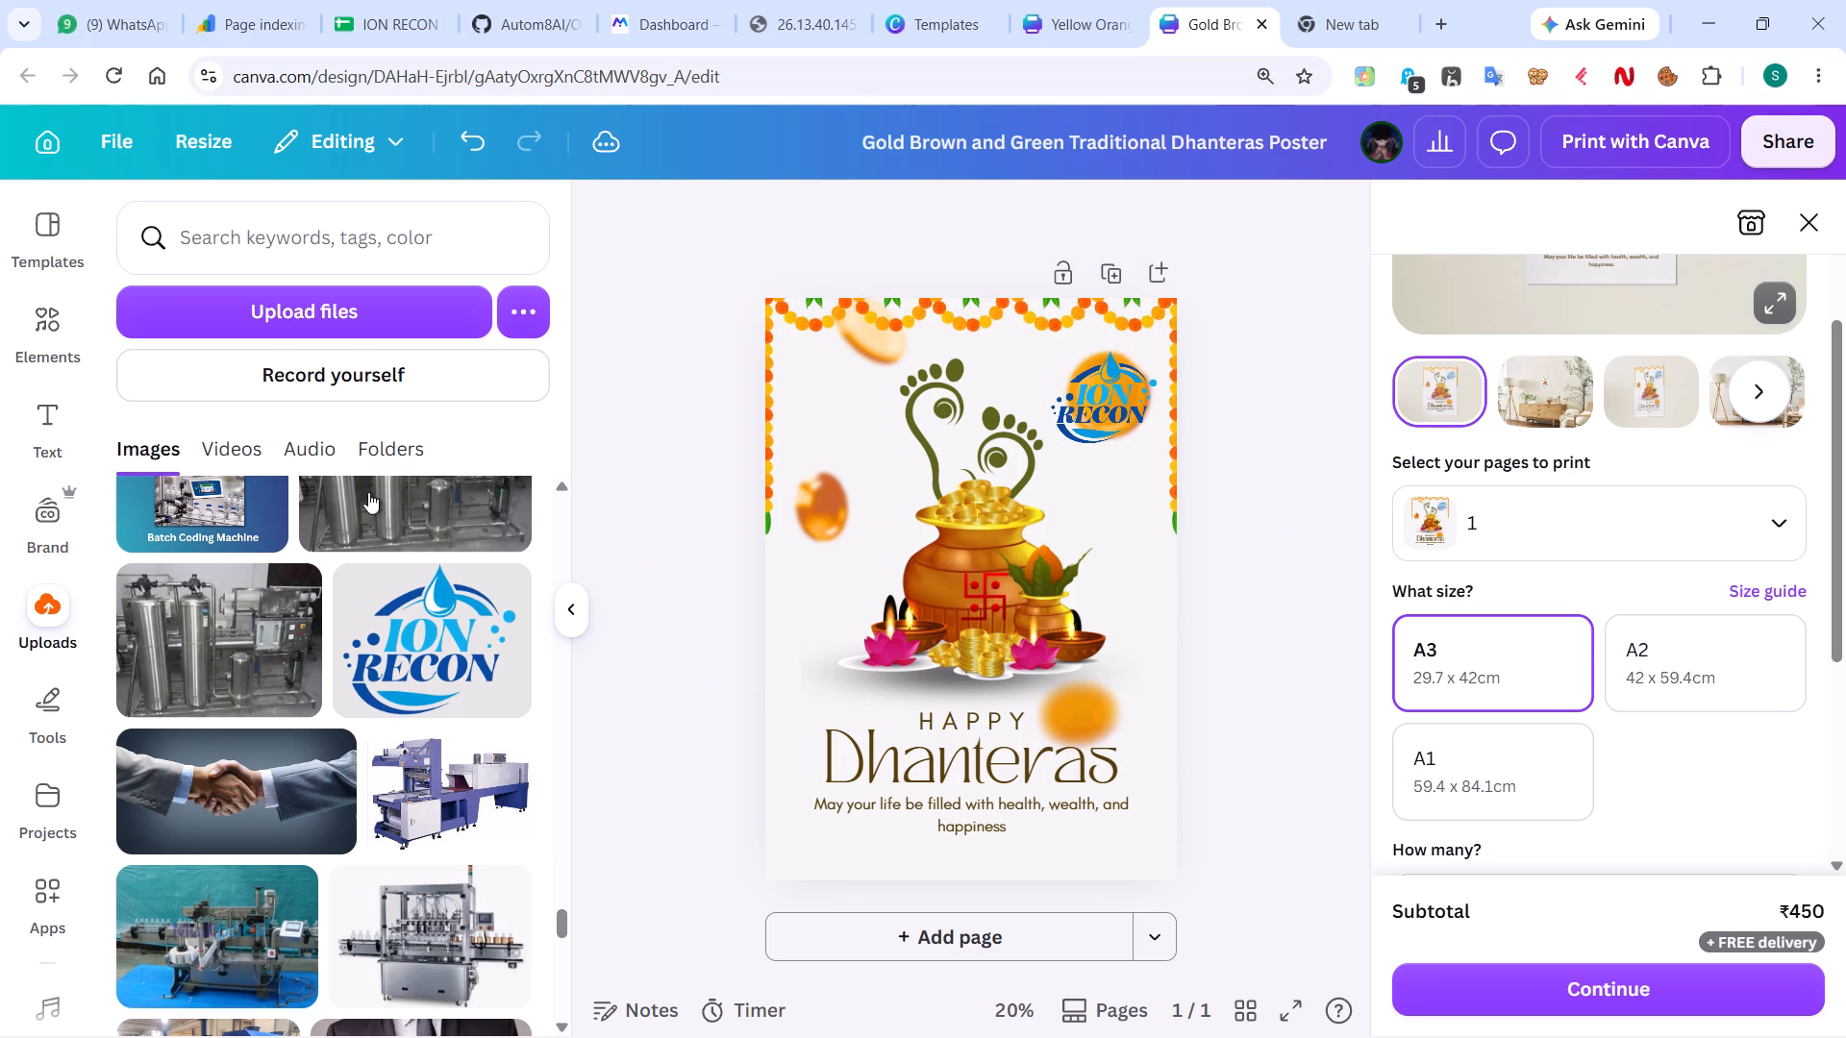
Add the recently used black square to the poster and shrink it to cover the ION RECON logo in the upper-right corner.
click(40, 350)
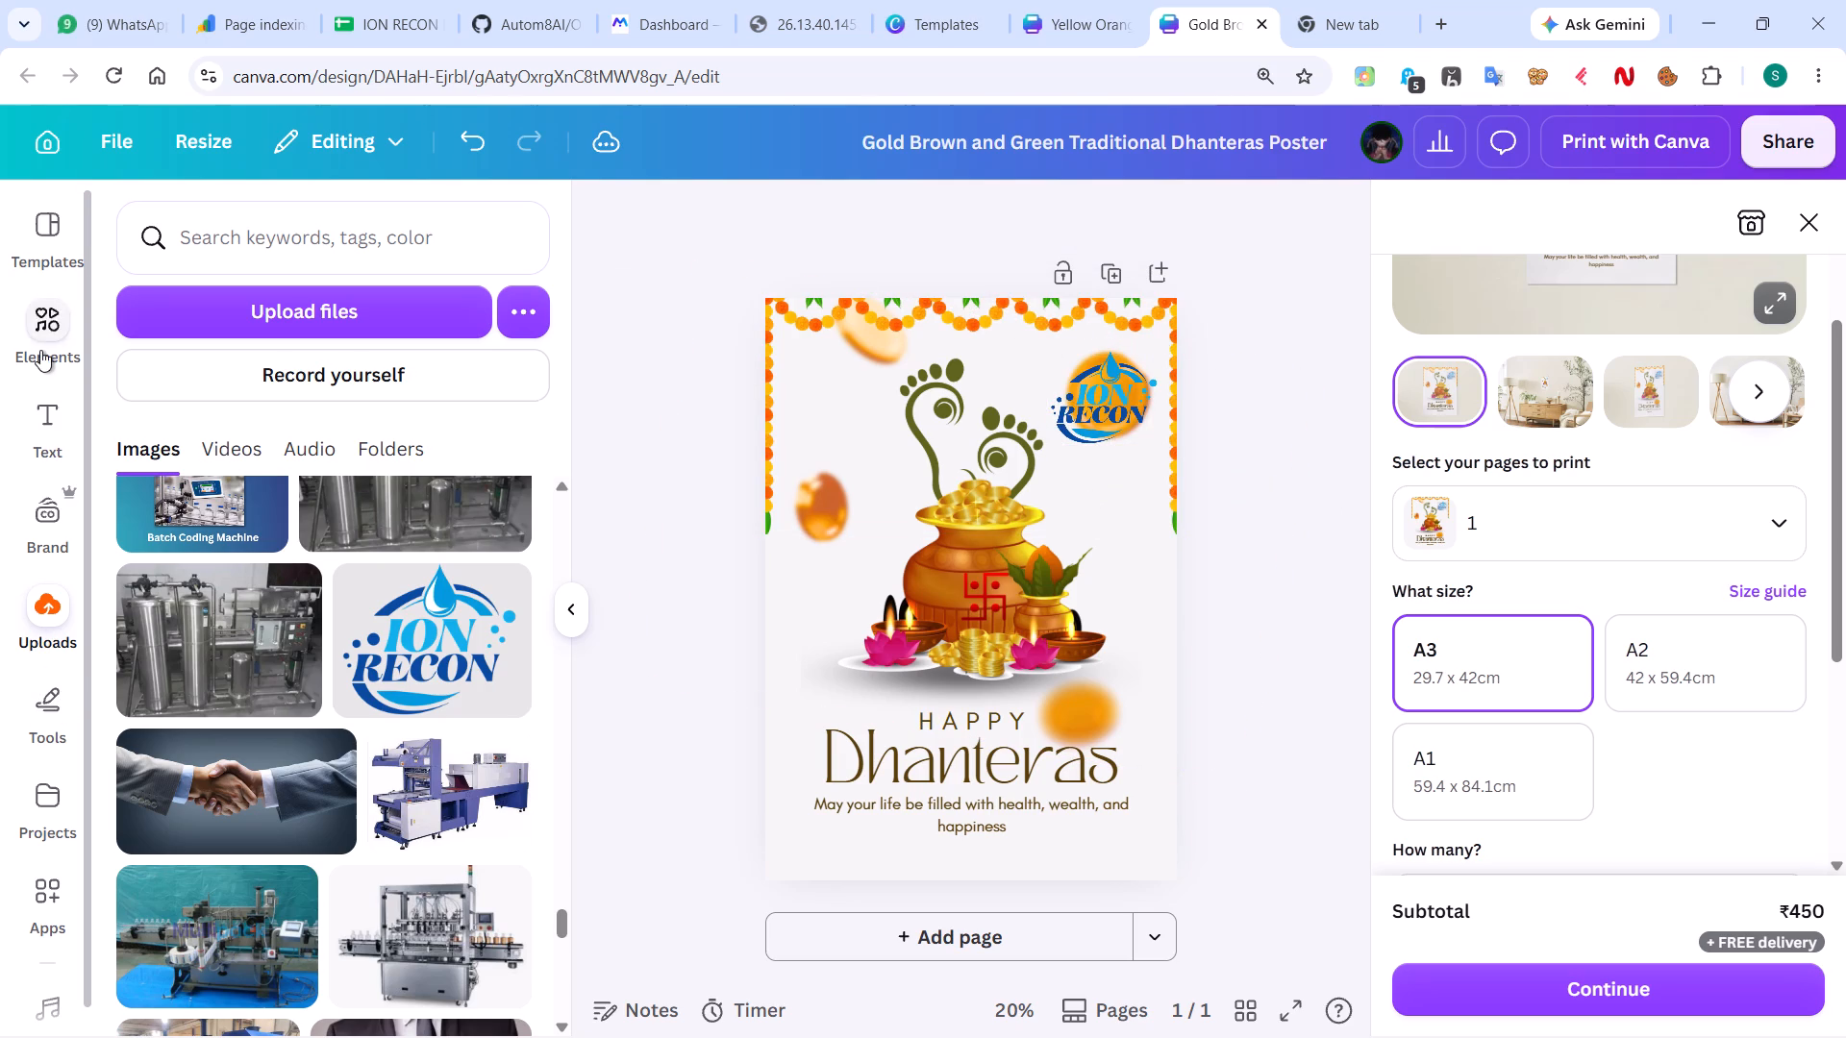
click(197, 408)
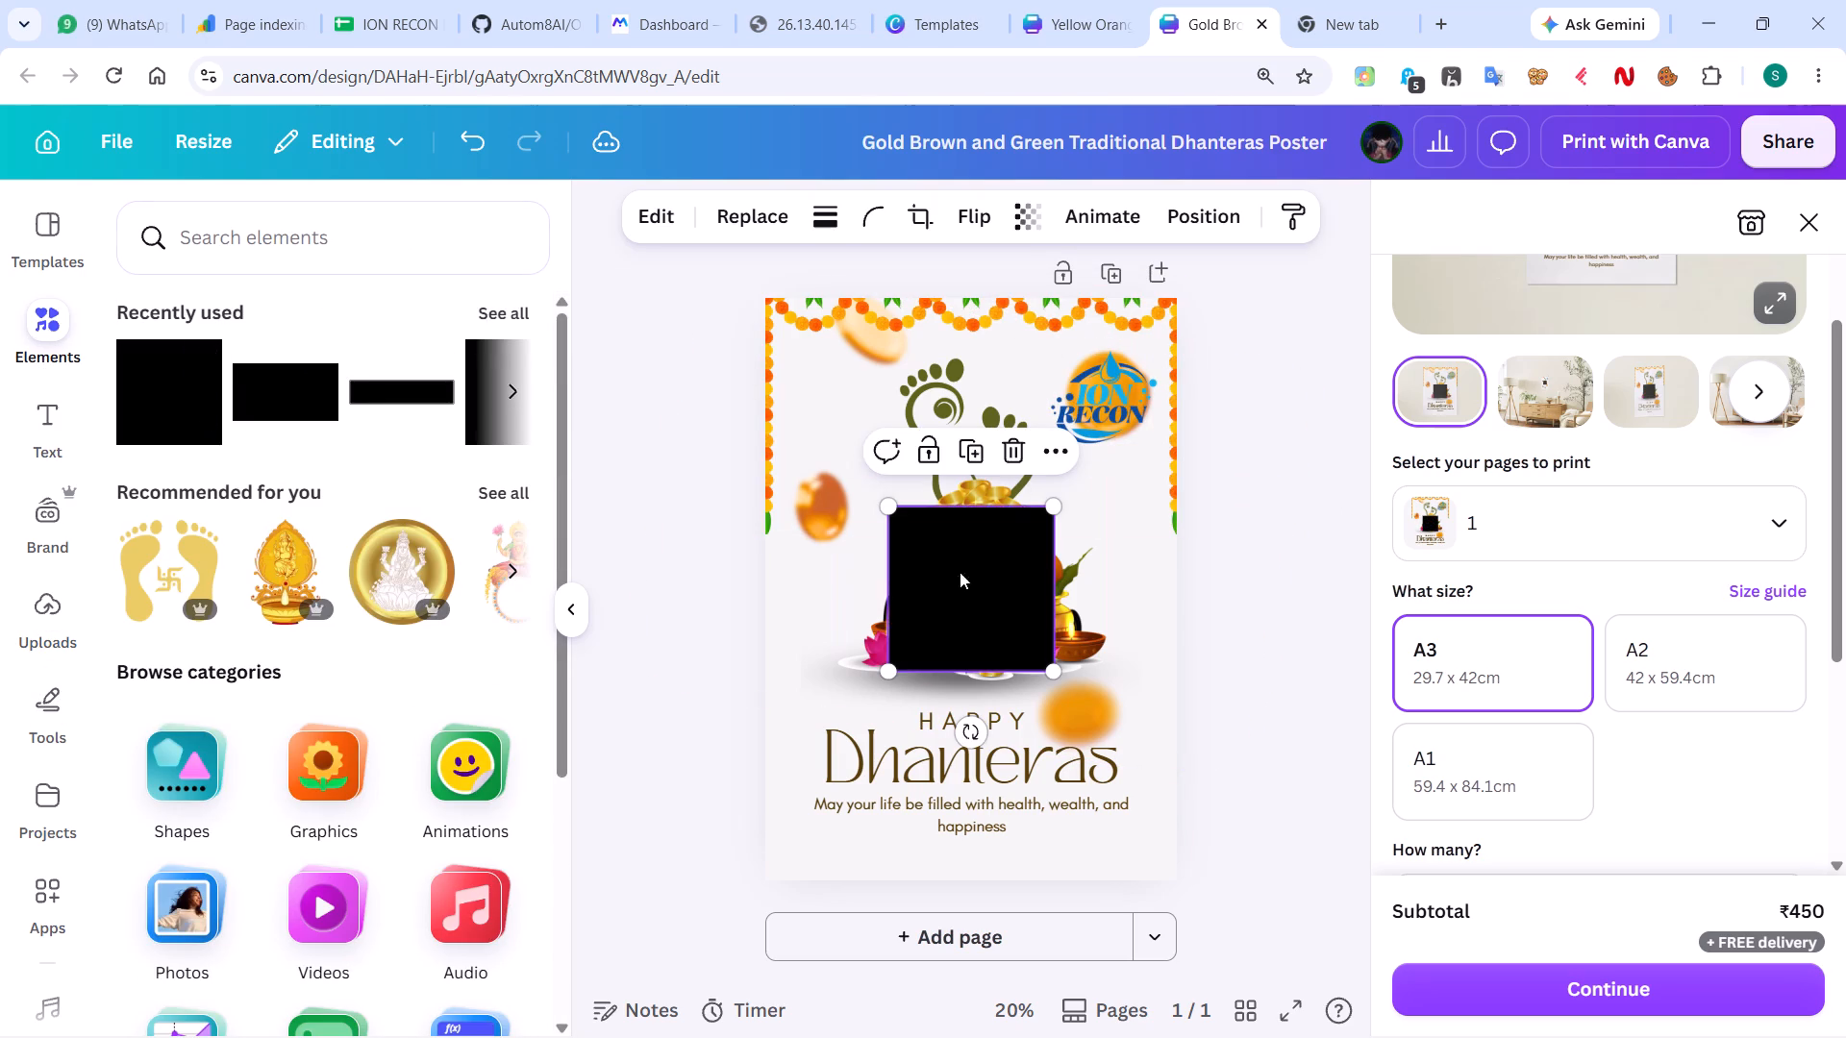
drag(894, 678, 919, 620)
drag(959, 598, 1067, 424)
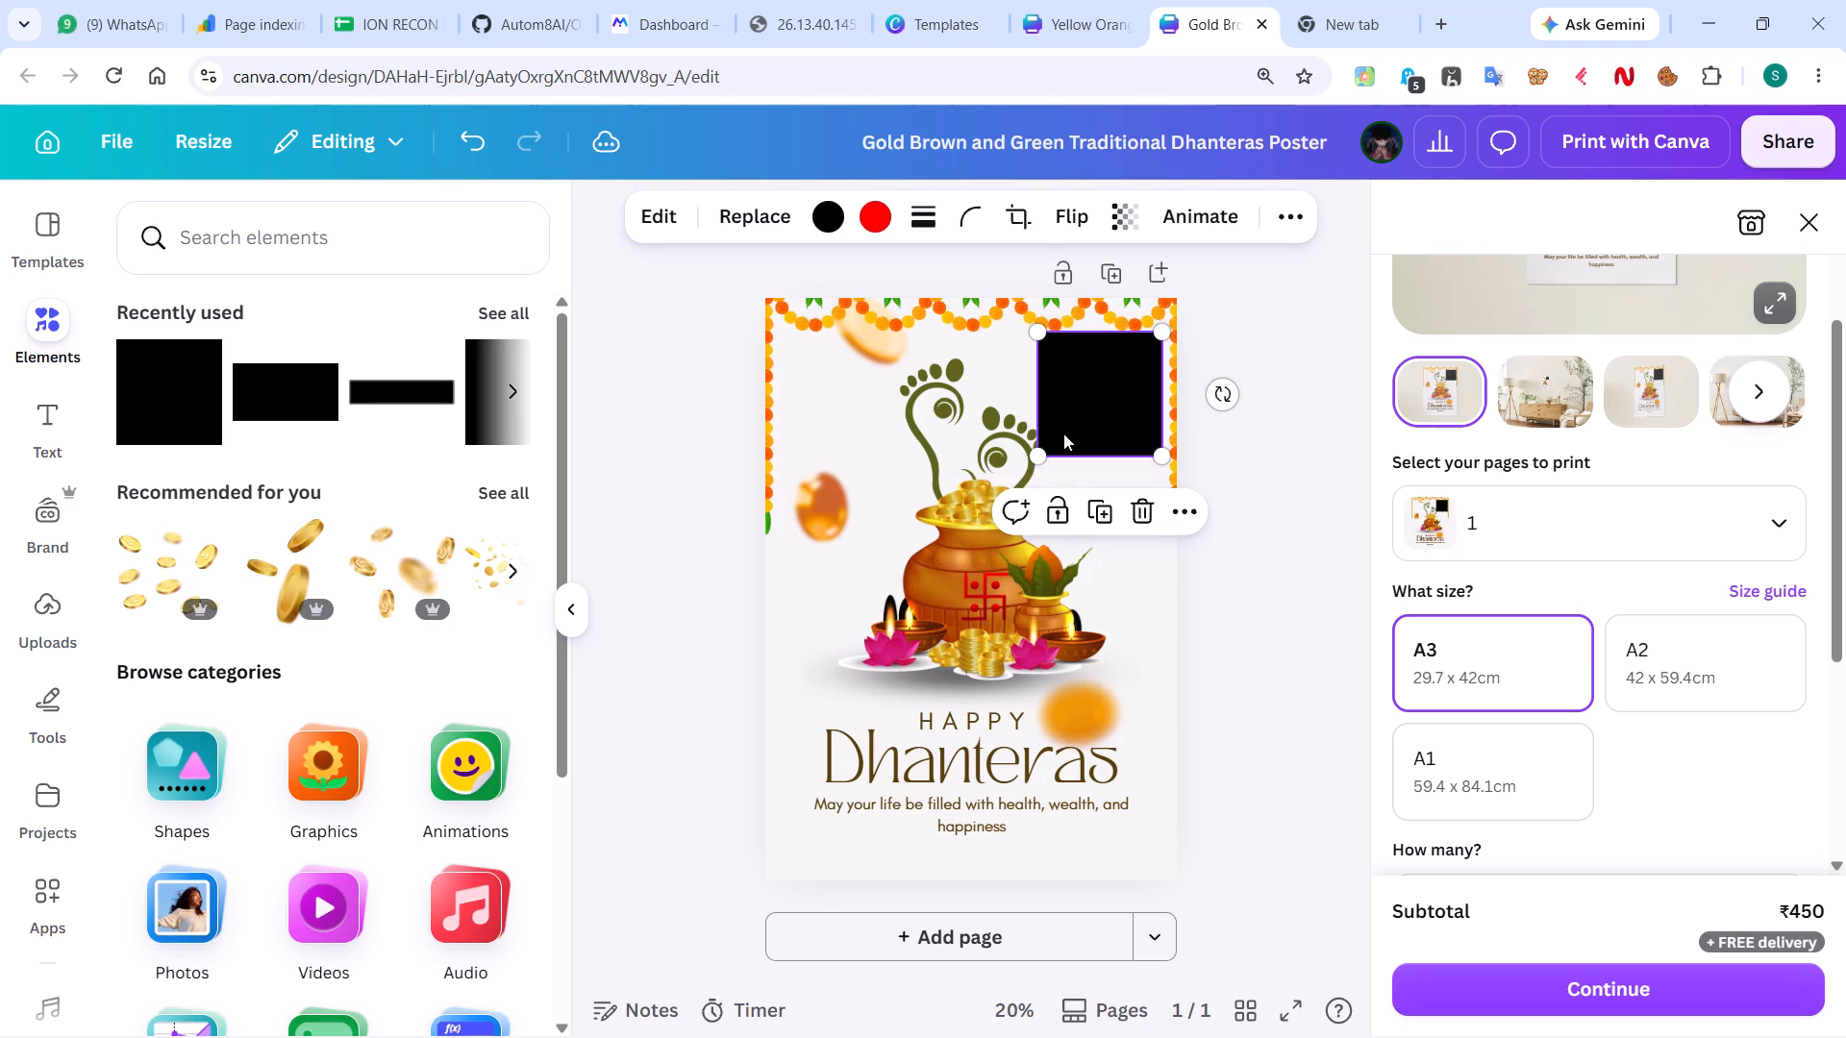
drag(1044, 455, 1054, 445)
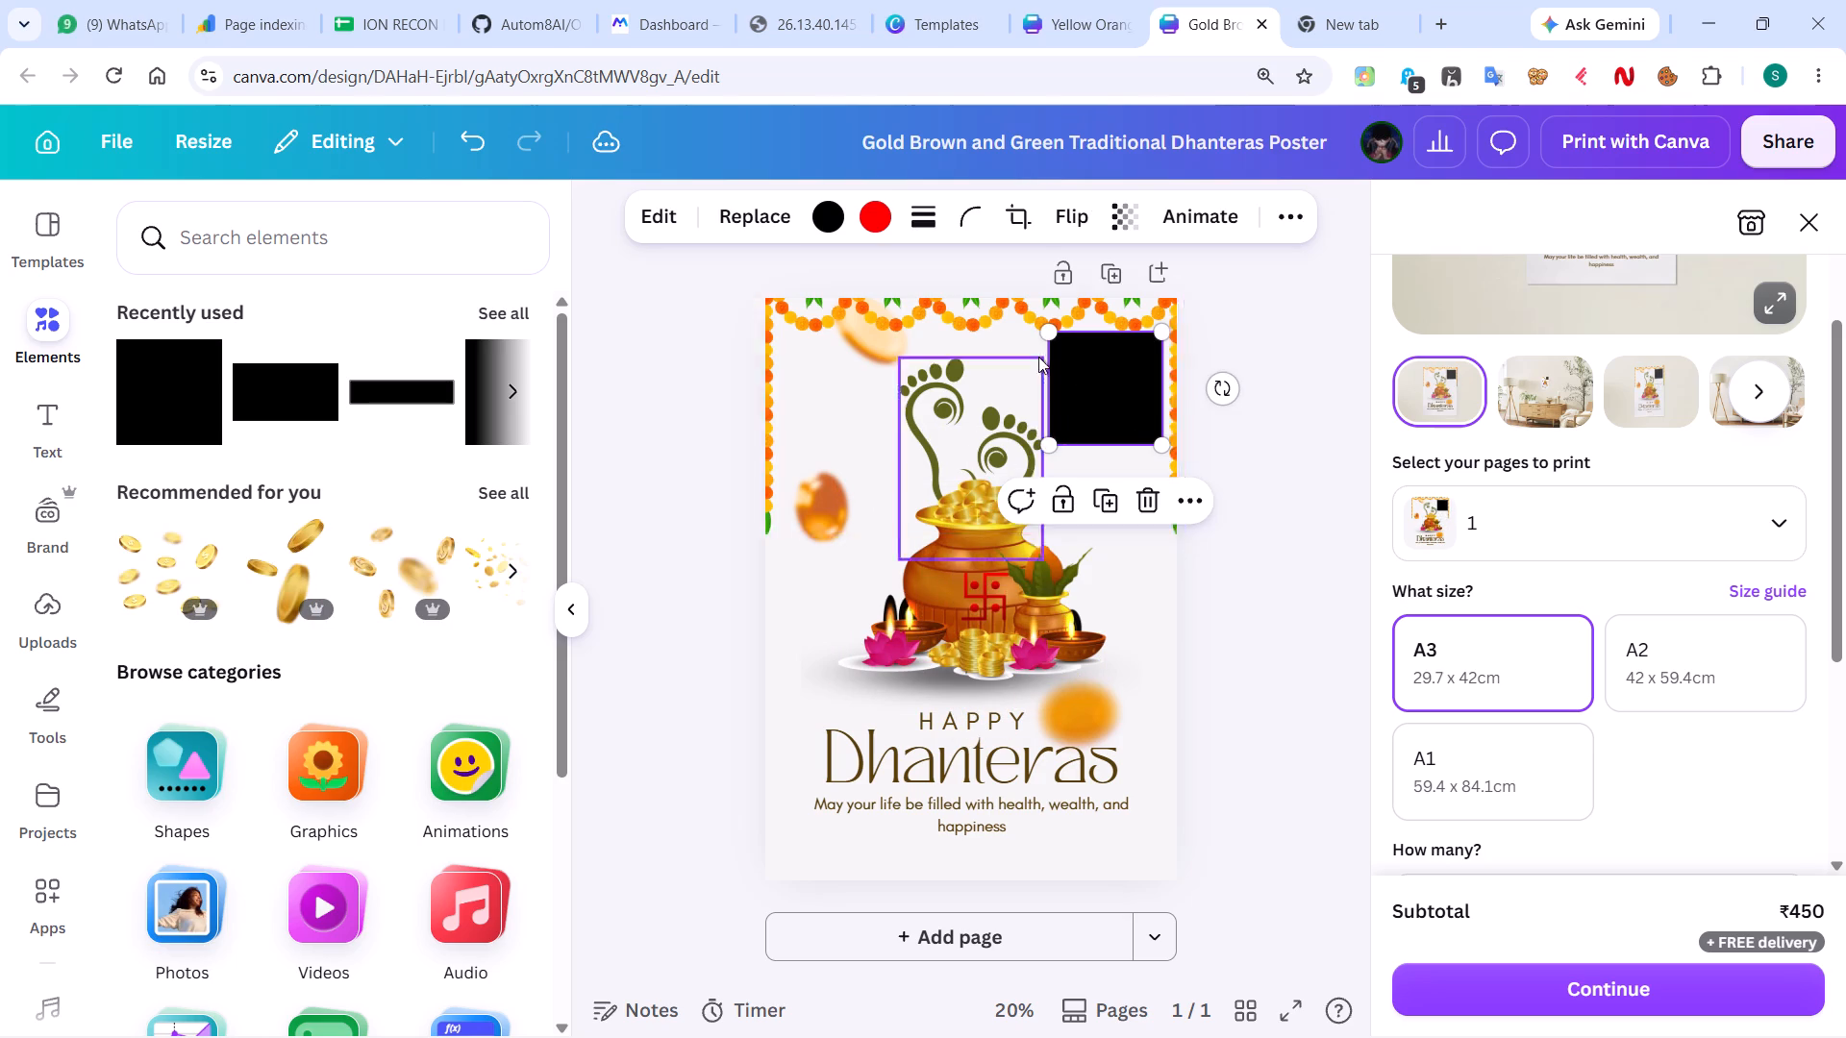
Send the black square backward one layer, behind the ION RECON logo.
click(1182, 509)
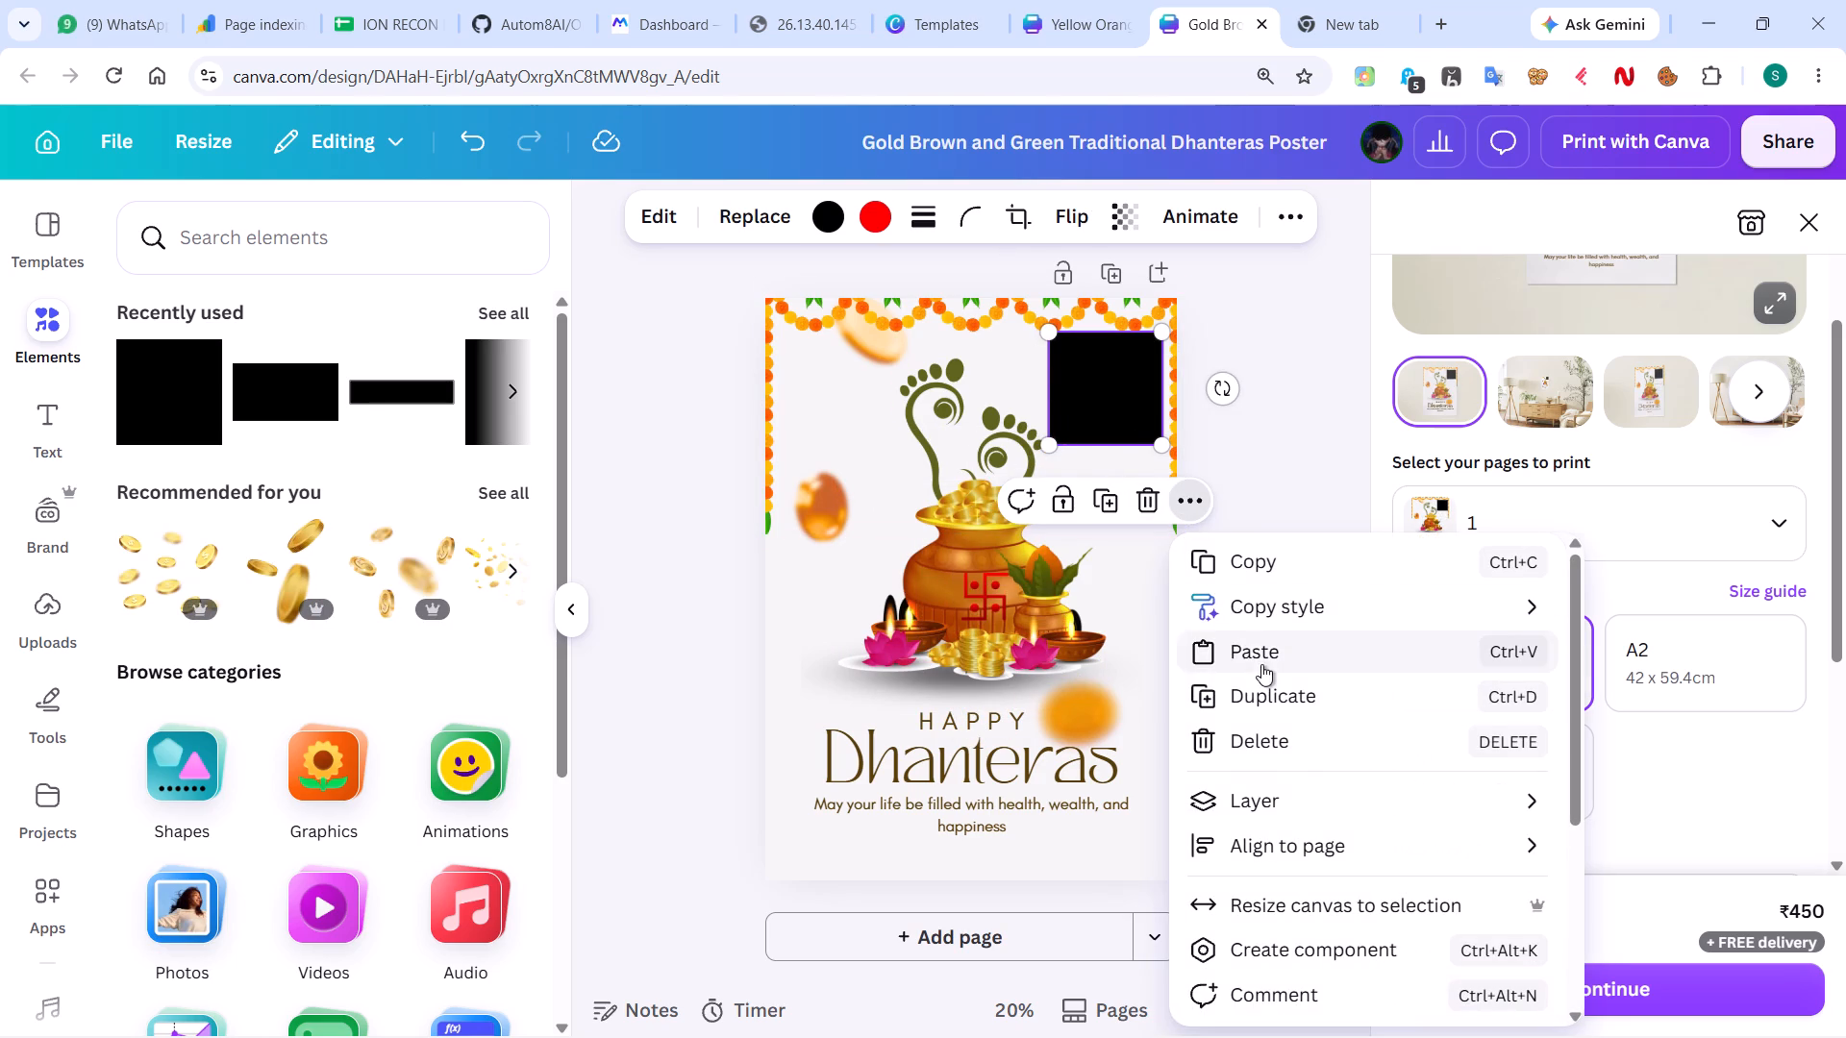
click(1288, 794)
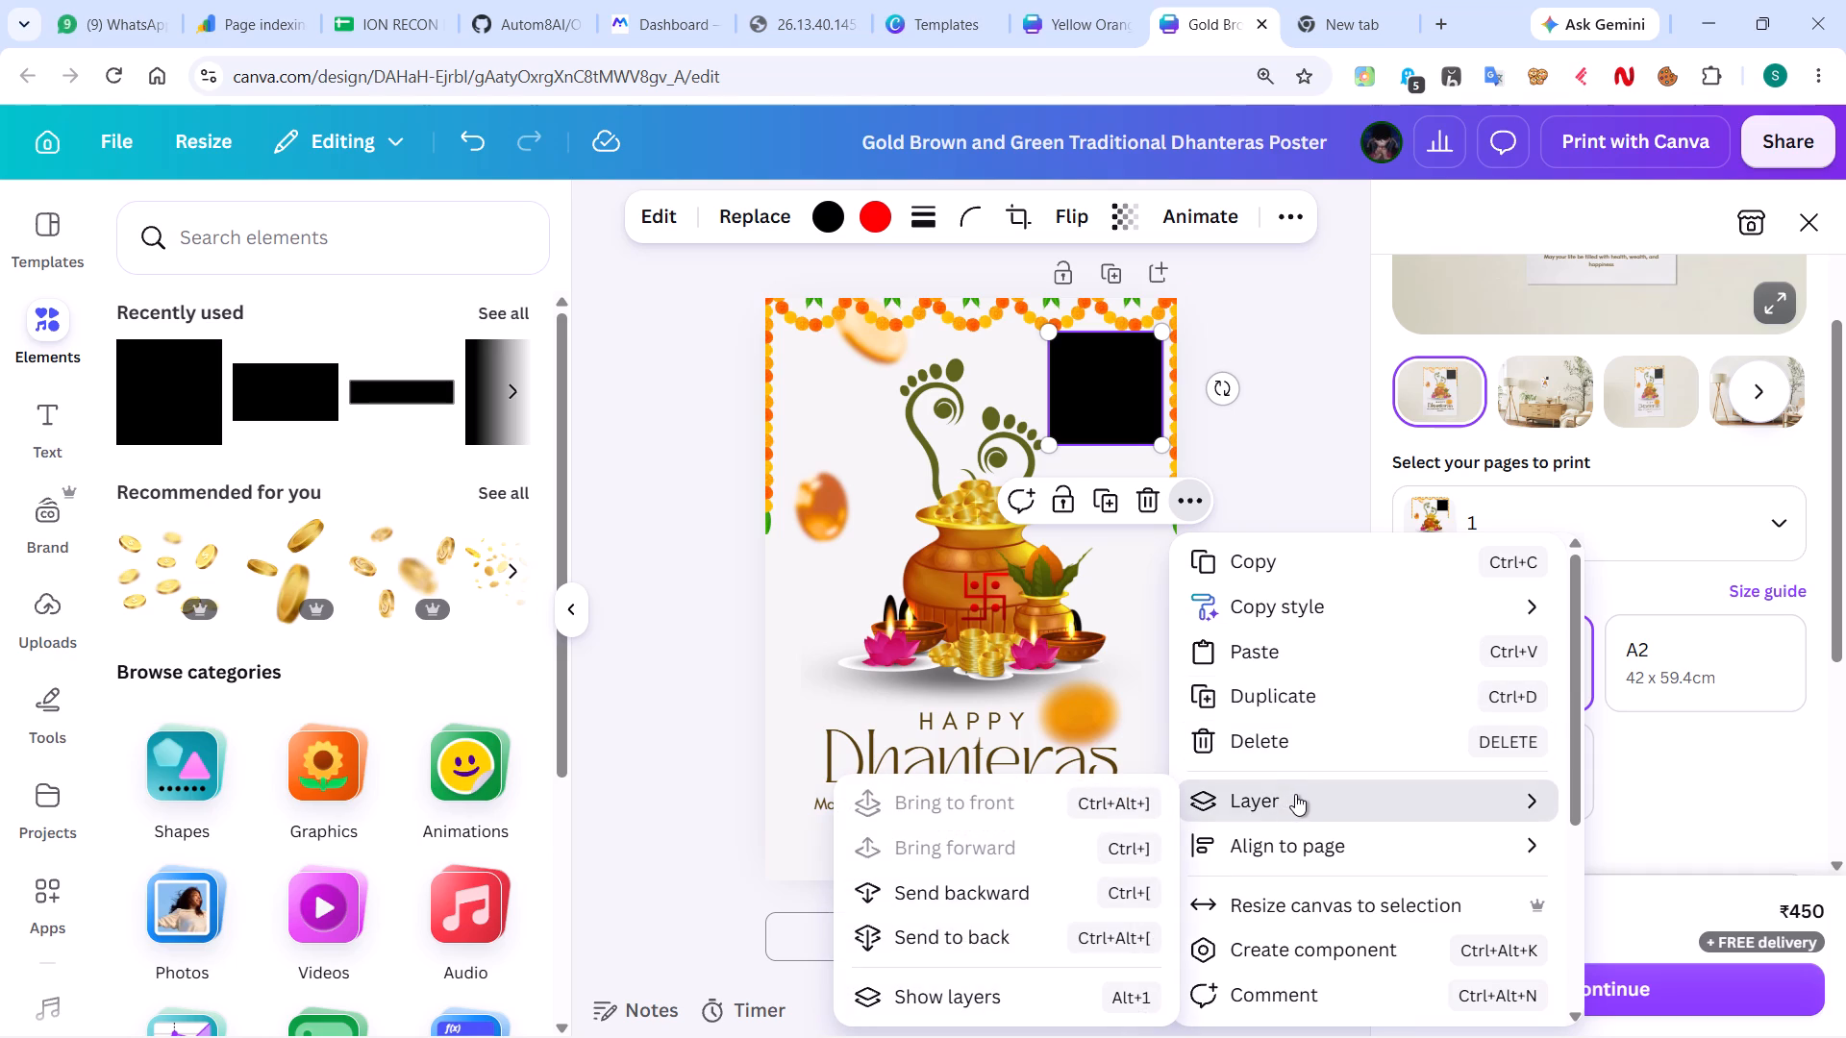
click(988, 896)
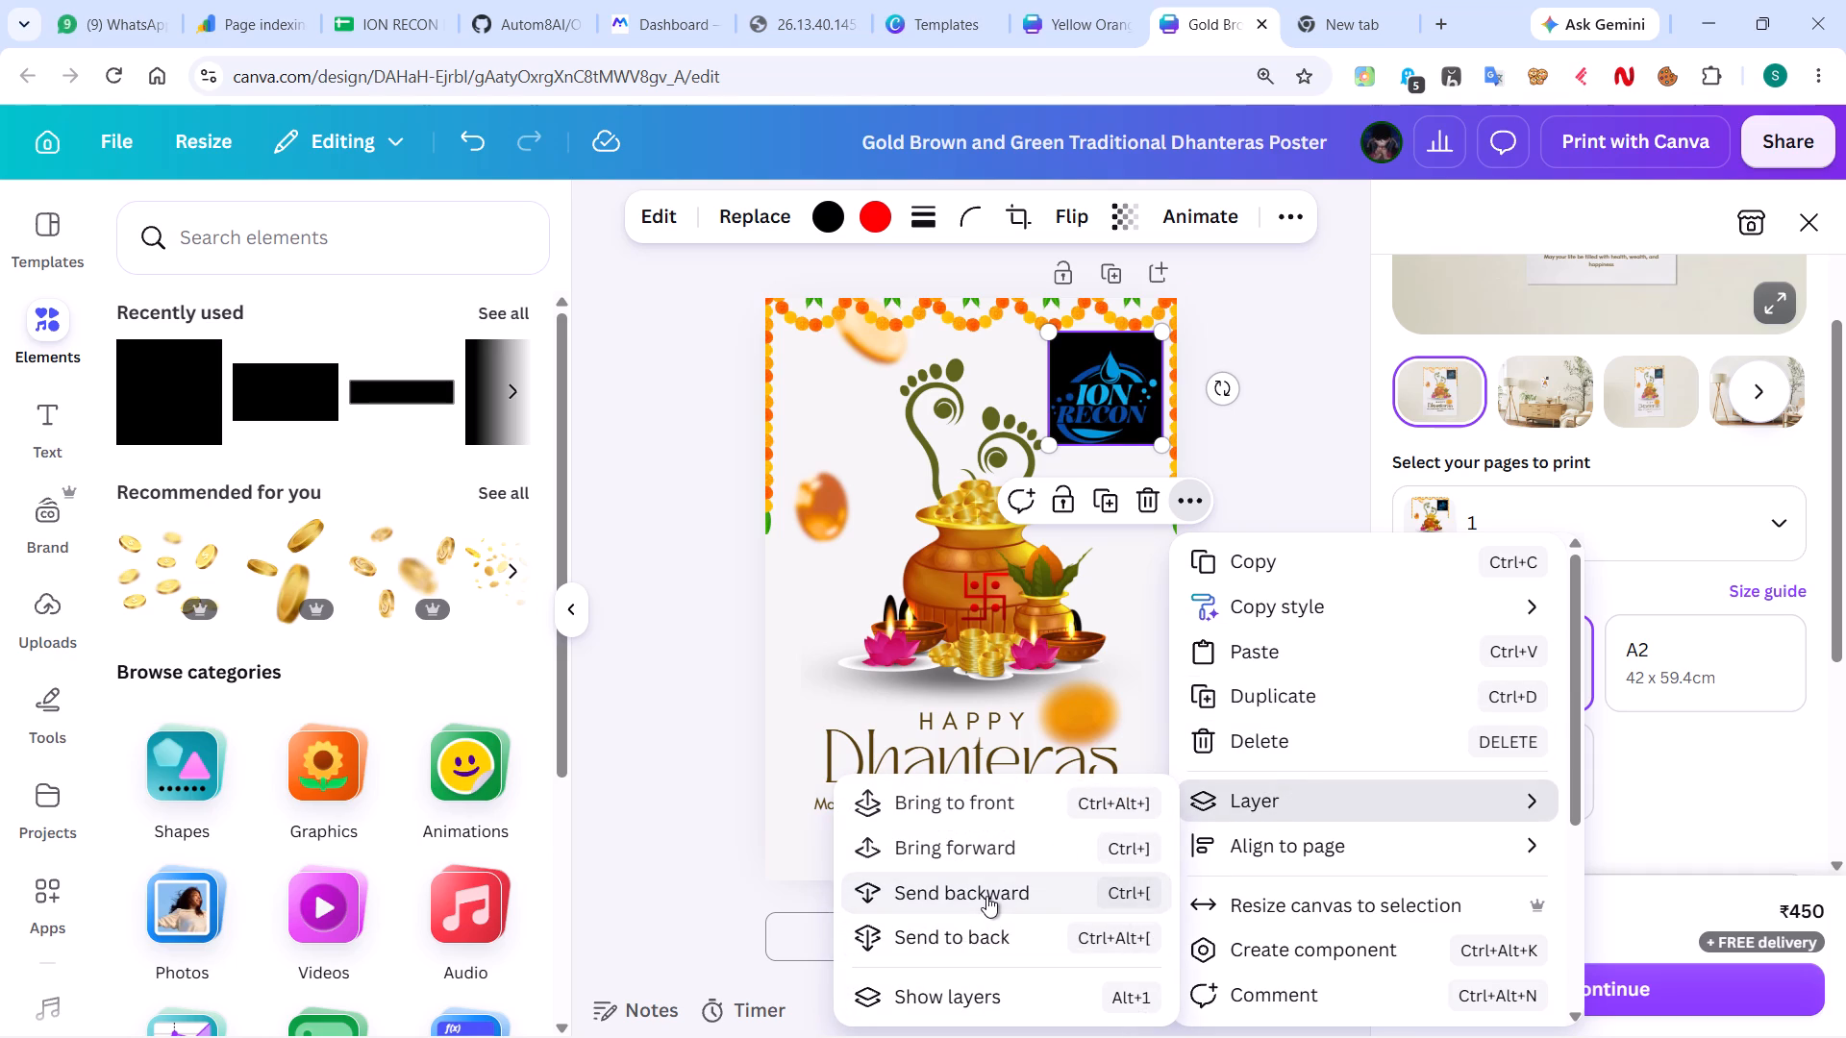
click(1229, 470)
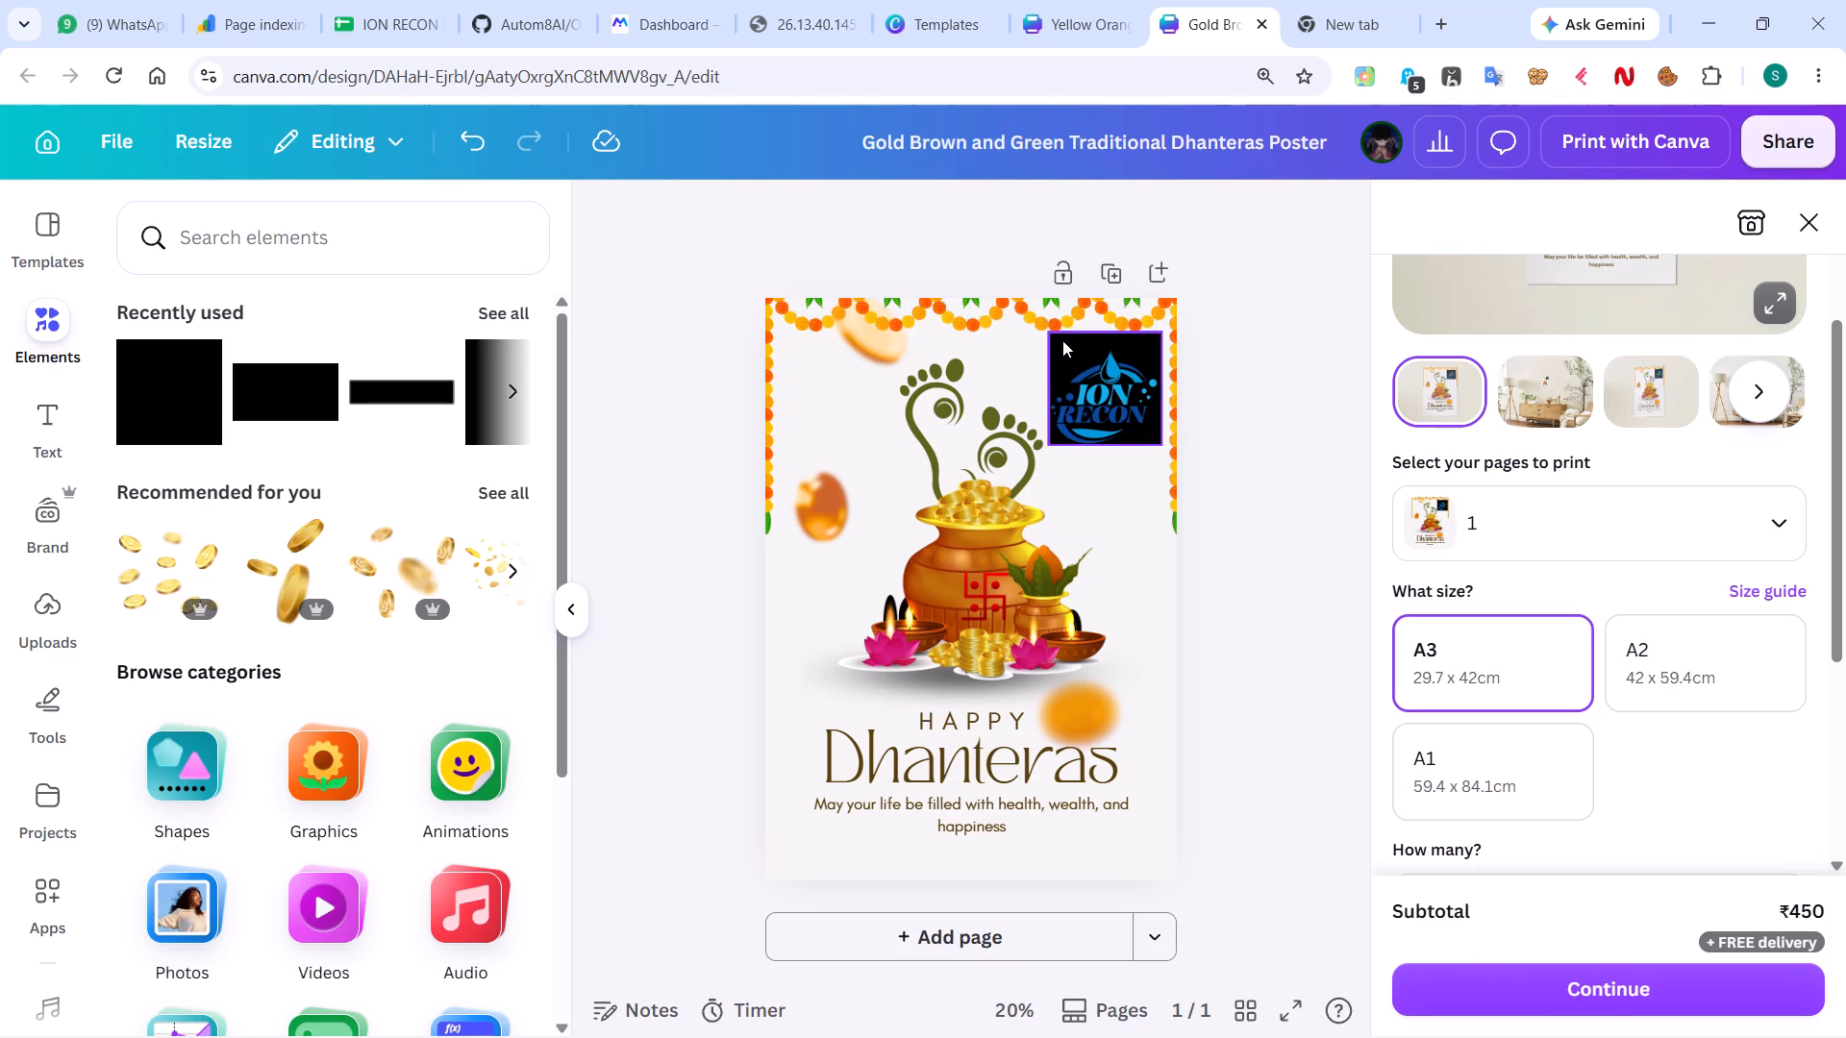
Nudge the black square slightly downward behind the ION RECON logo.
click(1062, 340)
key(Down)
key(Down)
key(Down)
key(Down)
key(Down)
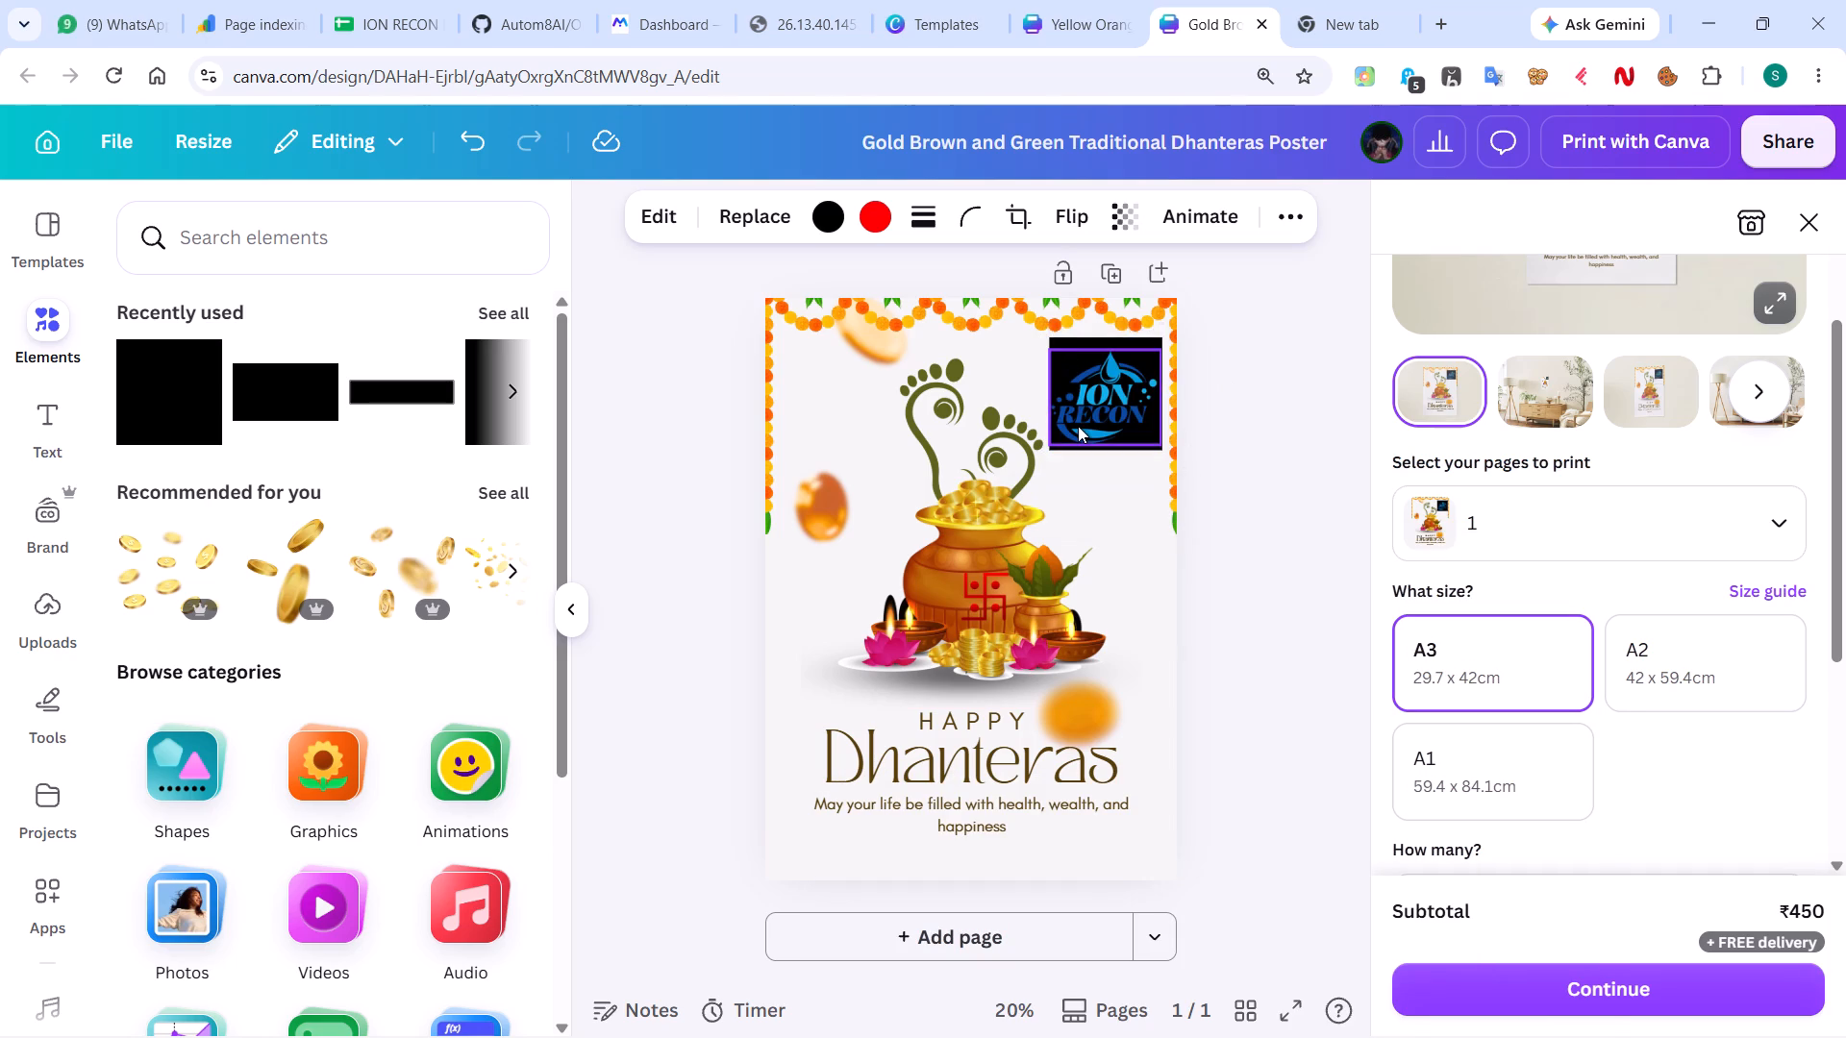
key(Down)
key(Down)
key(Down)
key(Down)
key(Down)
key(Down)
key(Down)
key(Down)
key(Down)
key(Down)
key(Down)
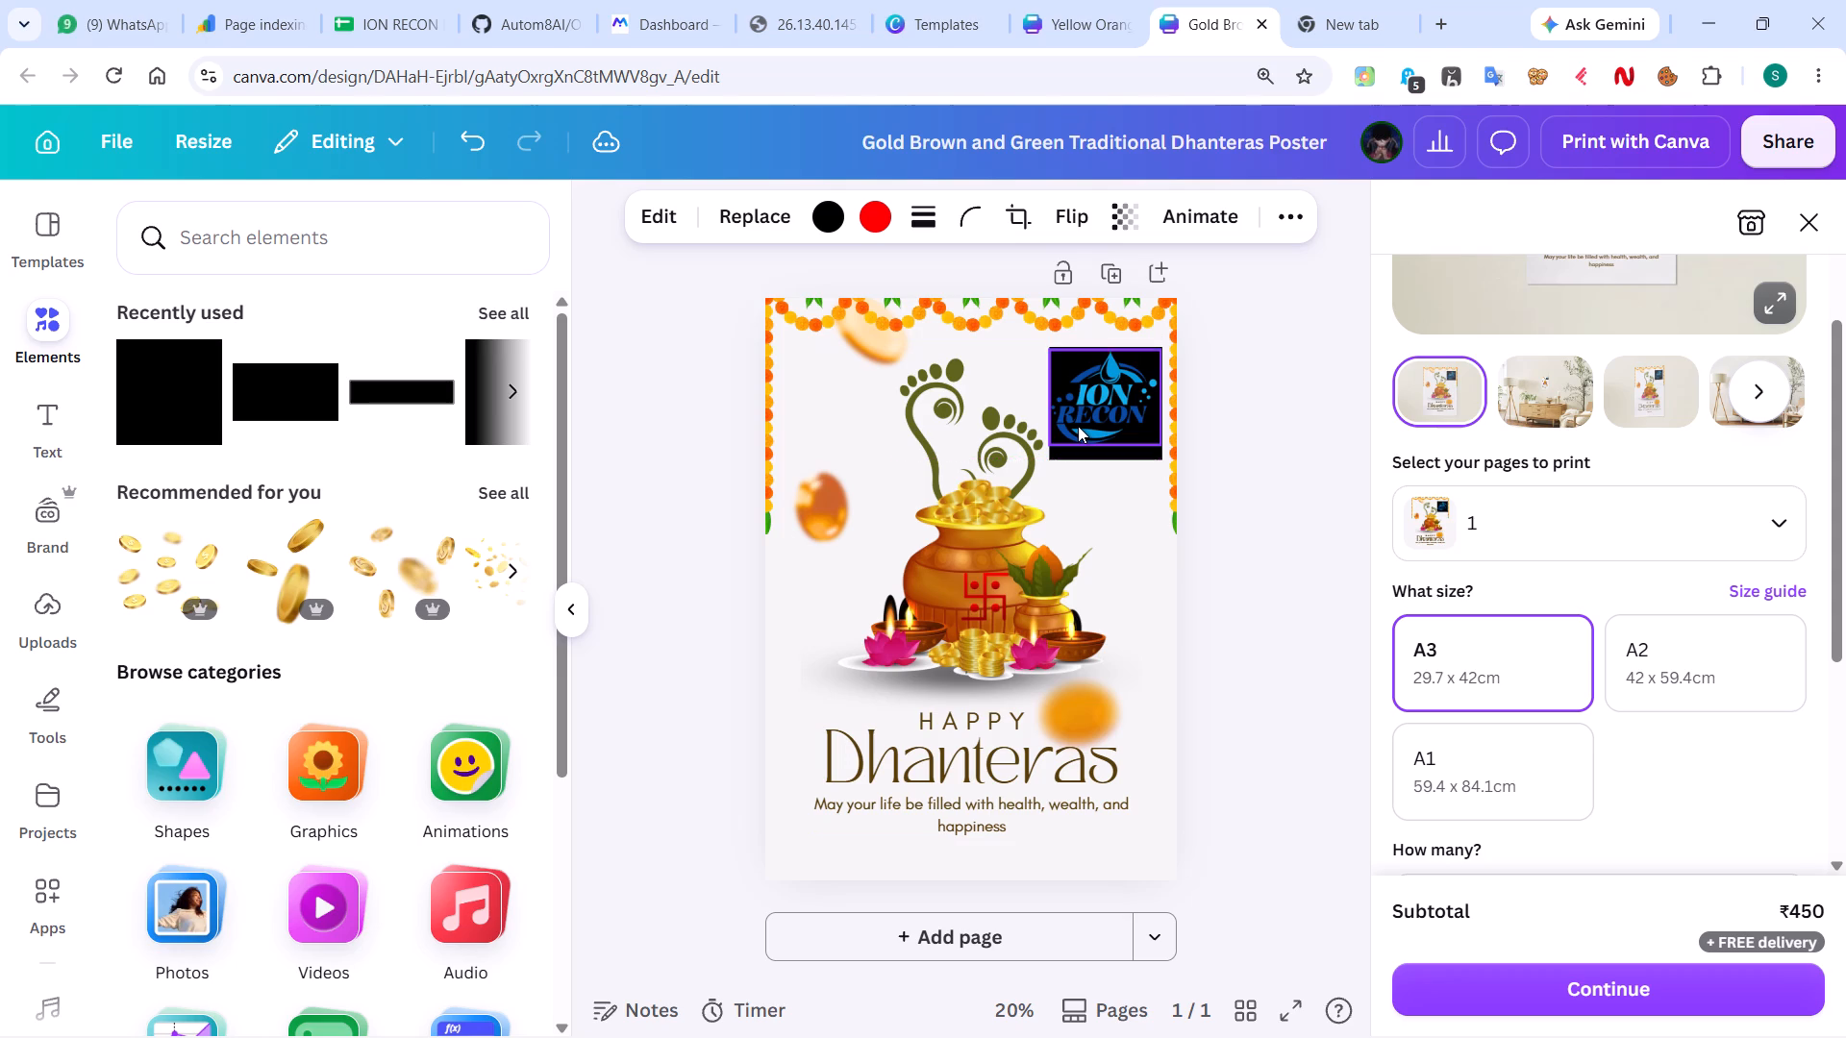
key(Down)
key(Down)
key(Down)
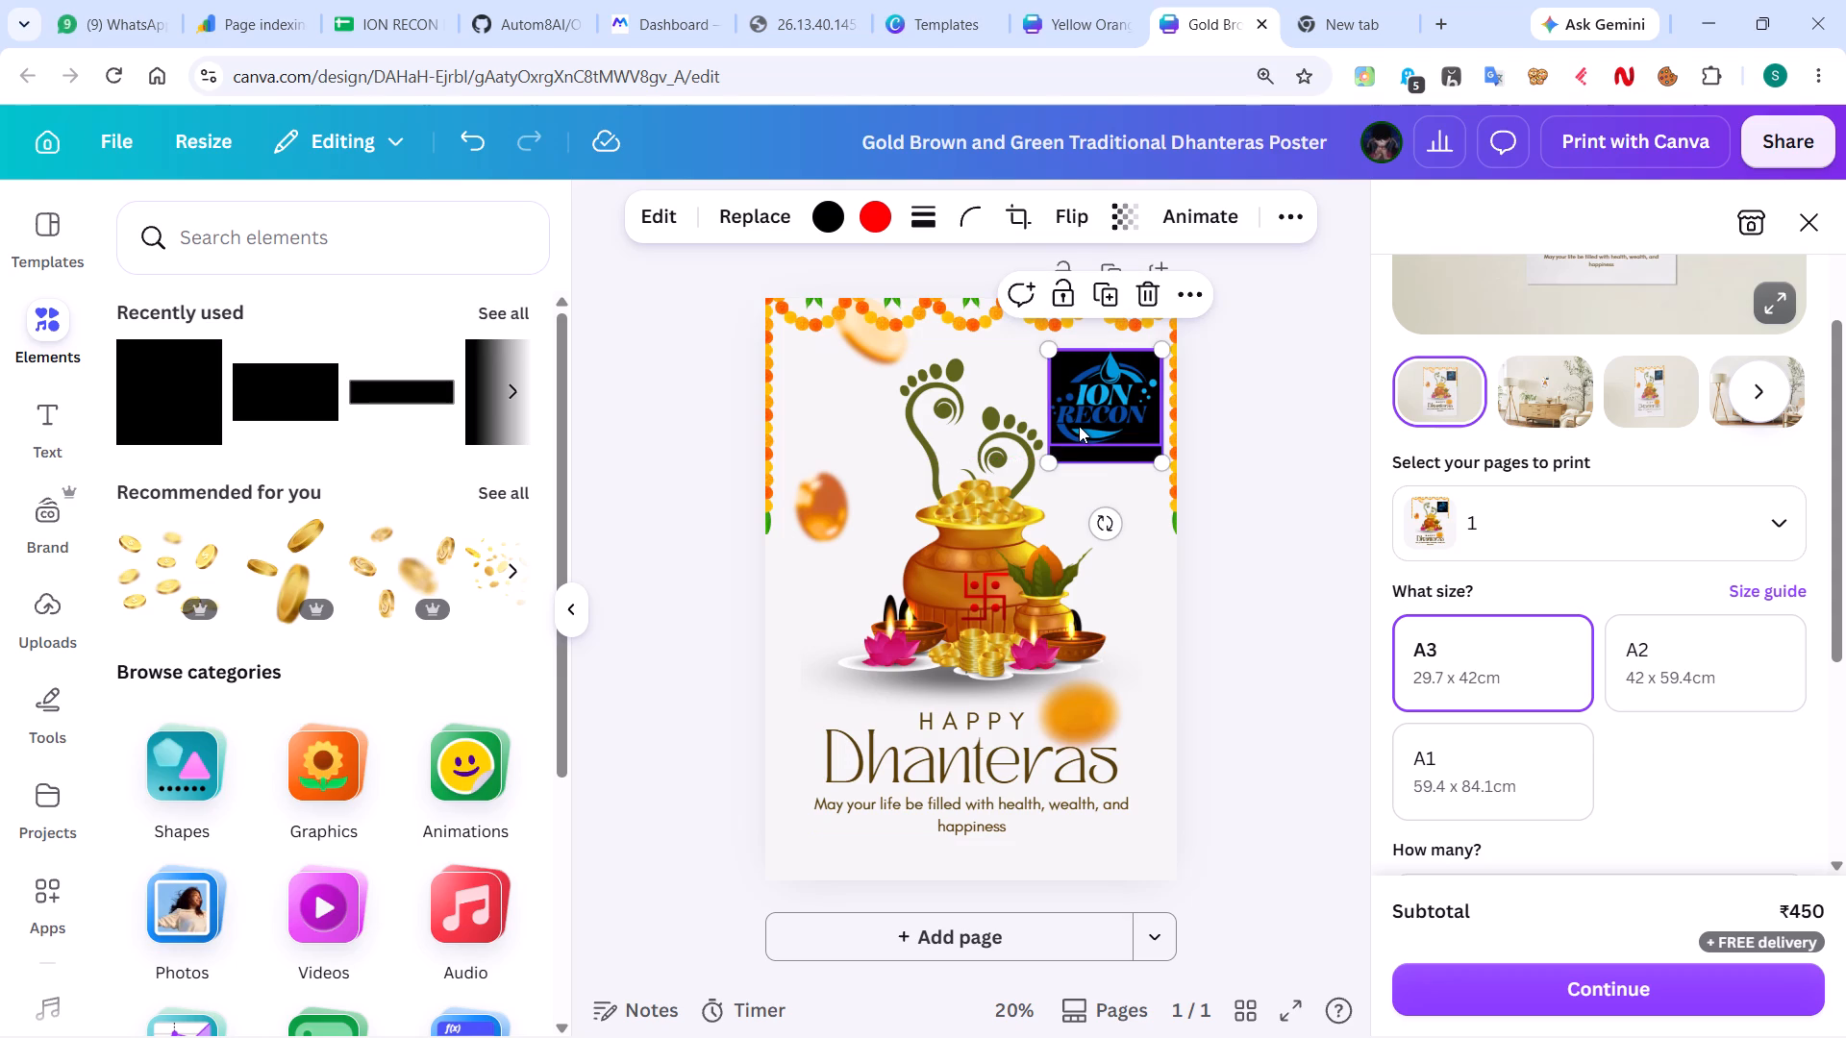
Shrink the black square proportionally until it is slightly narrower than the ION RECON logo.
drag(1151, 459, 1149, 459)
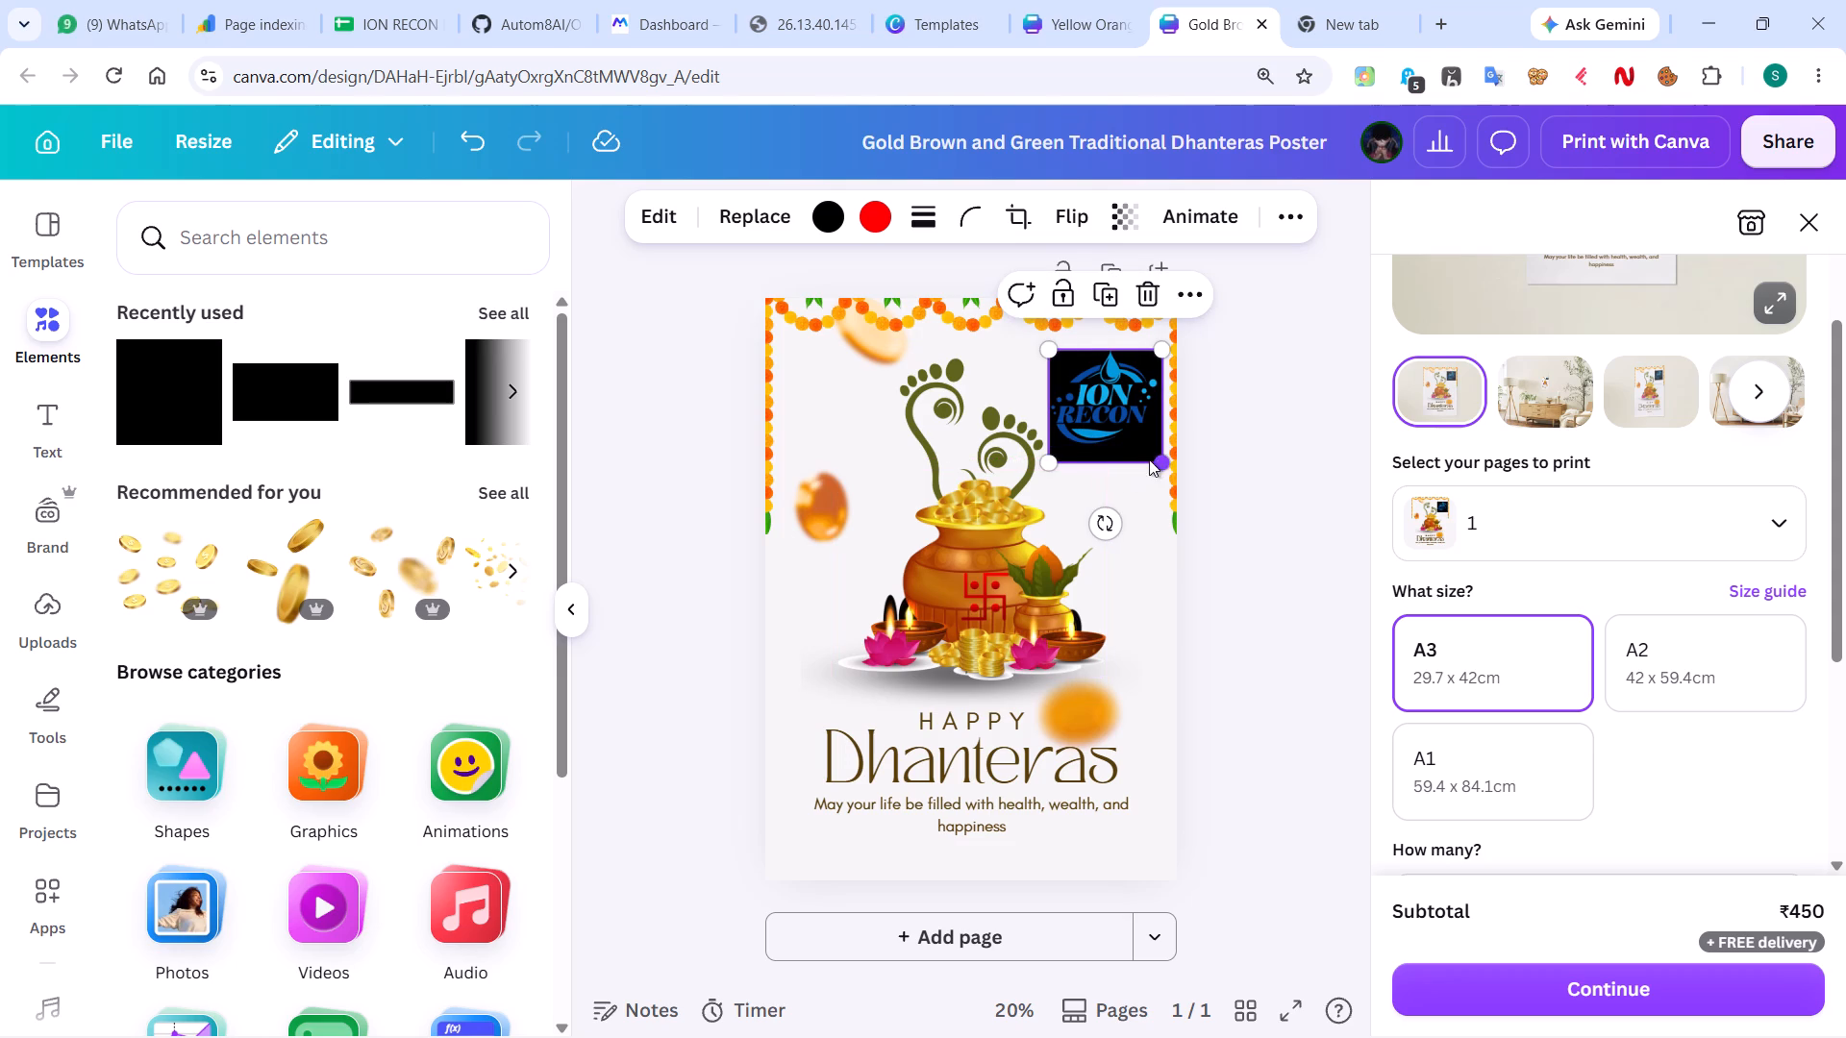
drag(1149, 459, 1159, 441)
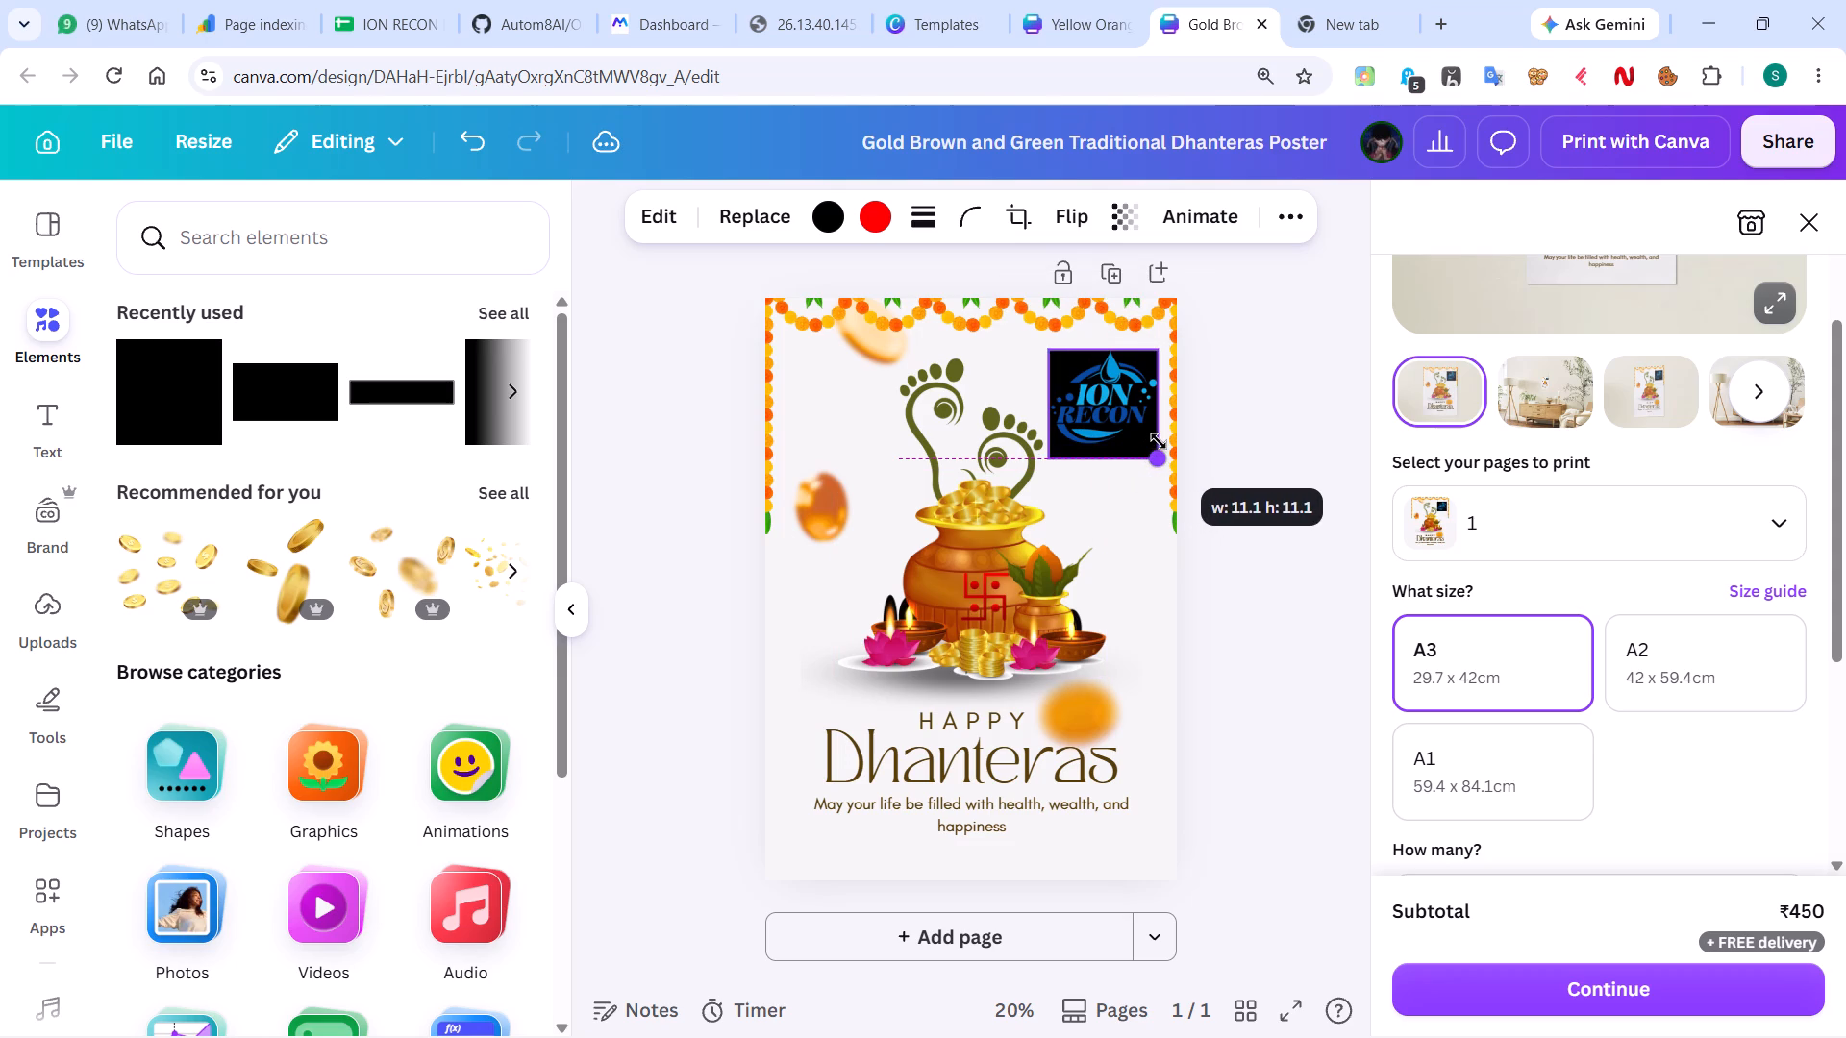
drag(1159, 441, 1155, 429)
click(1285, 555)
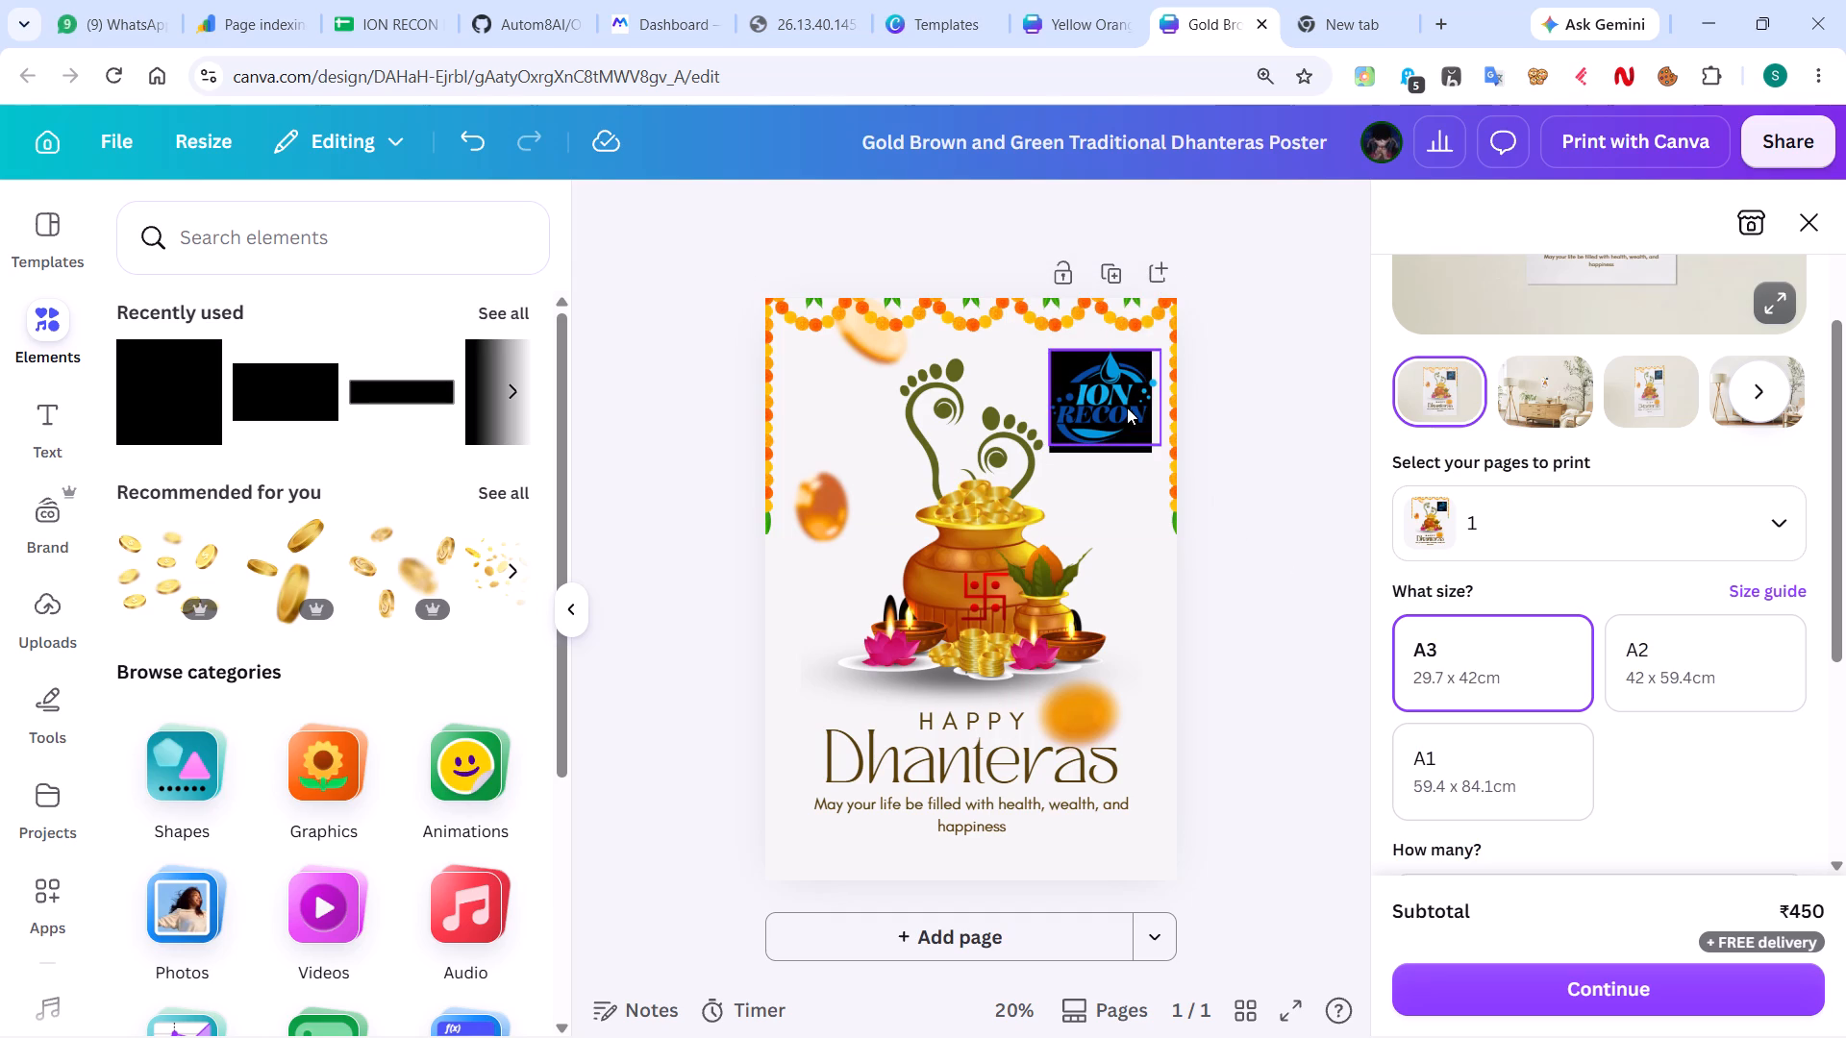
Nudge the ION RECON logo slightly left over the black square.
click(1121, 408)
key(Left)
key(Left)
key(Left)
key(Left)
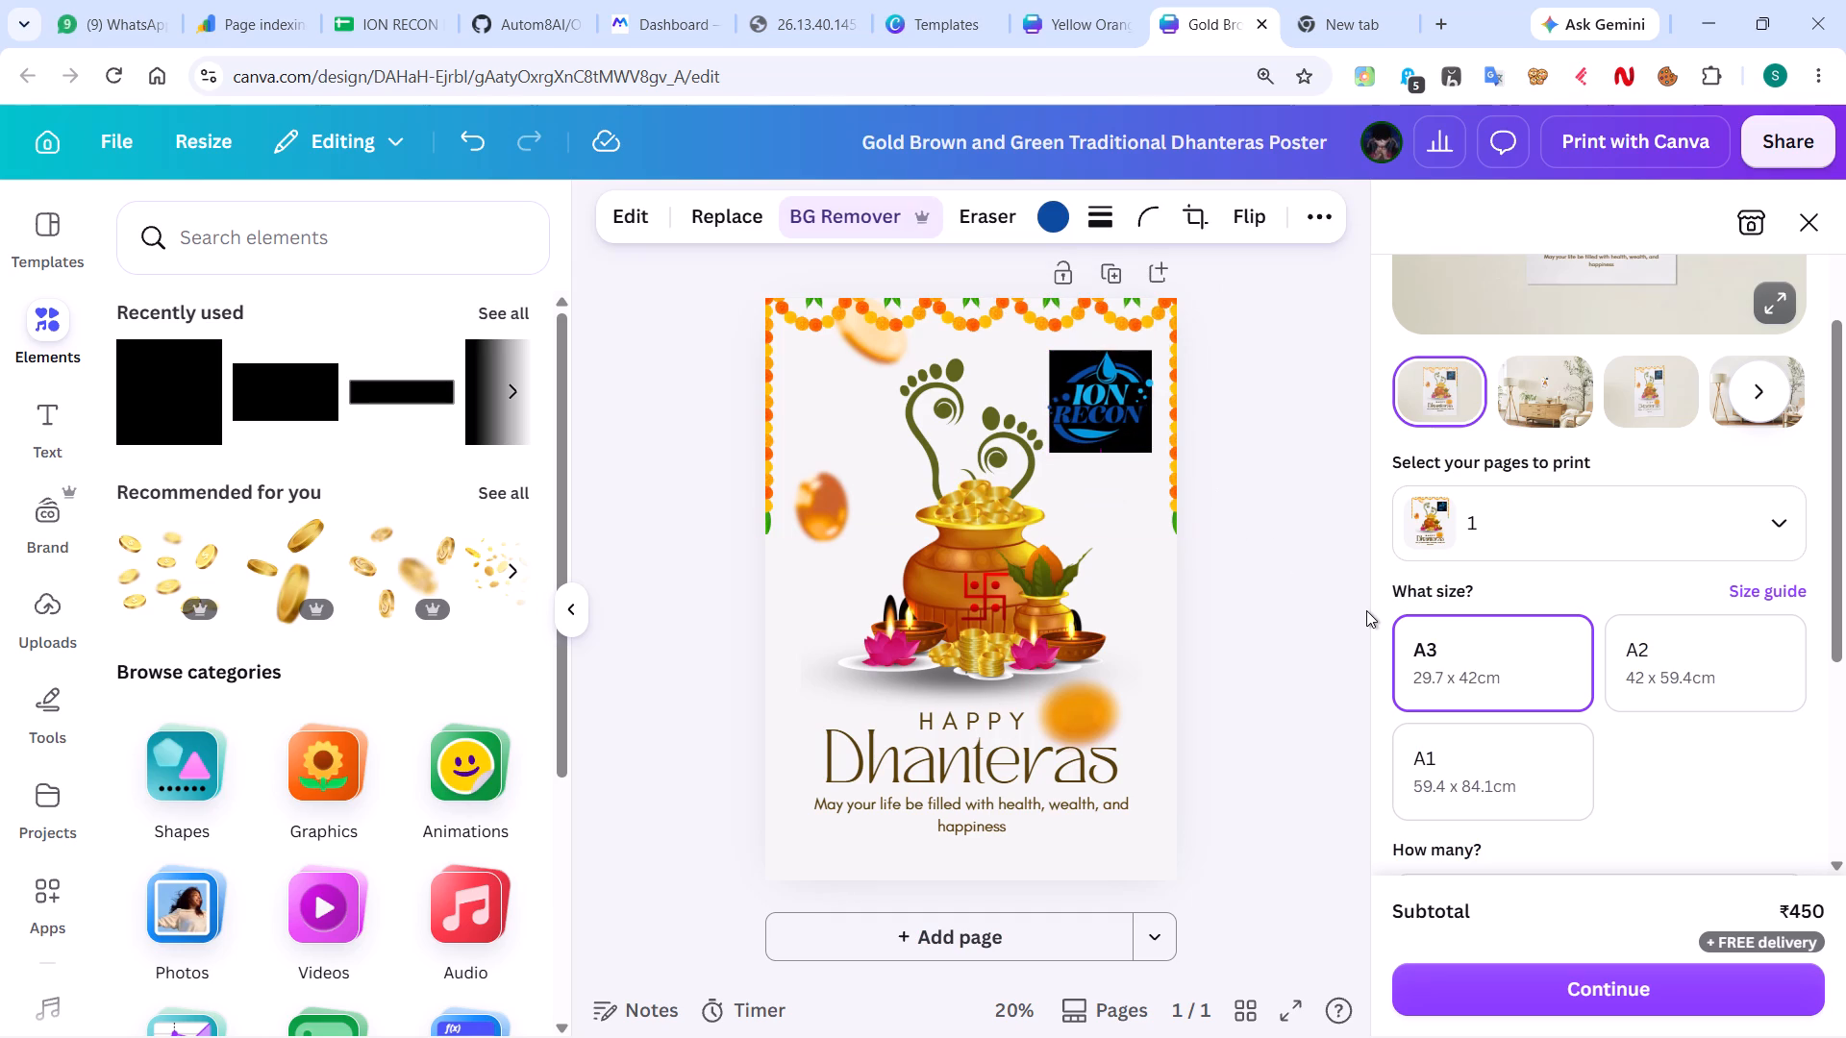
key(Left)
key(Right)
key(Right)
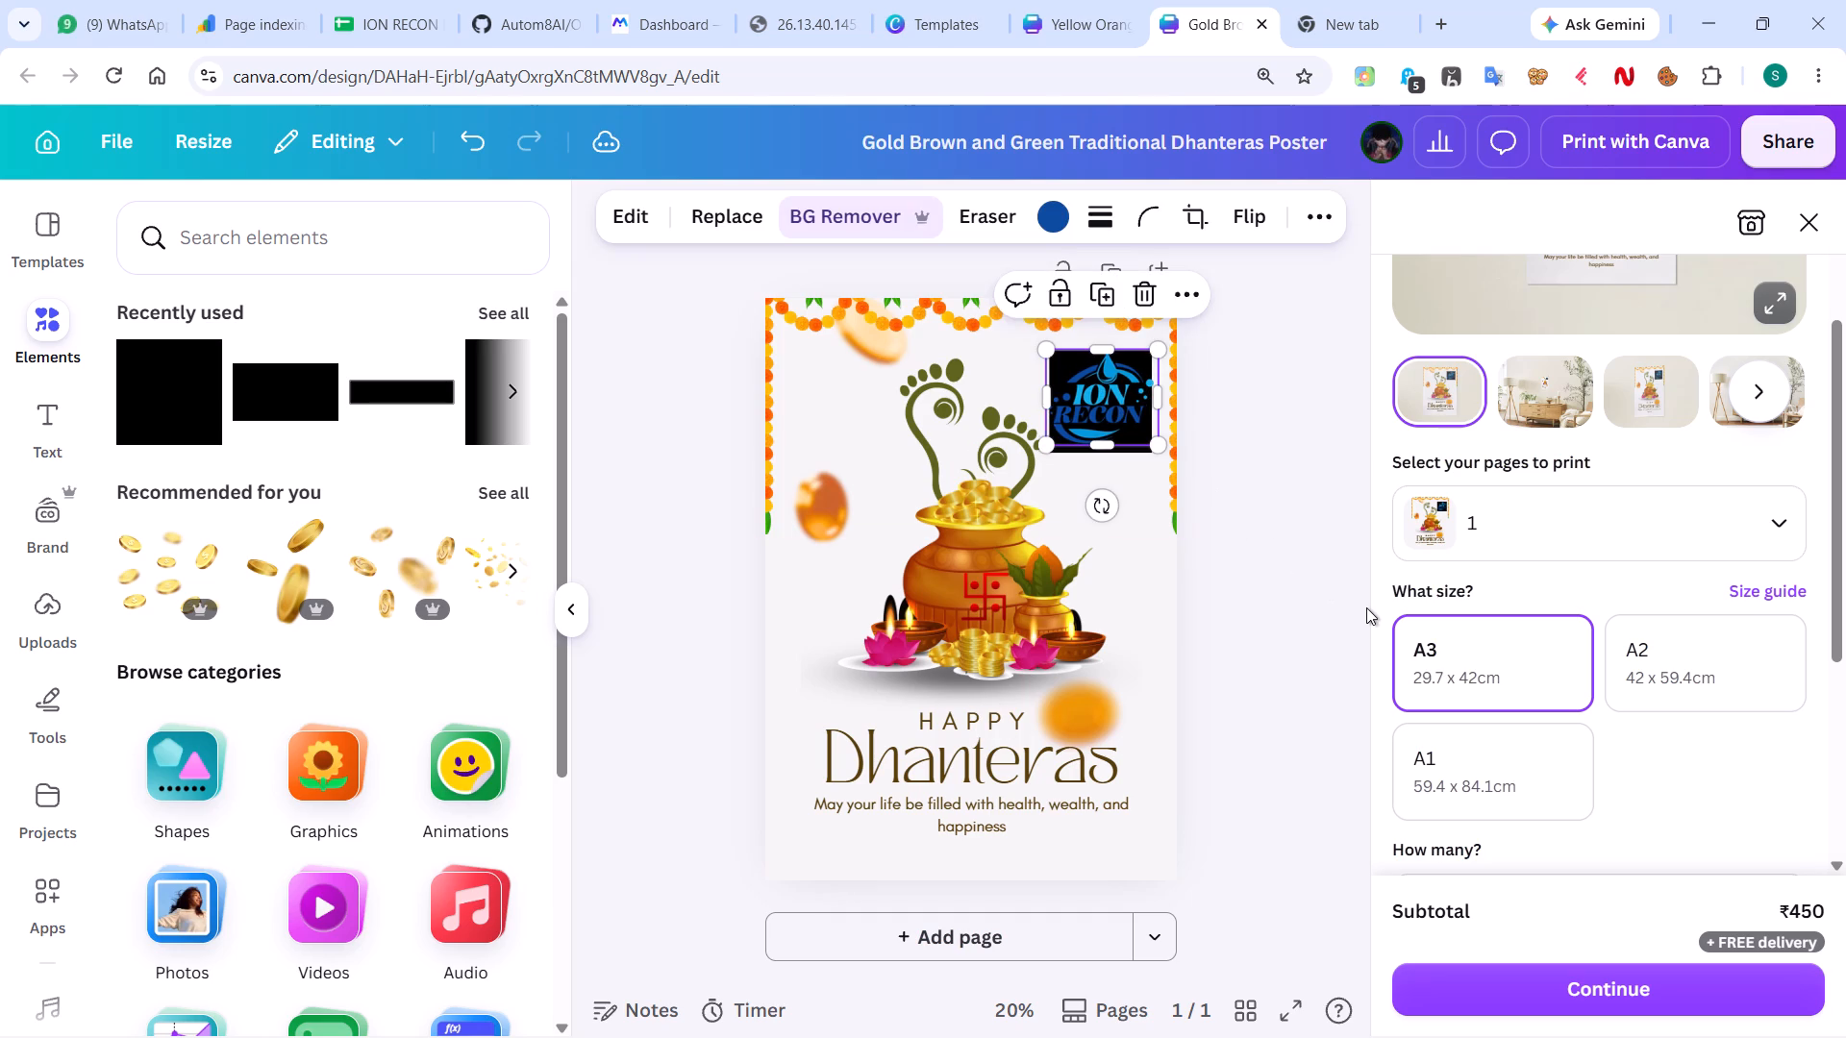
Enlarge the black square behind the logo to about 11.1 by 11.1.
click(1133, 453)
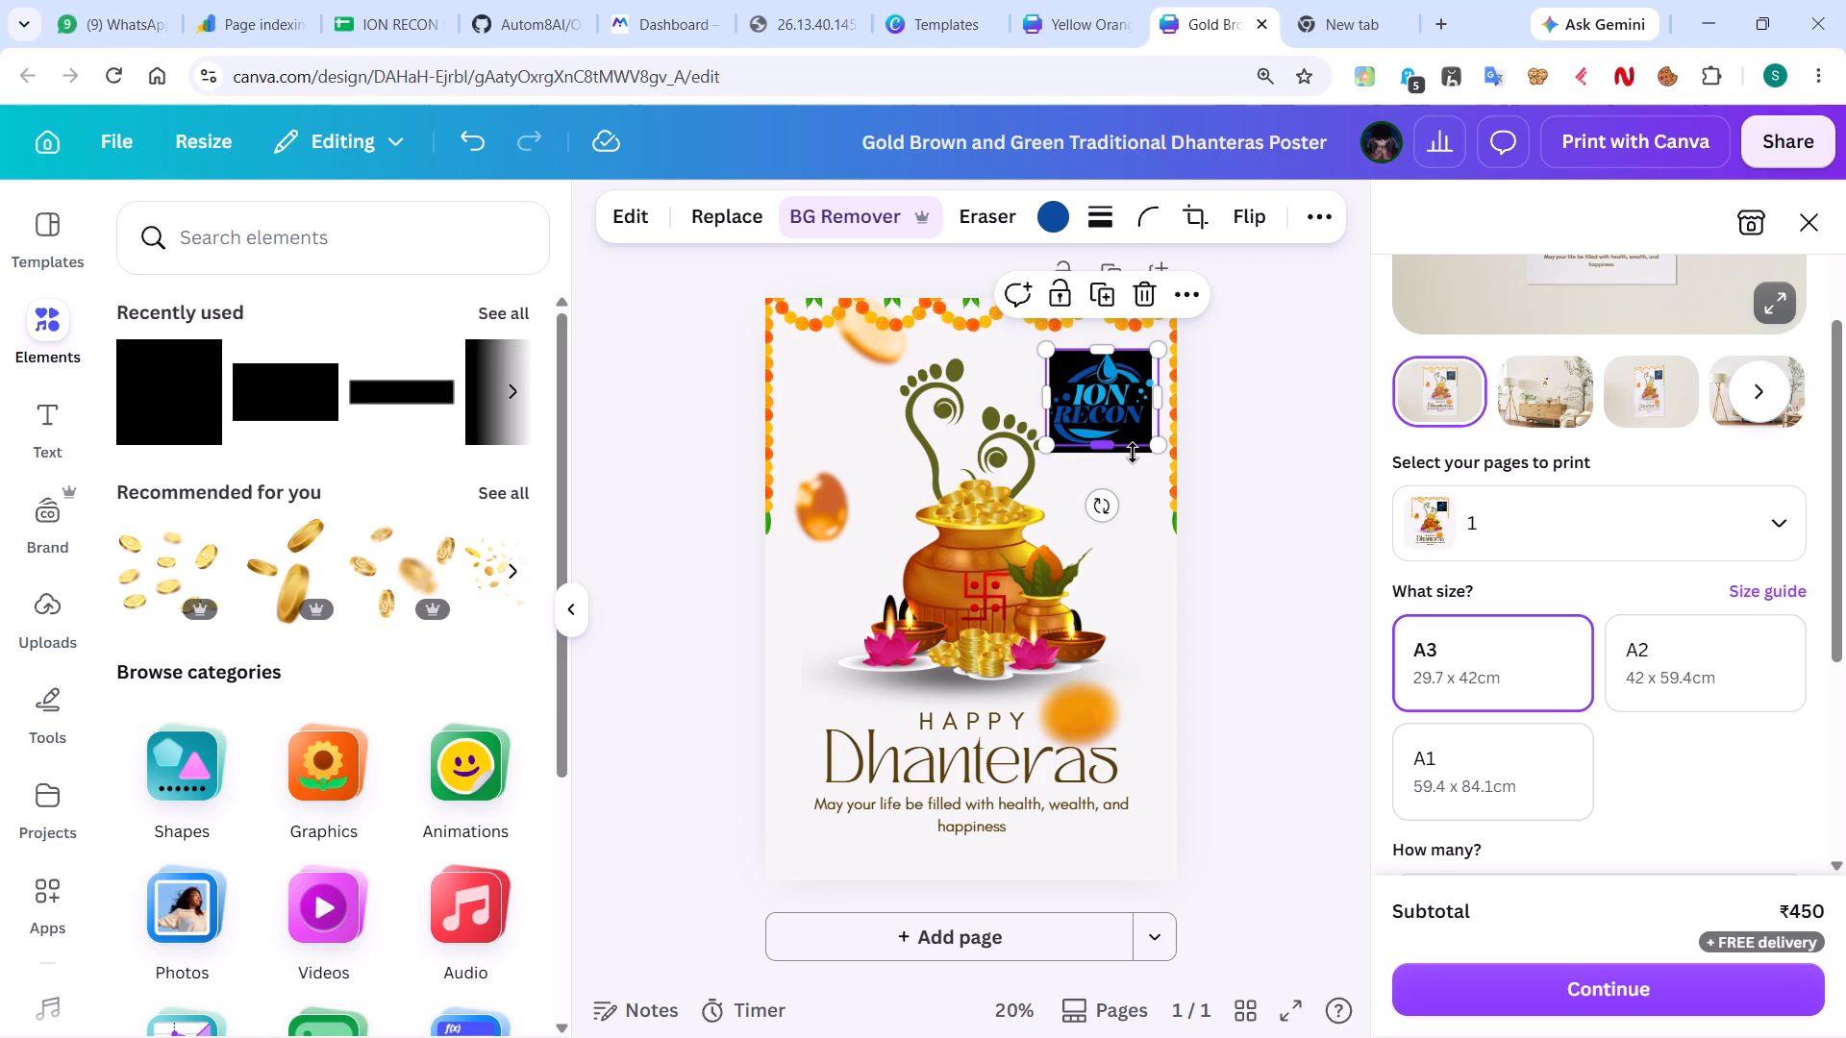
click(1134, 473)
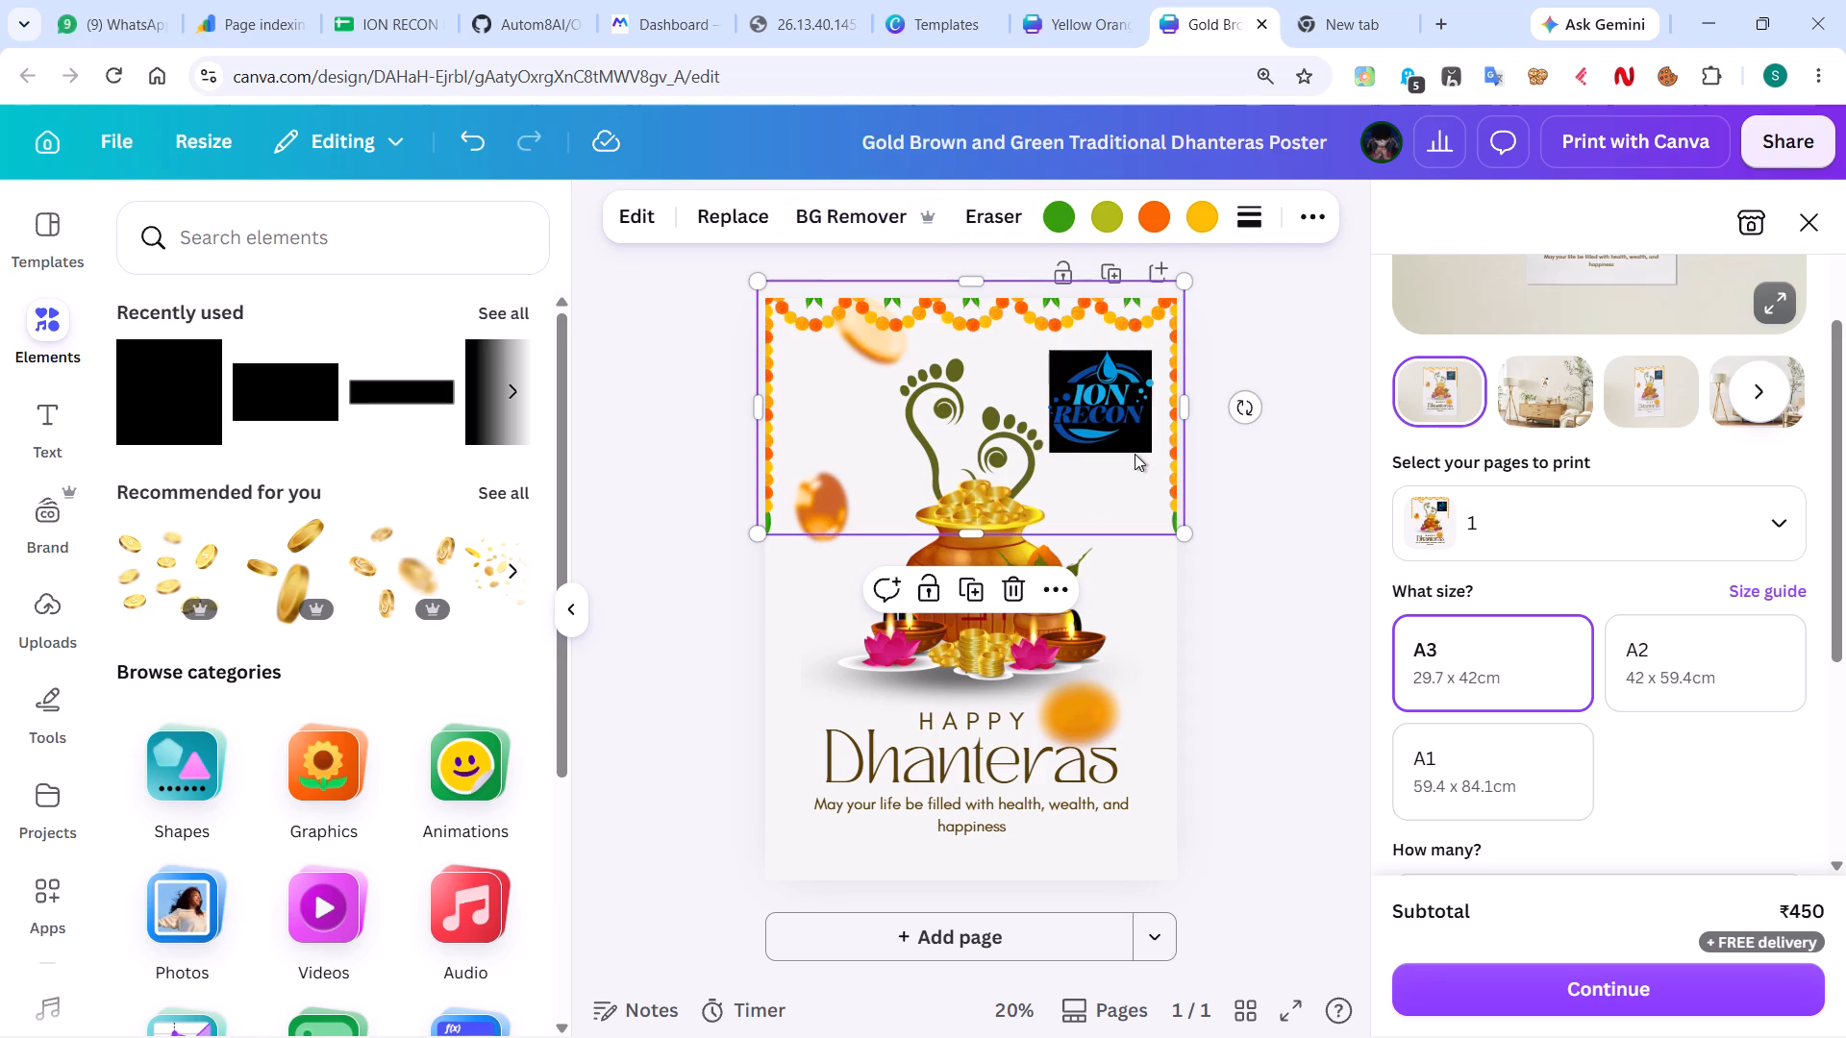
click(1131, 451)
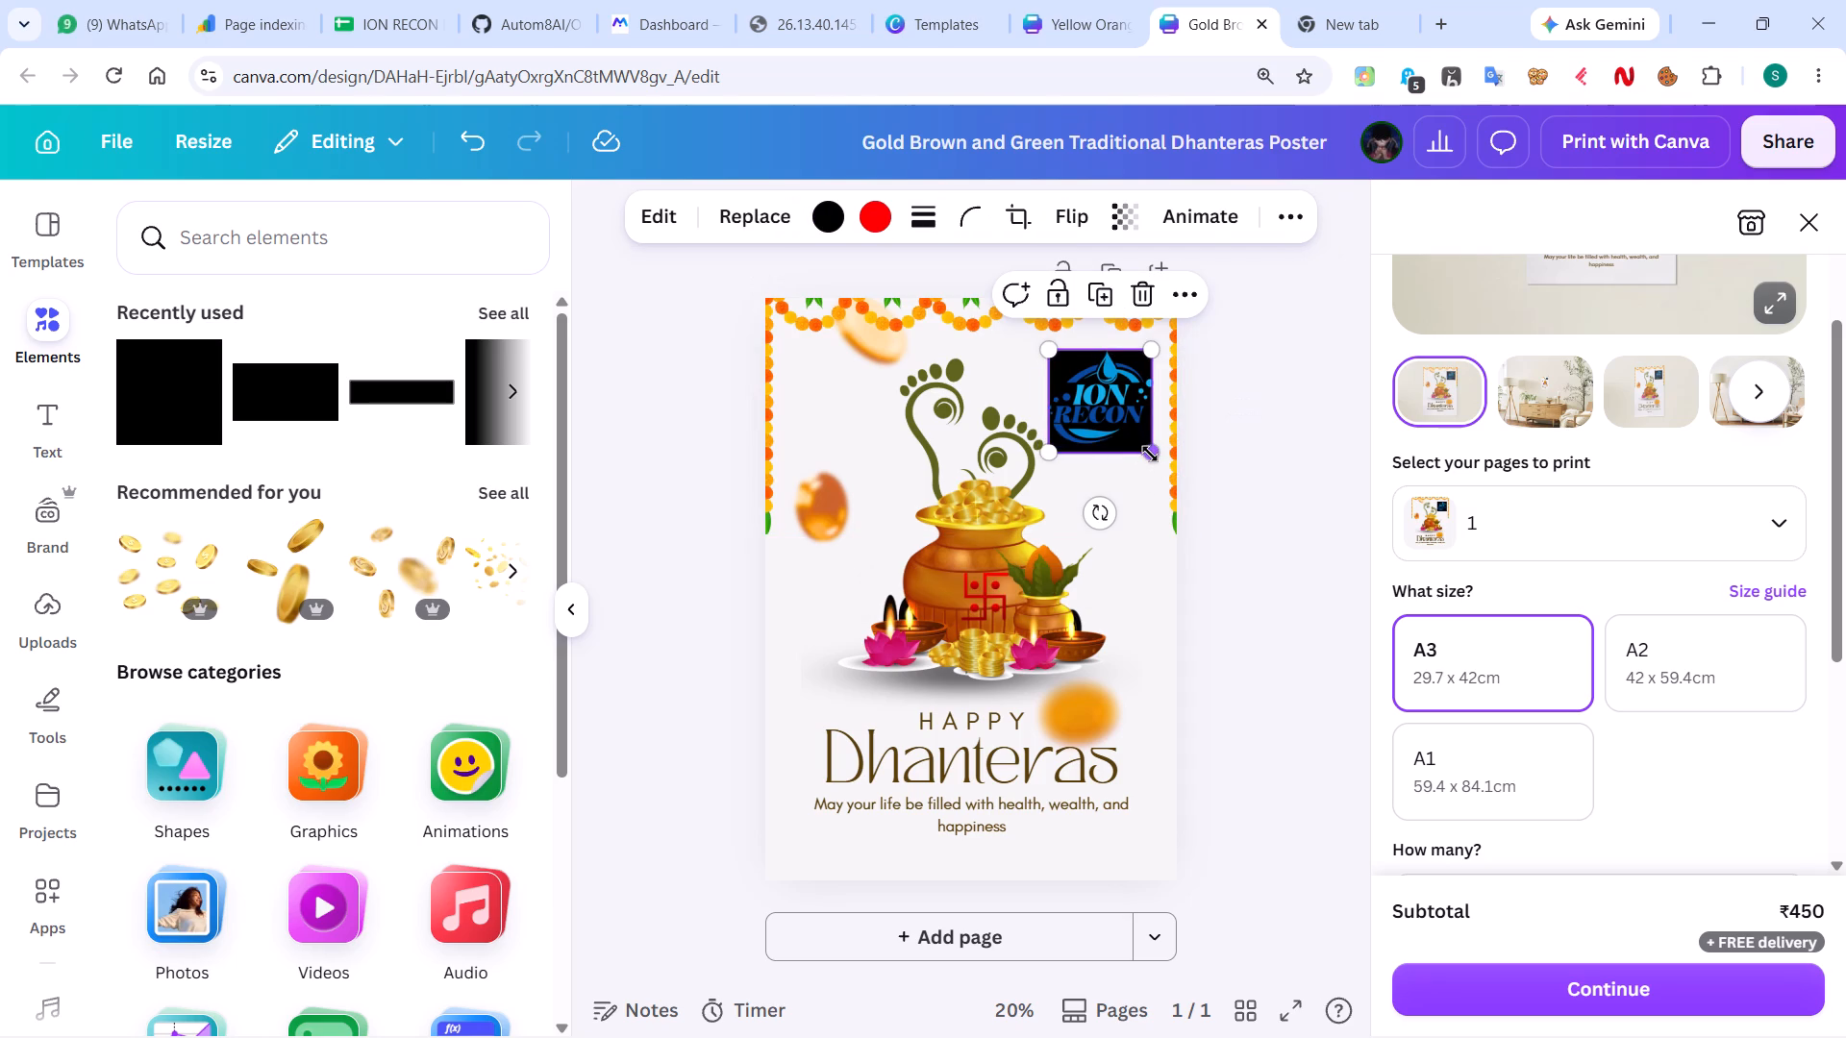
click(1150, 454)
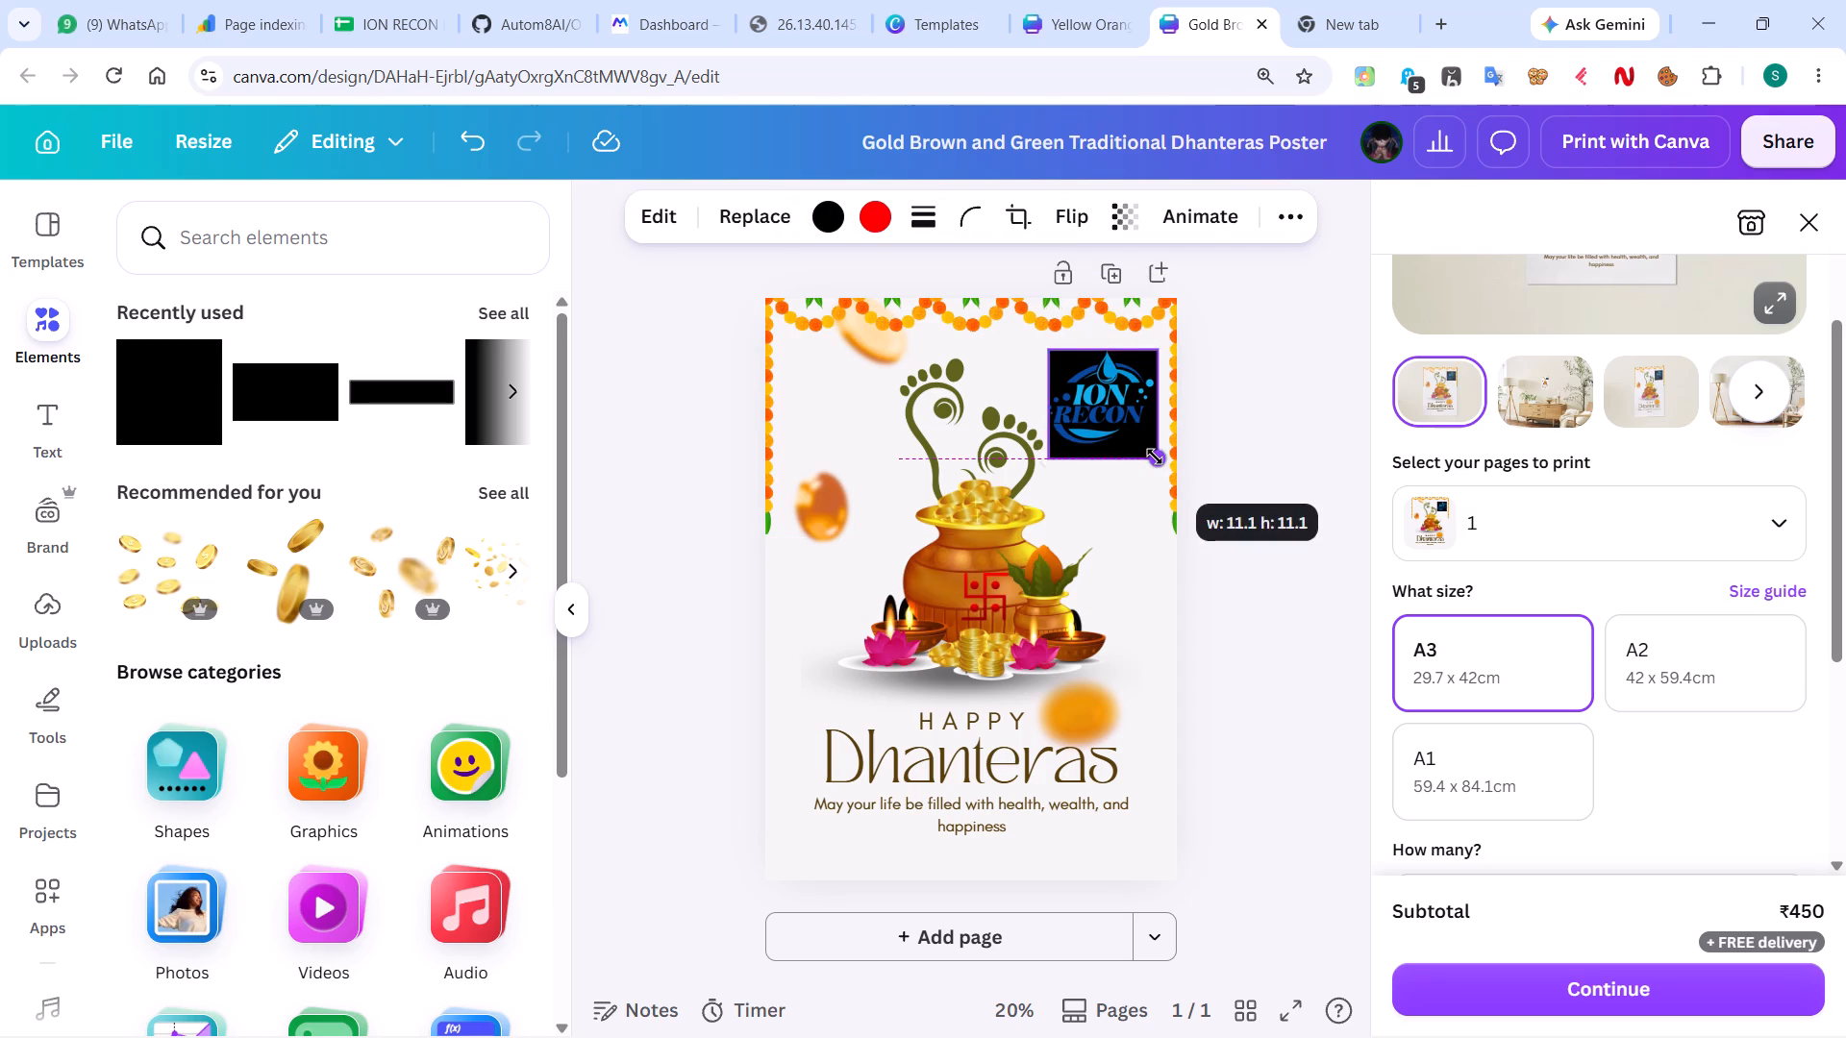
click(1283, 536)
Nudge the ION RECON logo slightly down and right to center it on the black square.
click(1106, 412)
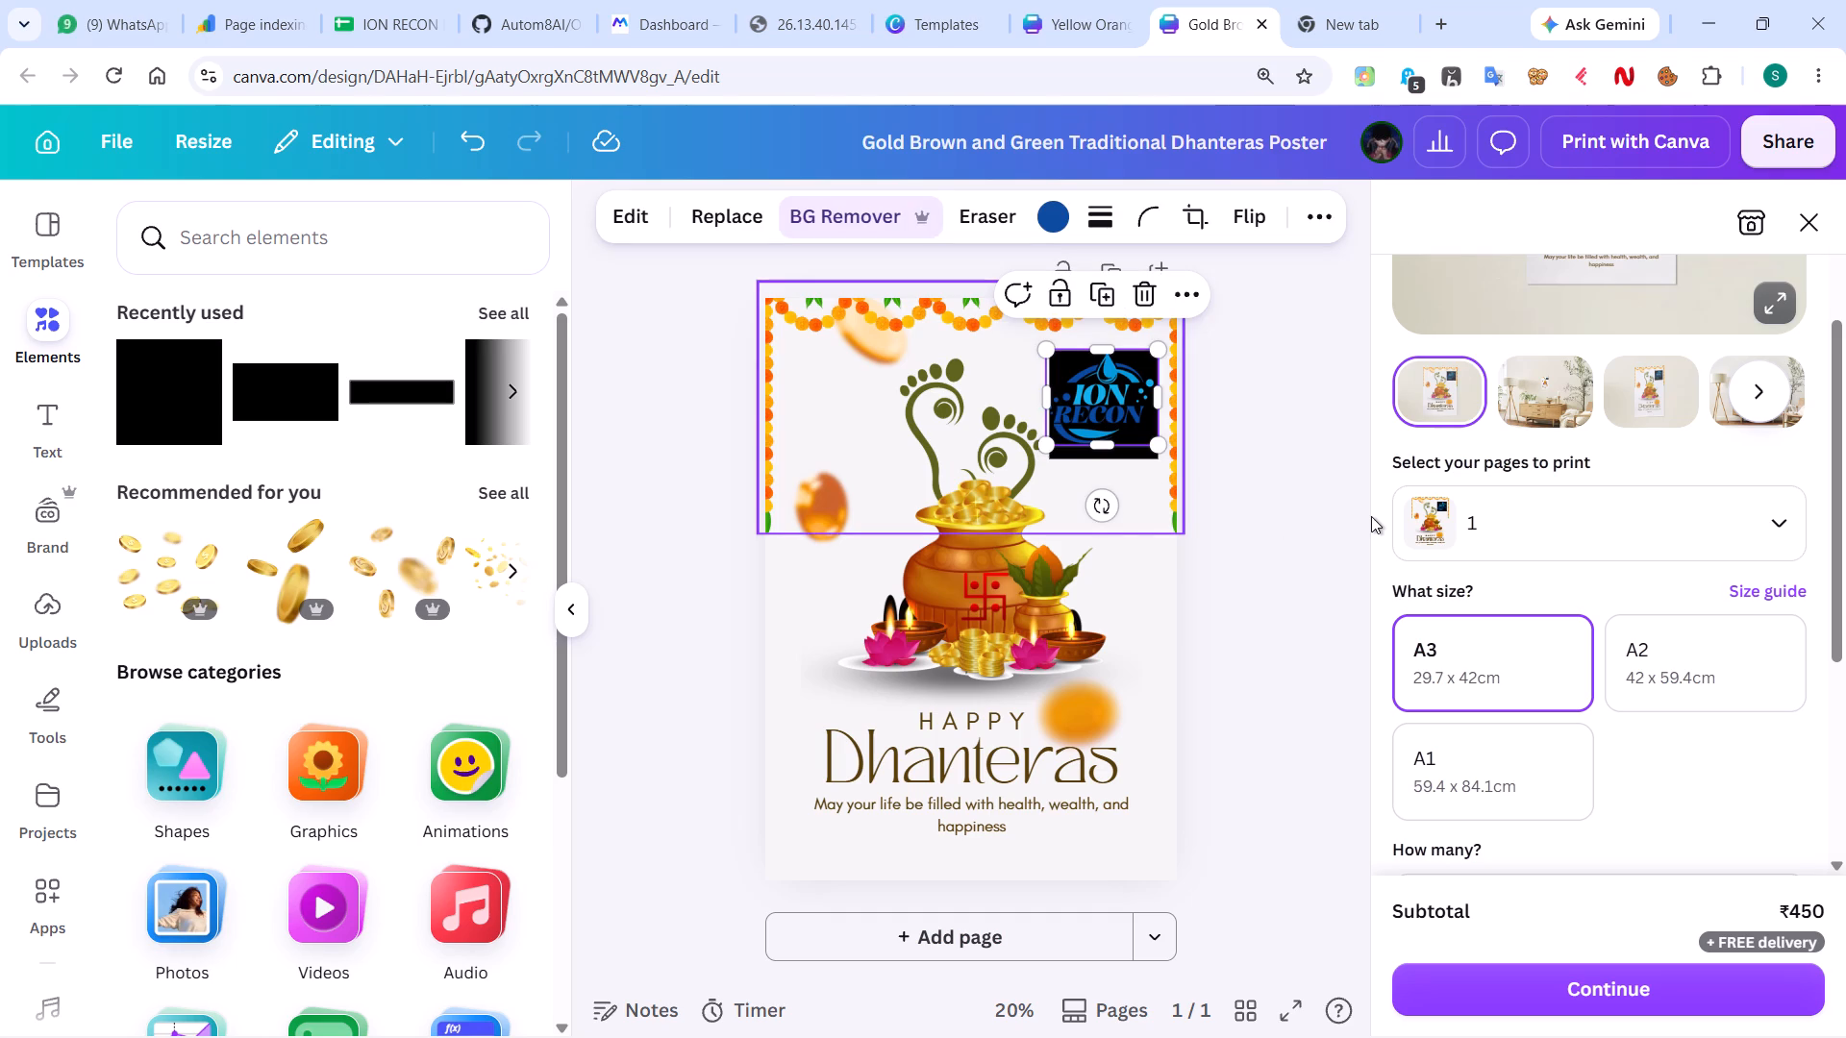
key(Down)
key(Down)
key(Down)
key(Down)
key(Down)
key(Right)
key(Right)
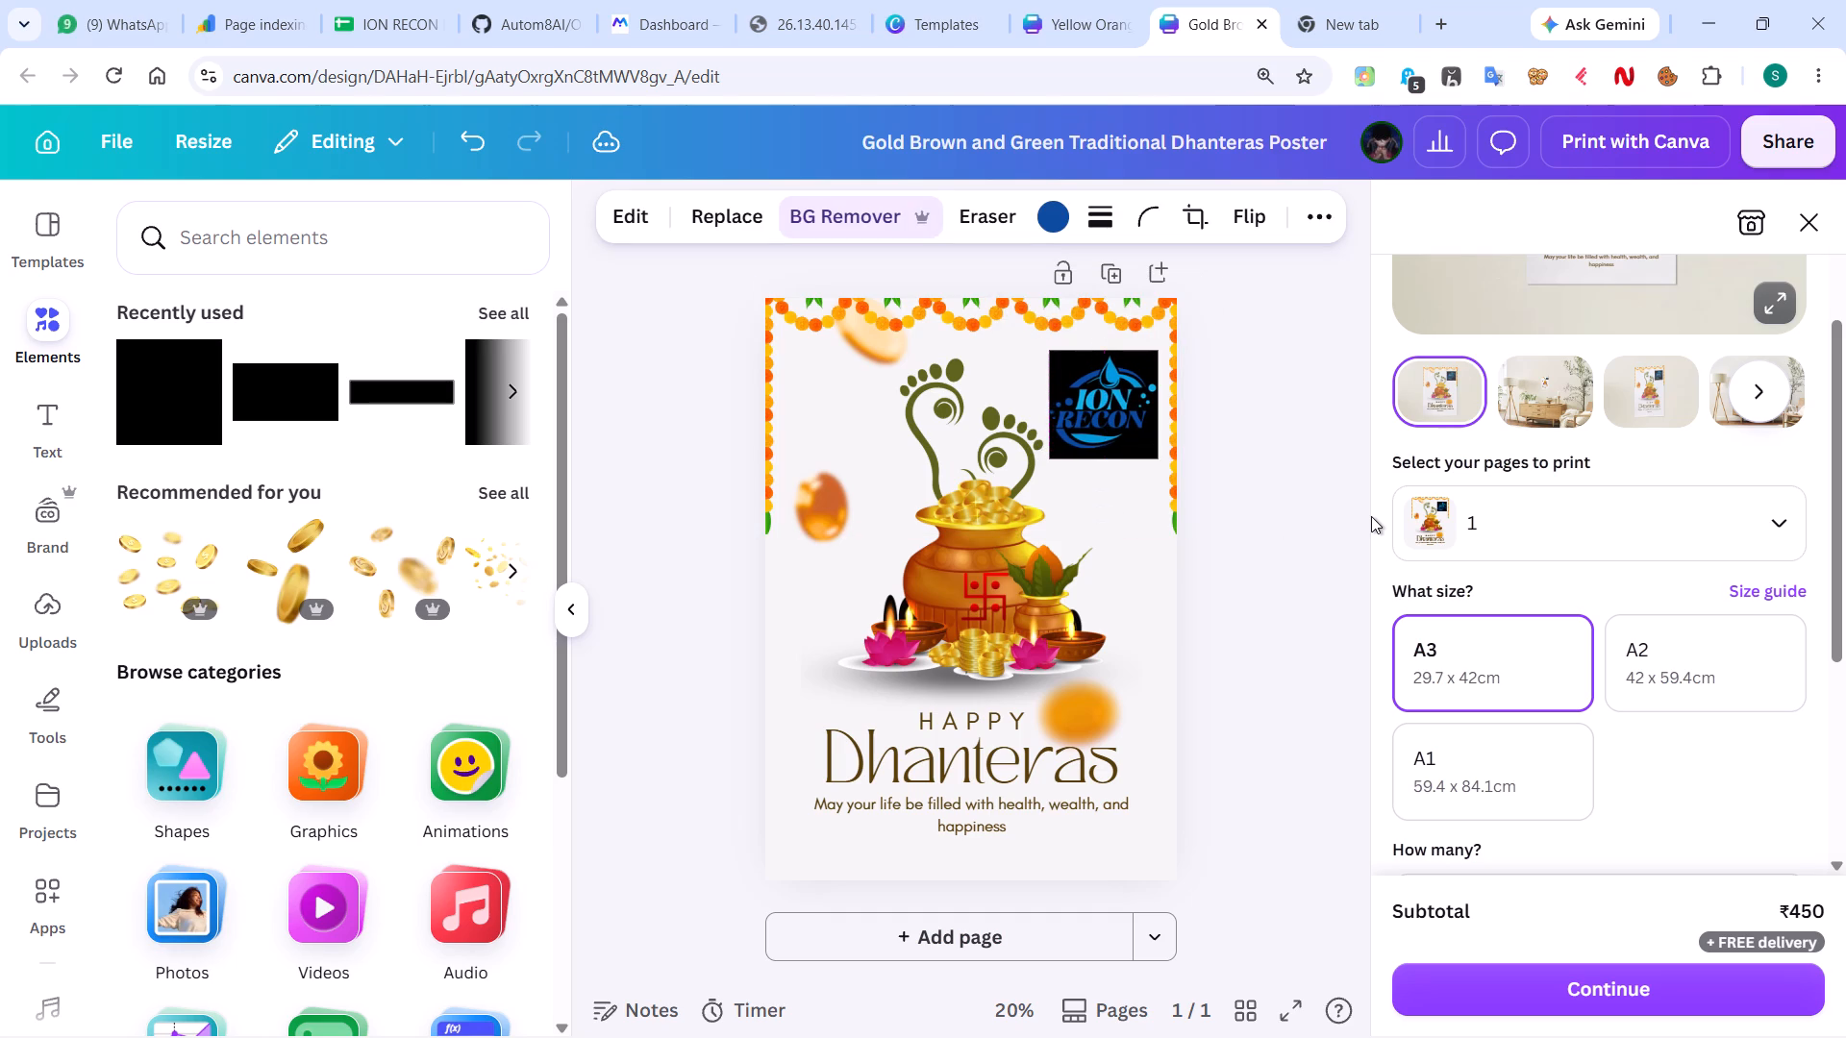
click(1284, 457)
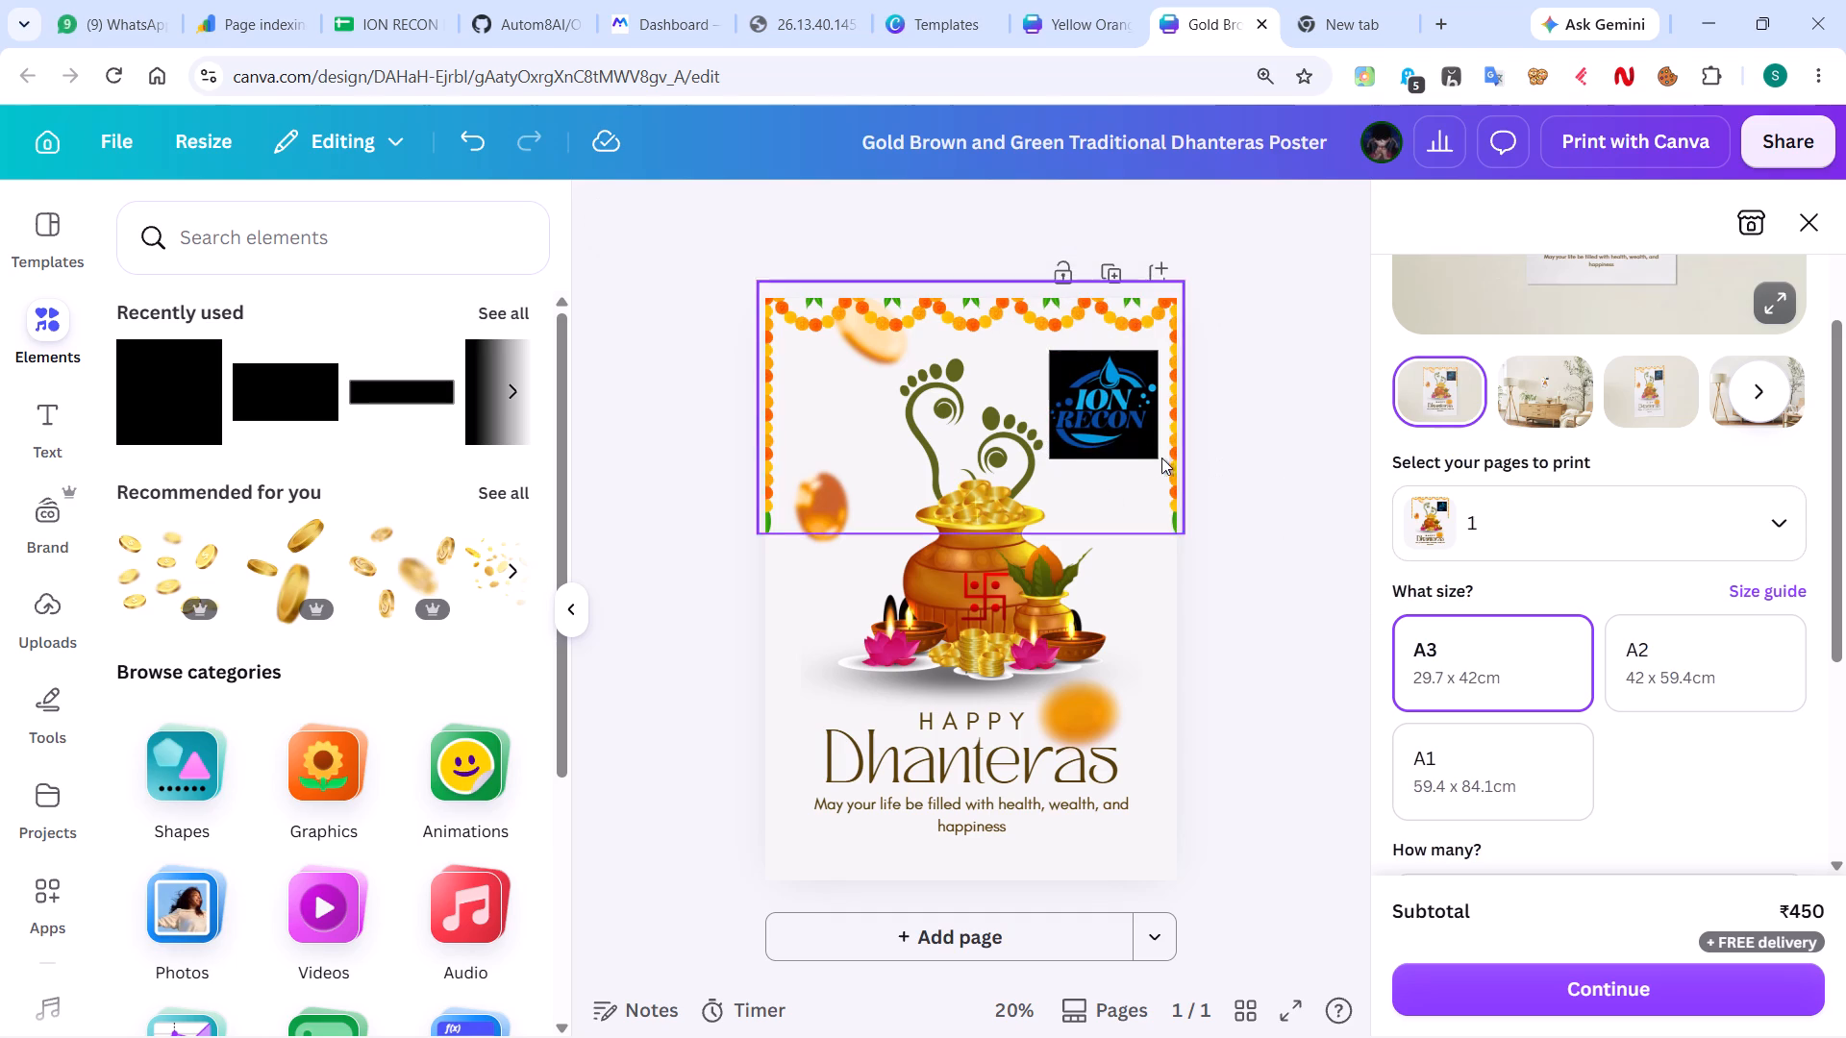
Recolor the black square behind the logo with the poster's light background color, sampled from the empty area beside the footprints.
click(1149, 456)
click(819, 212)
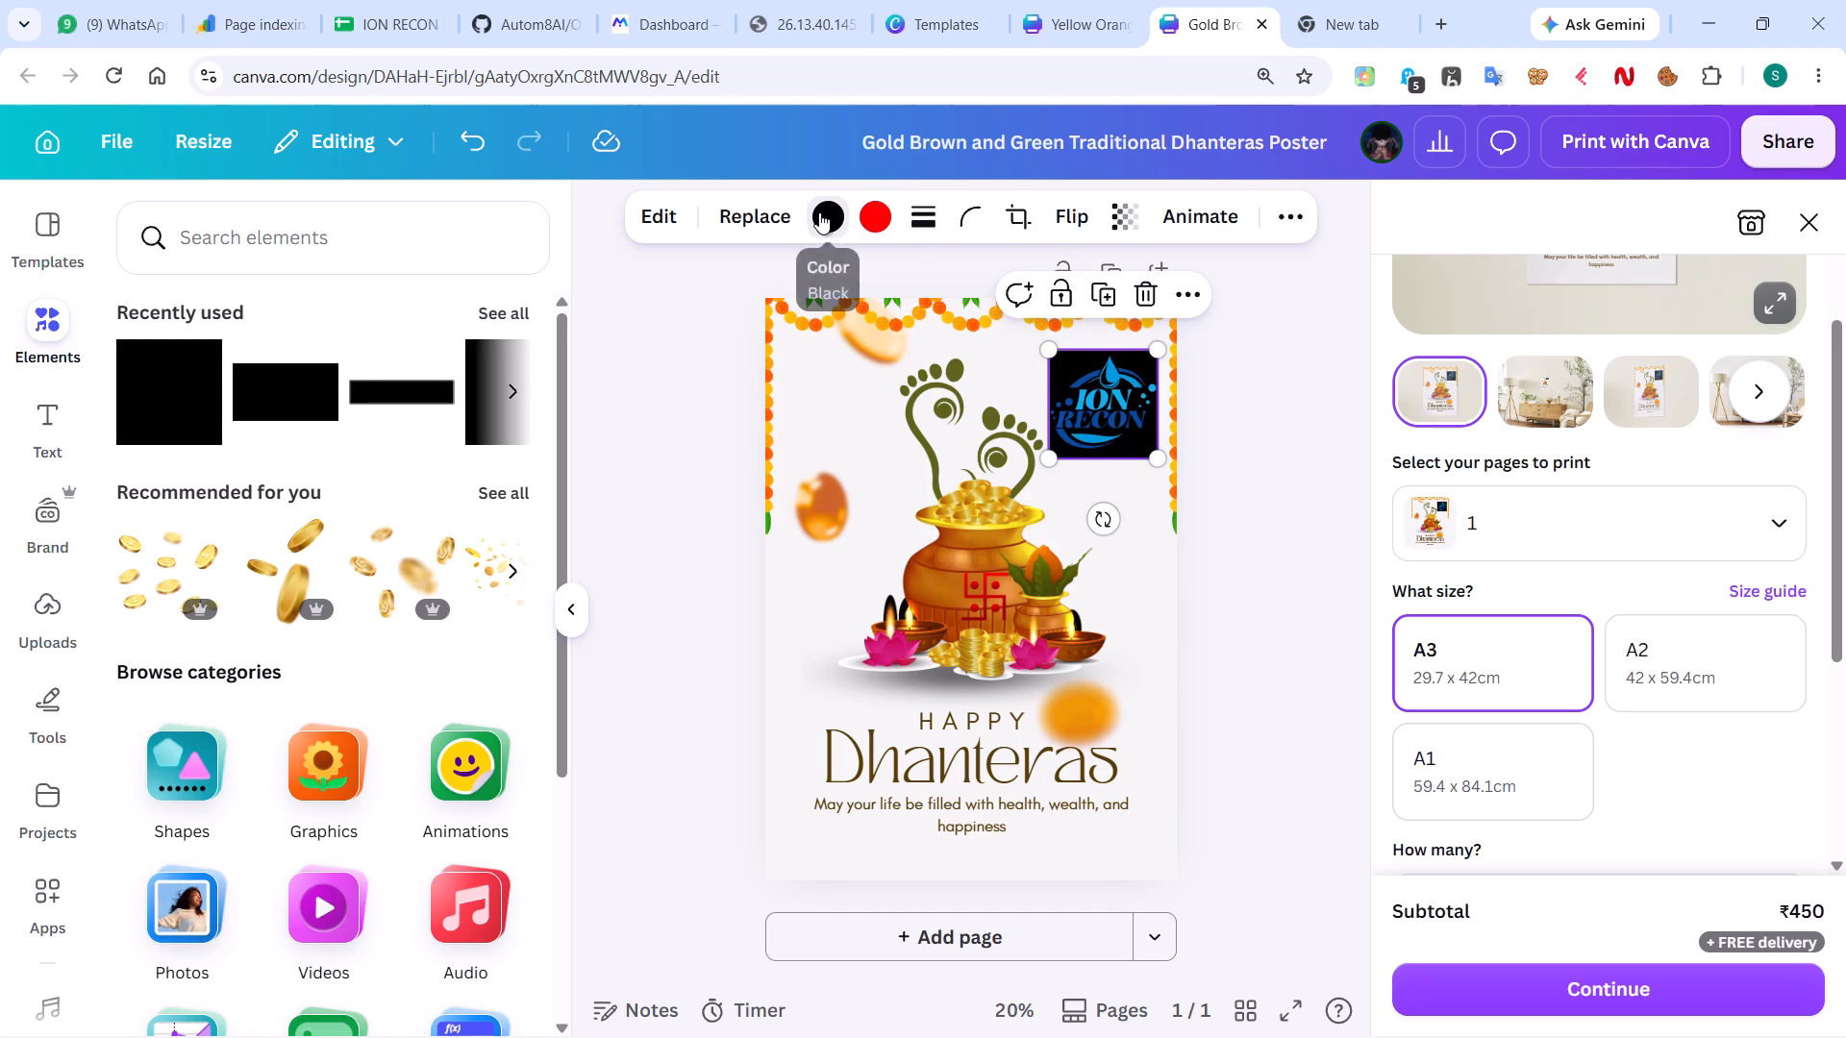
click(191, 414)
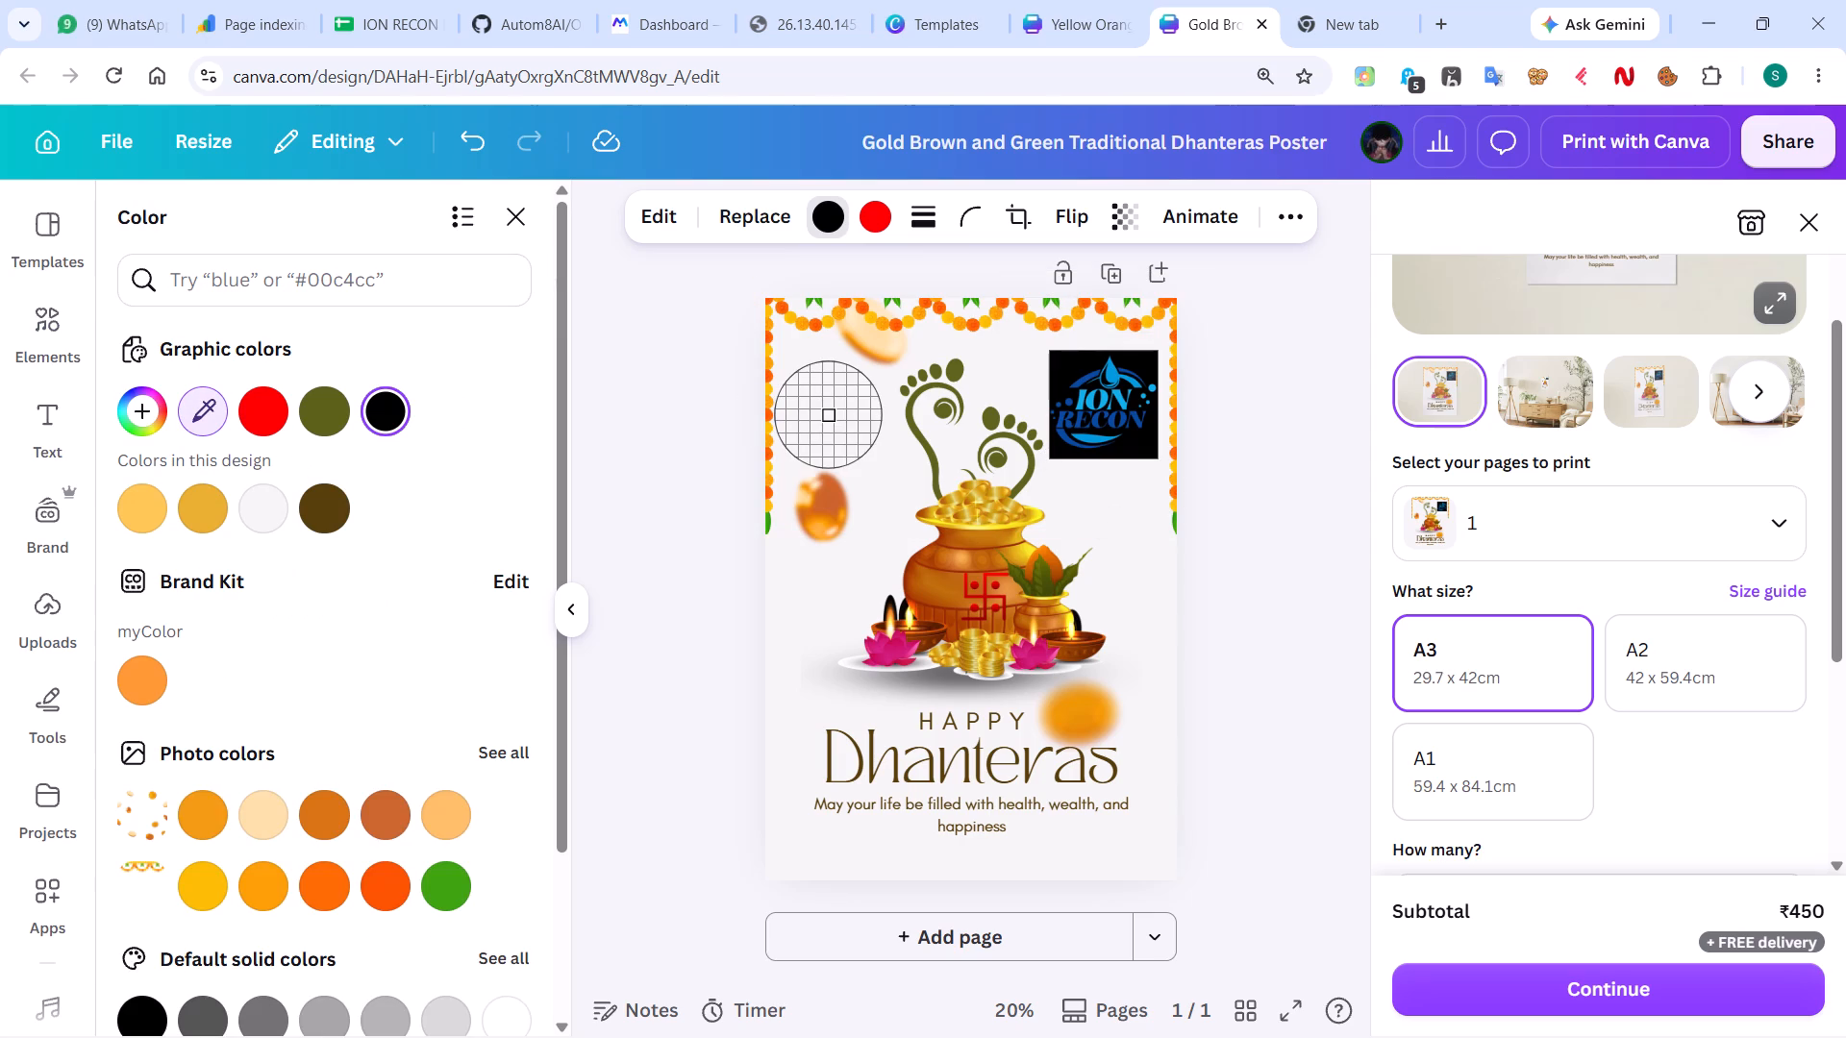
click(829, 415)
drag(829, 421, 837, 420)
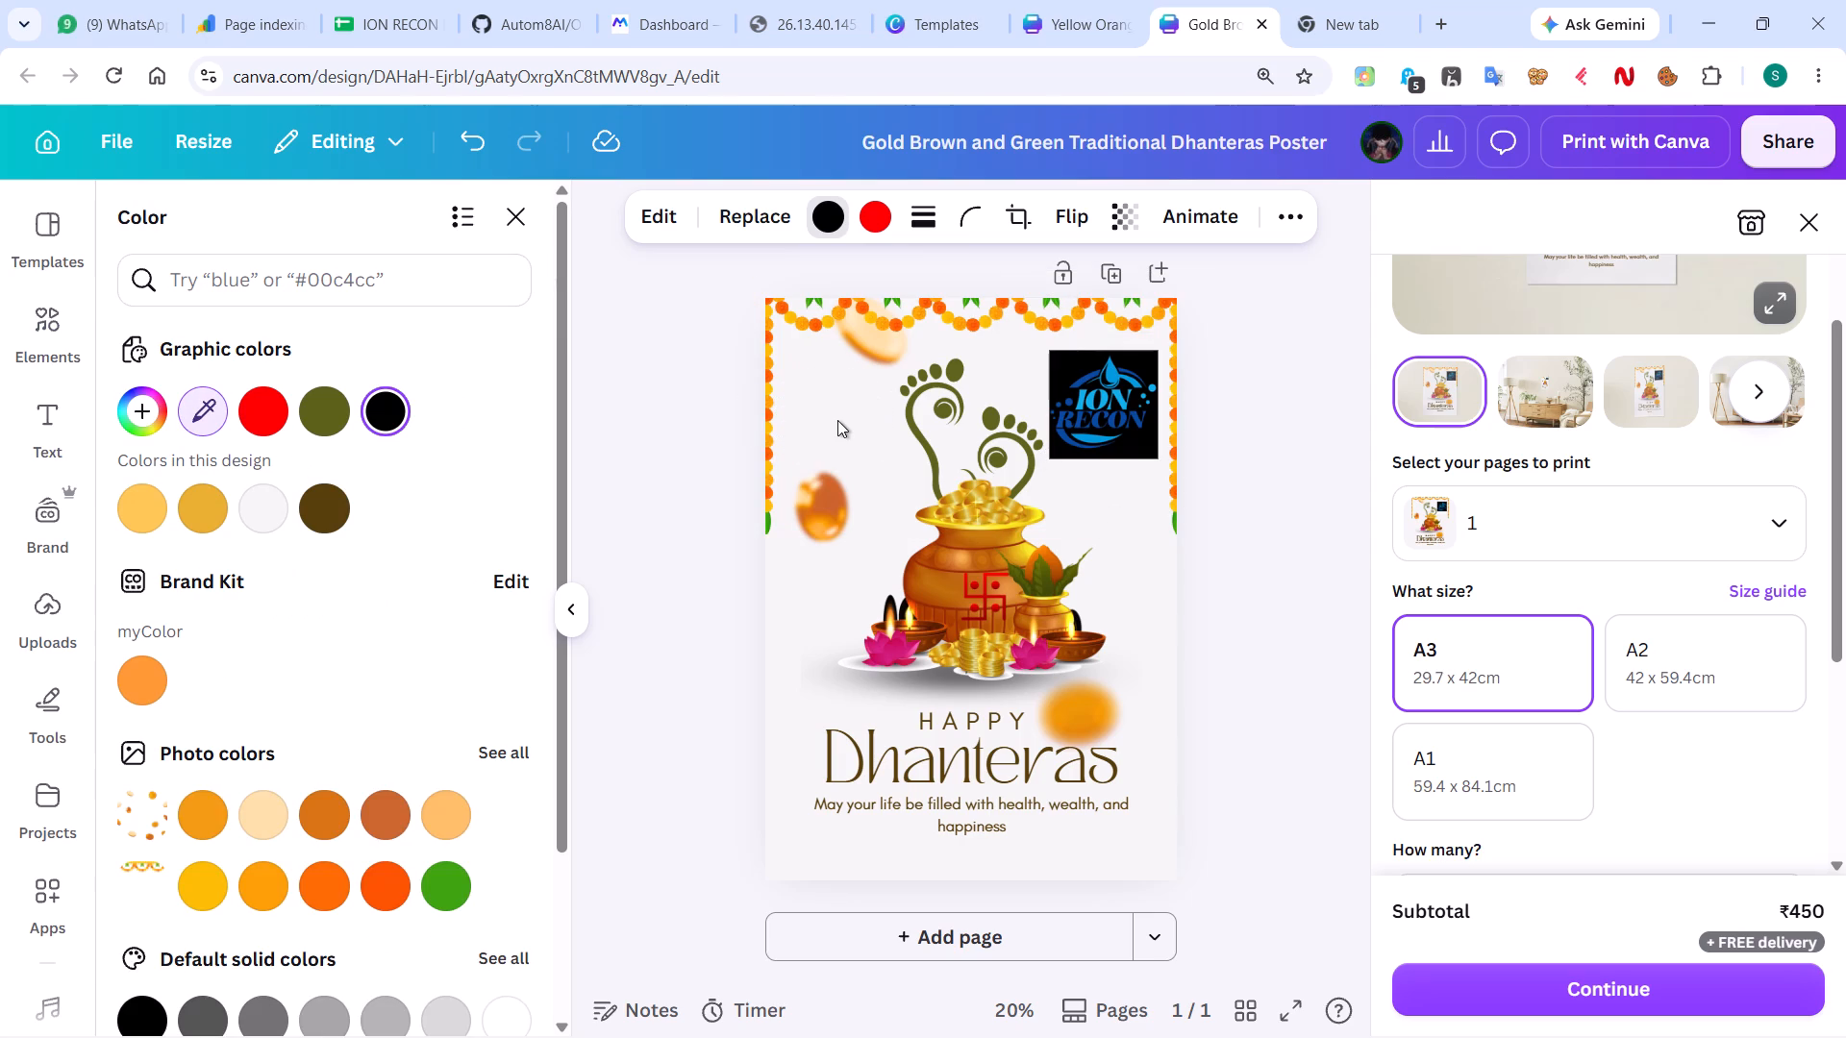
click(1319, 512)
click(1319, 516)
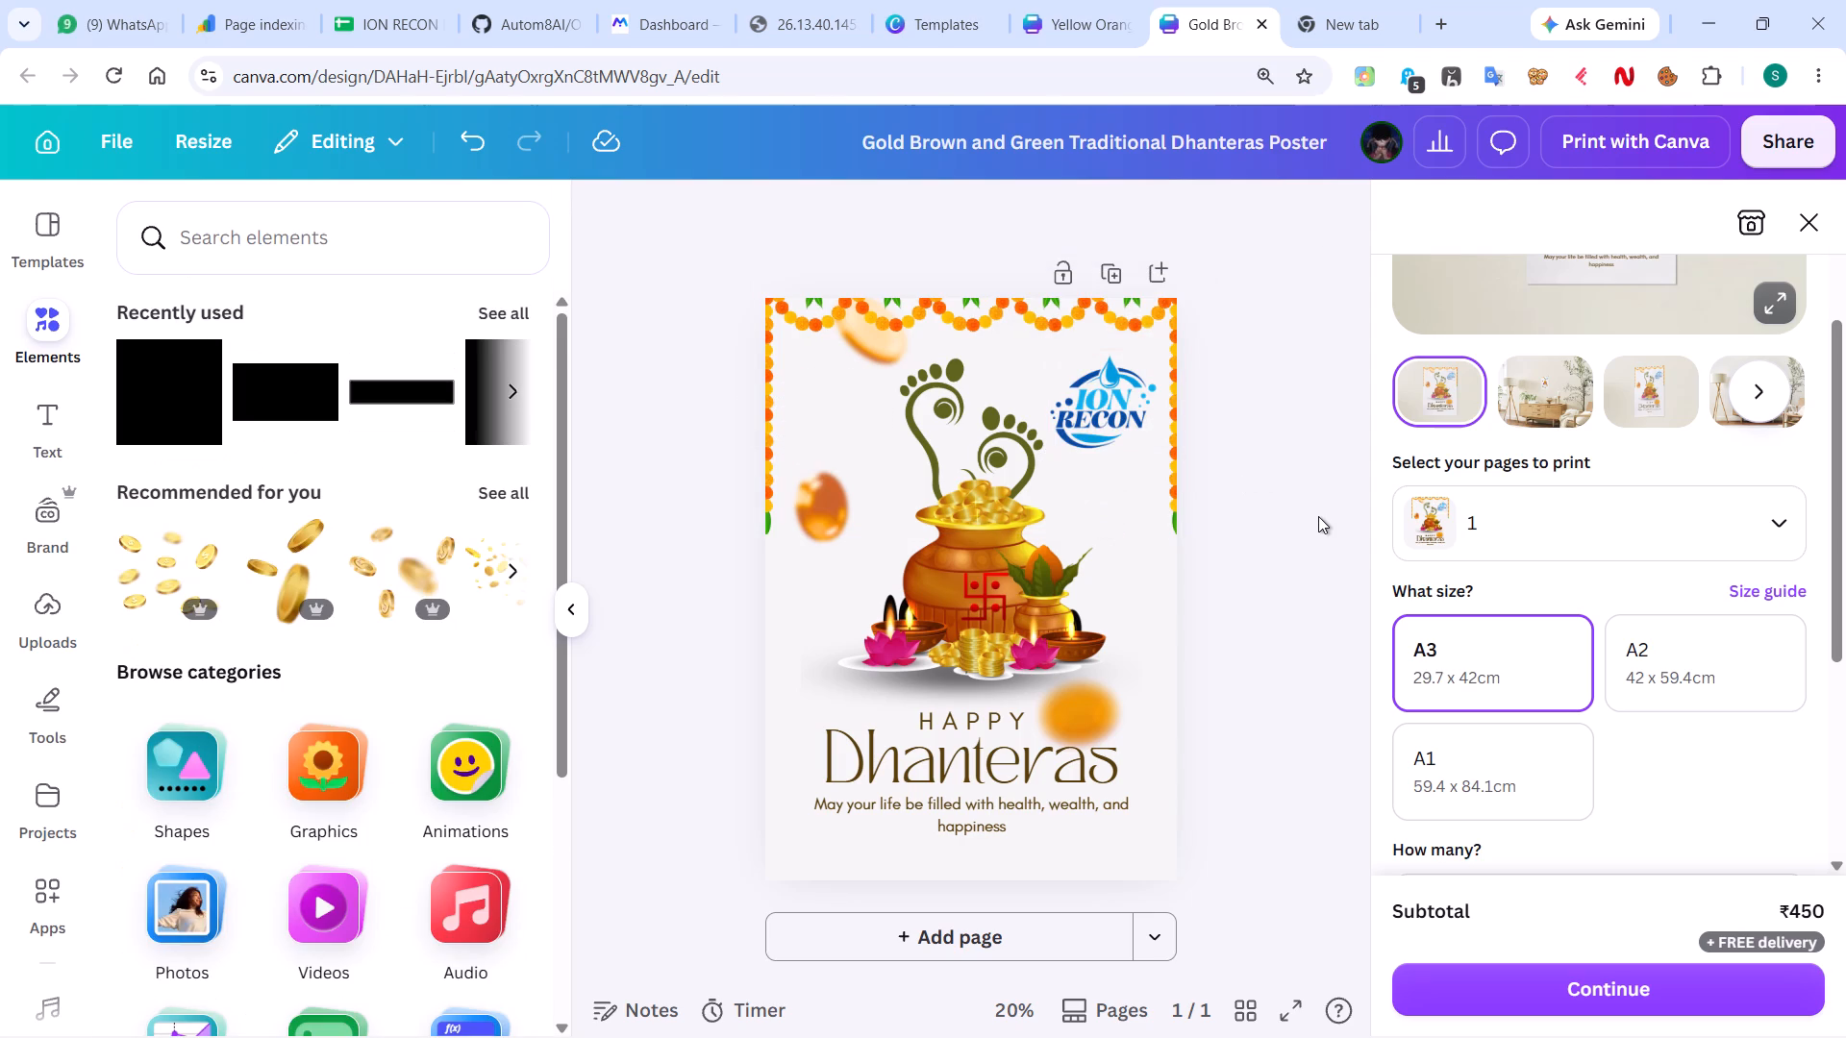
Nudge the ION RECON logo up and slightly right, closer to the marigold garland in the poster's upper-right corner.
click(1104, 420)
key(Up)
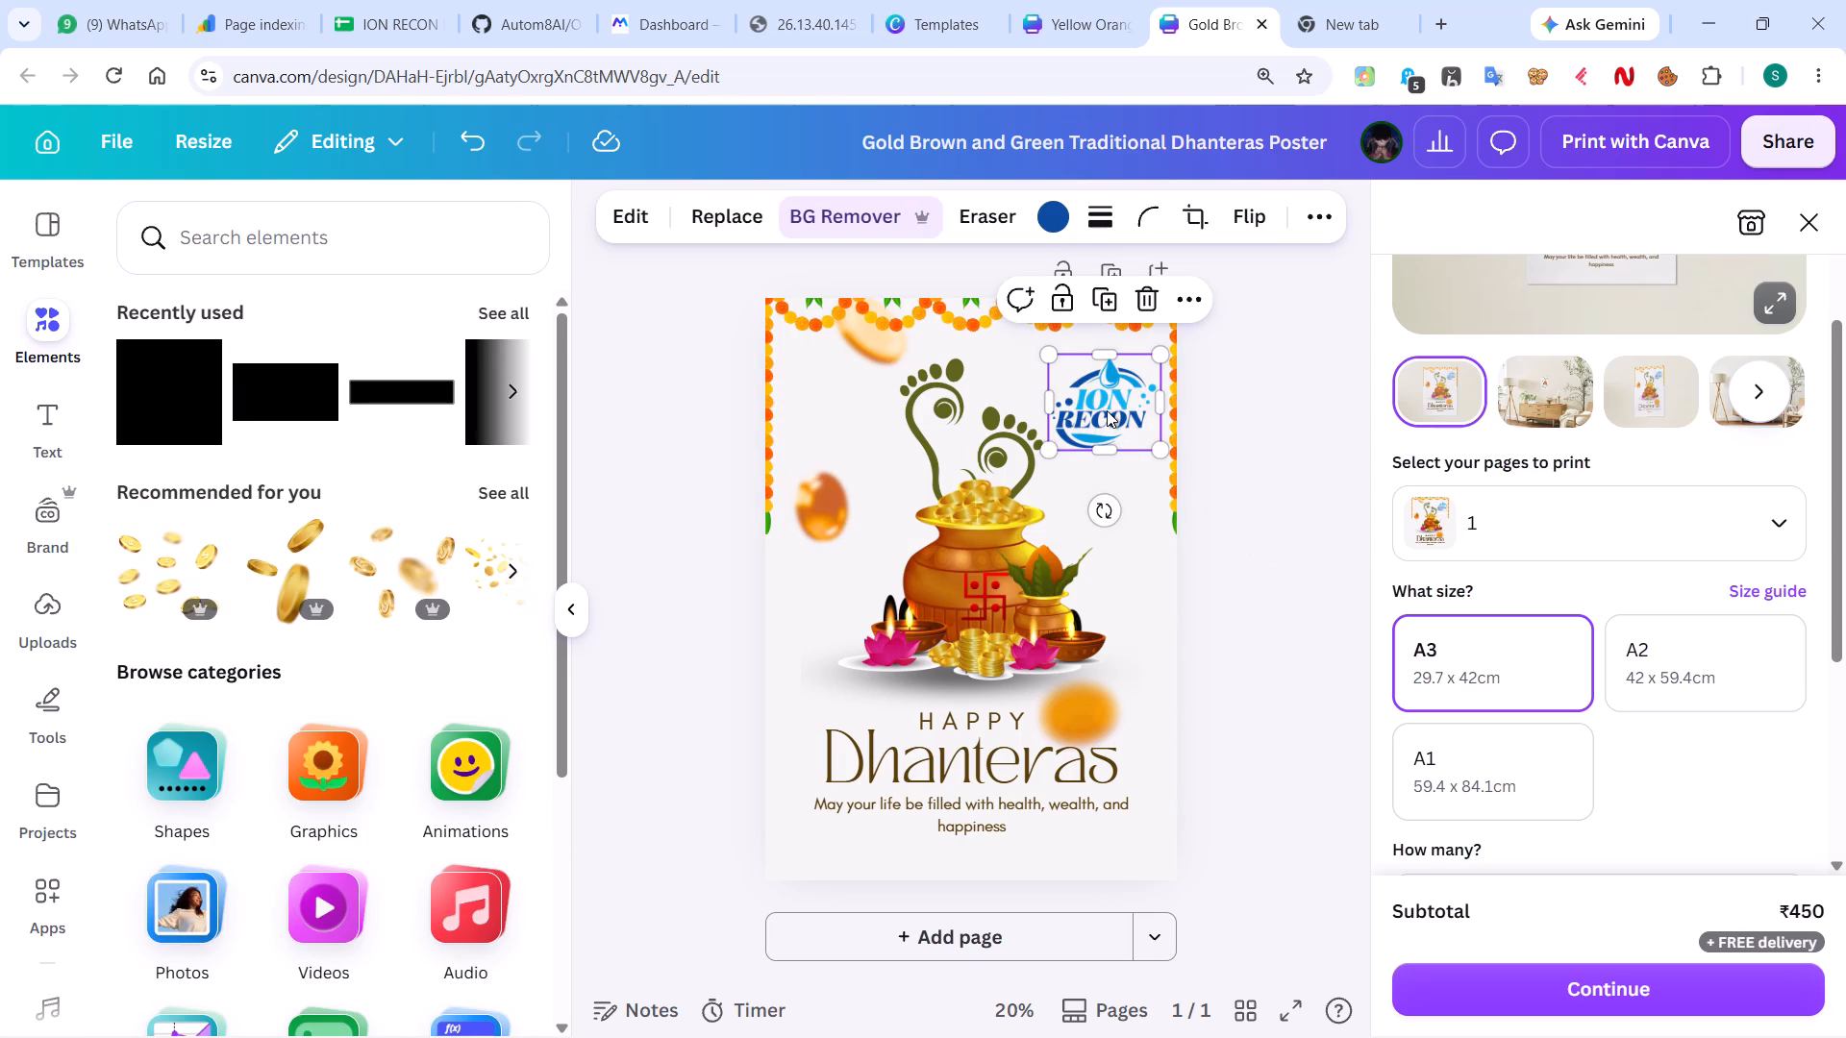
key(Up)
key(Up)
key(Up)
key(Up)
key(Up)
key(Up)
key(Up)
key(Up)
key(Up)
key(Up)
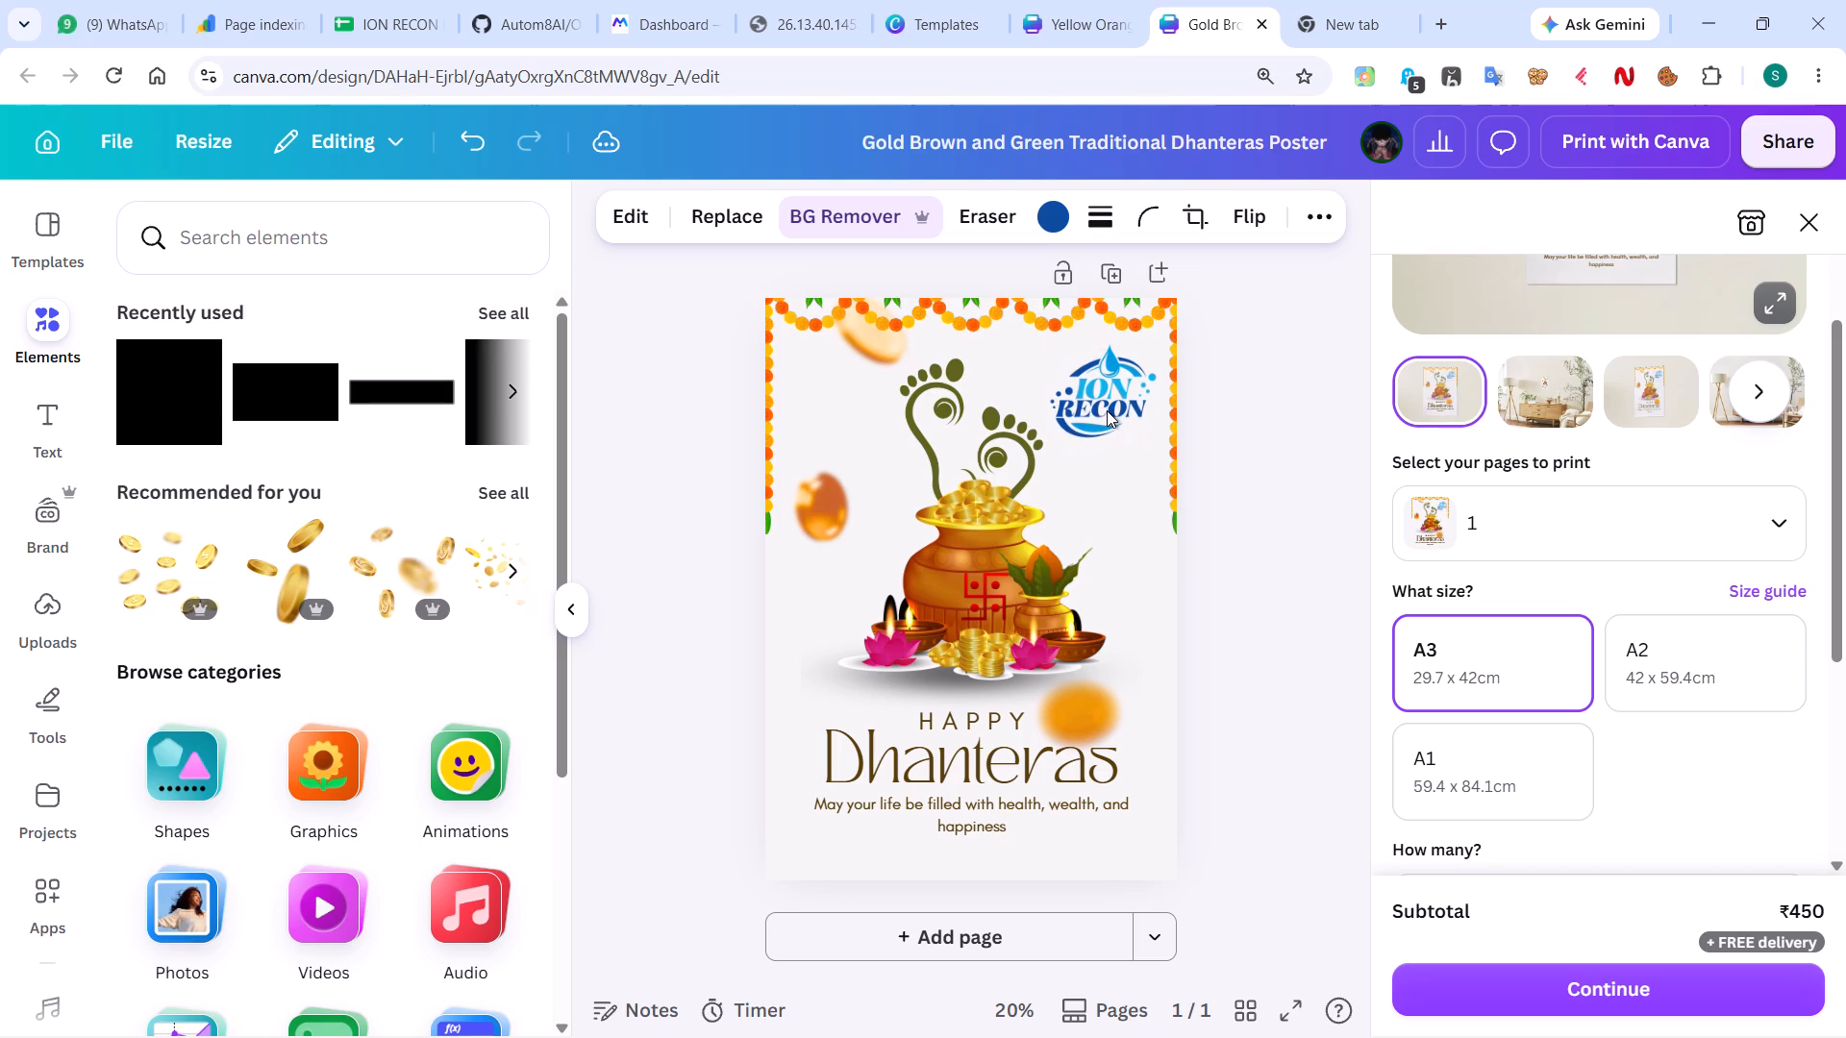
key(Right)
key(Right)
key(Up)
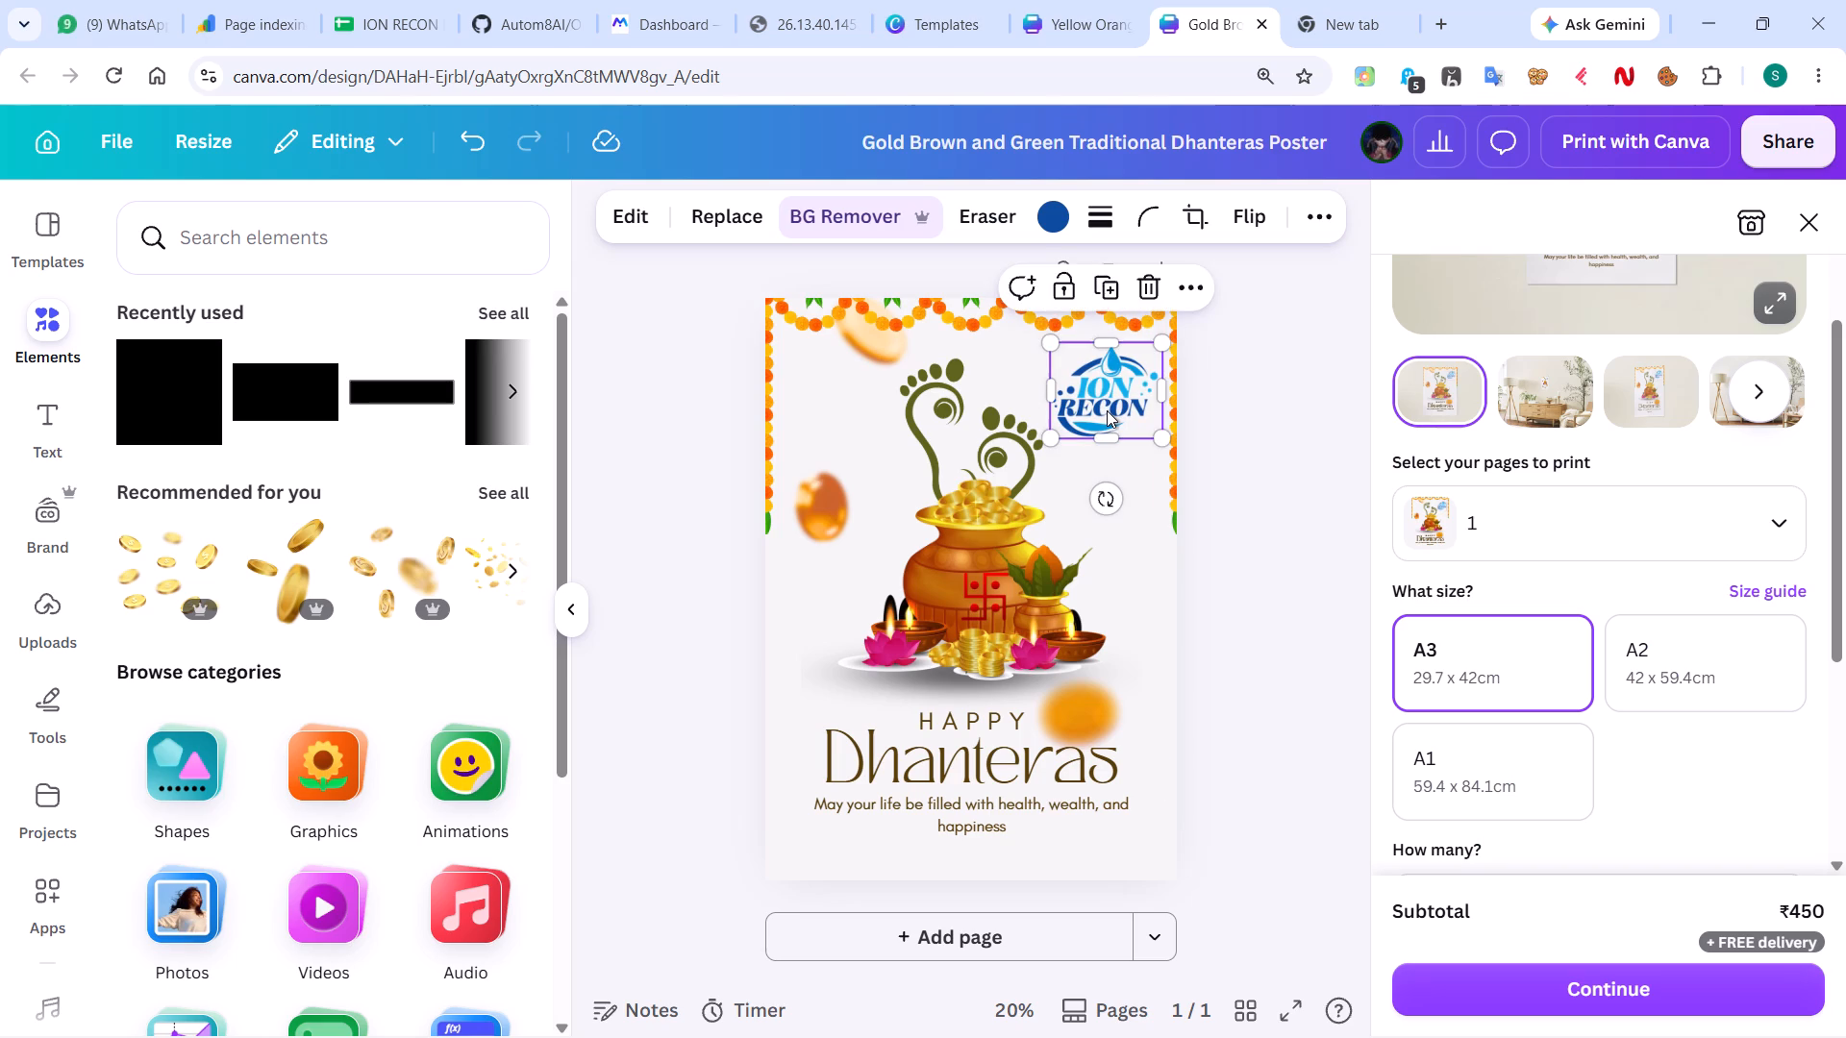
key(Right)
key(Up)
click(1305, 555)
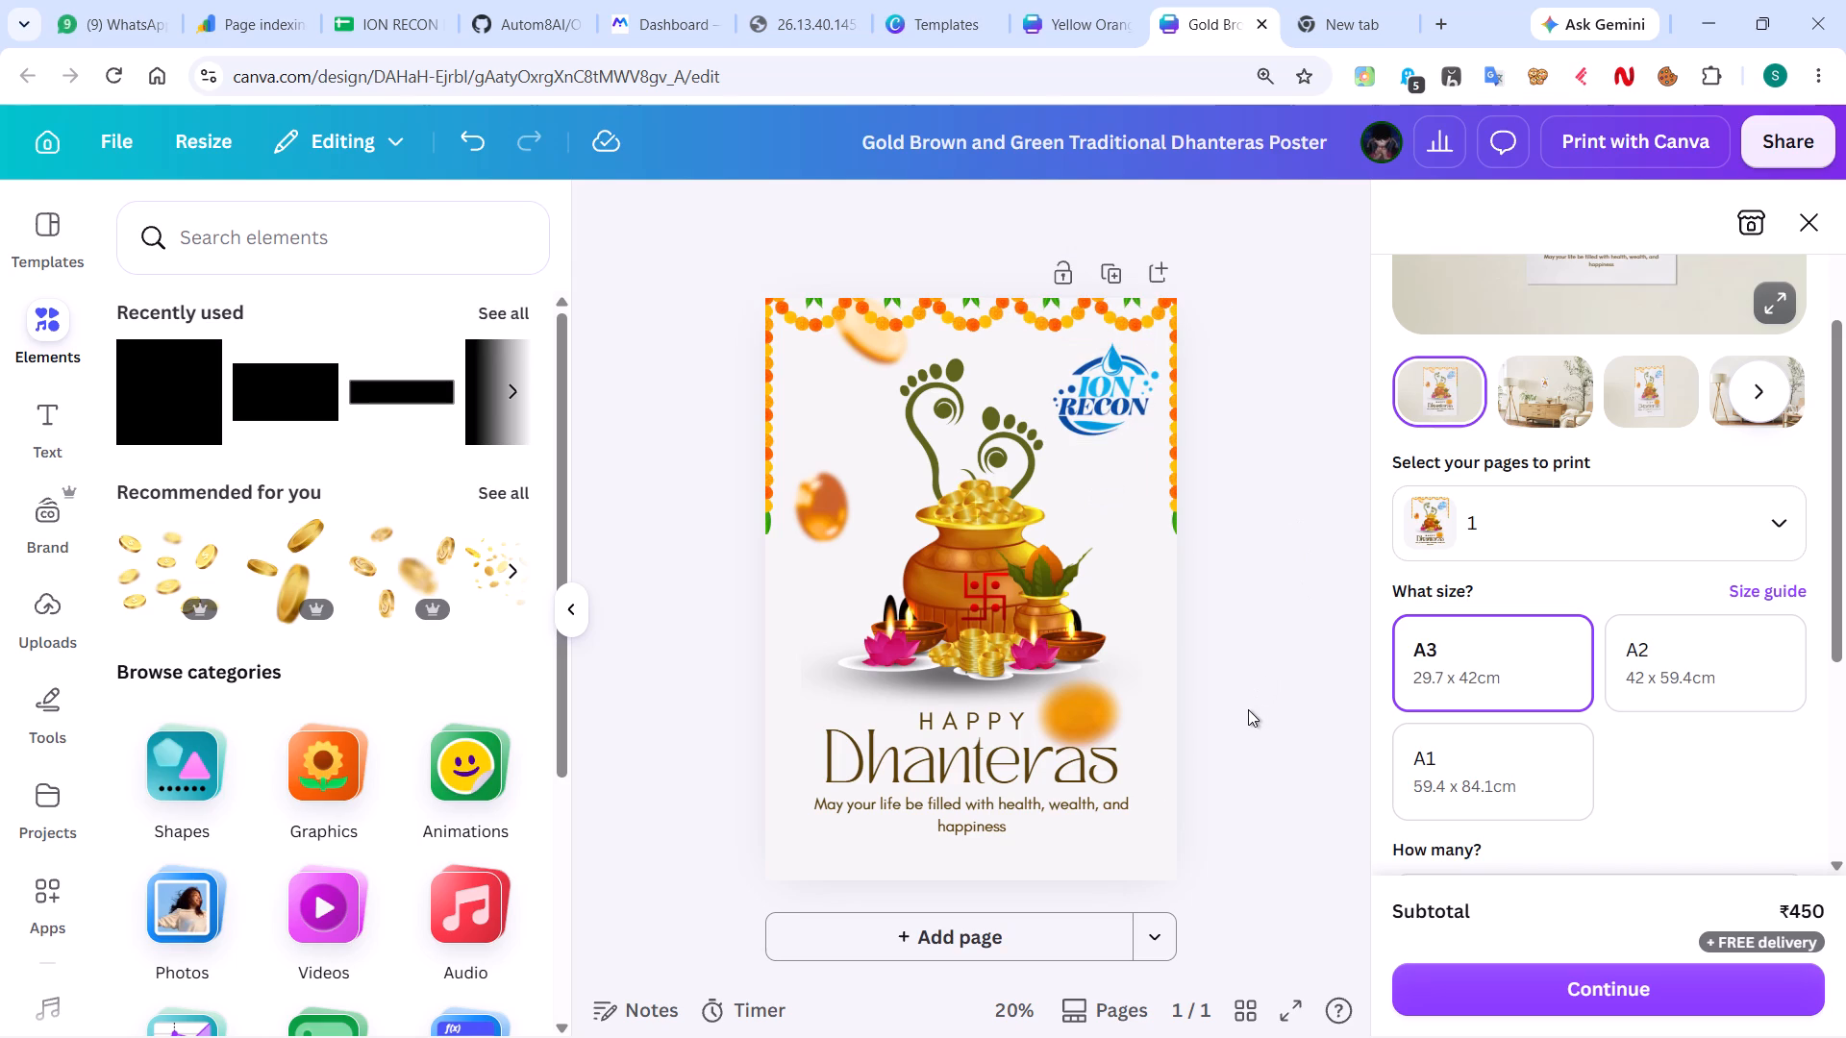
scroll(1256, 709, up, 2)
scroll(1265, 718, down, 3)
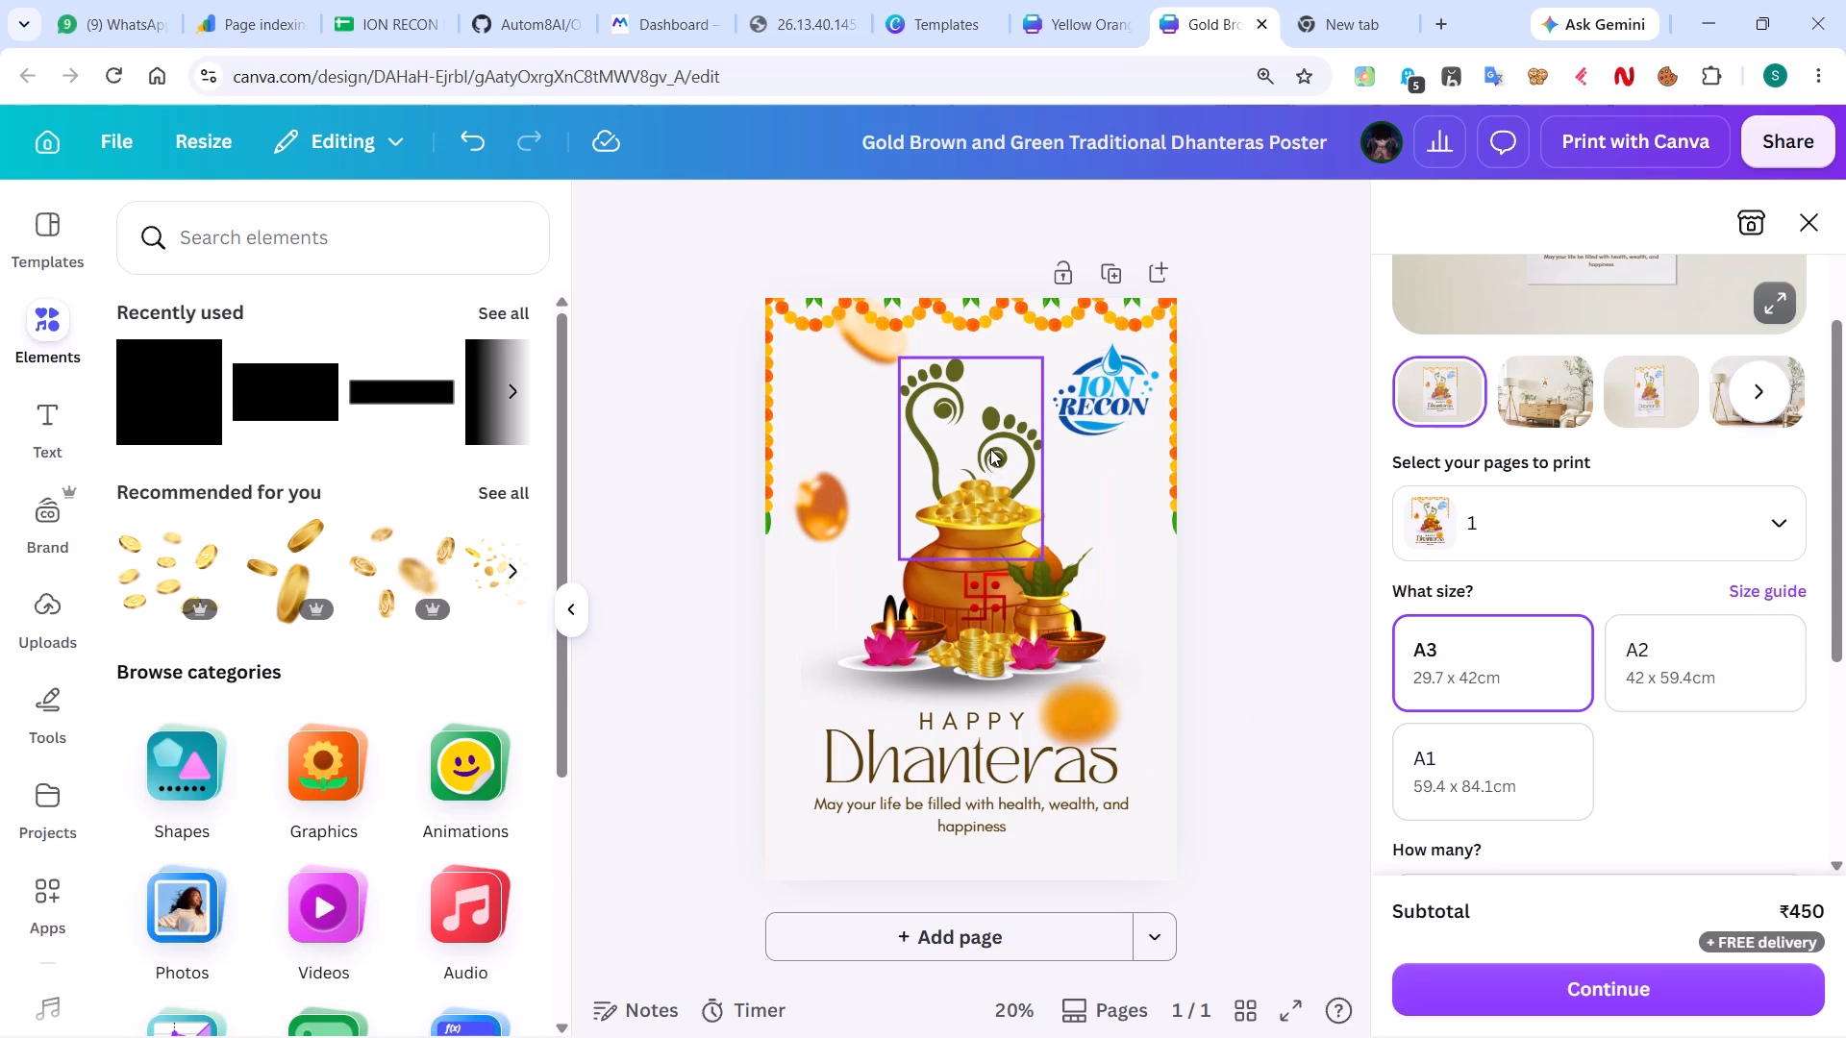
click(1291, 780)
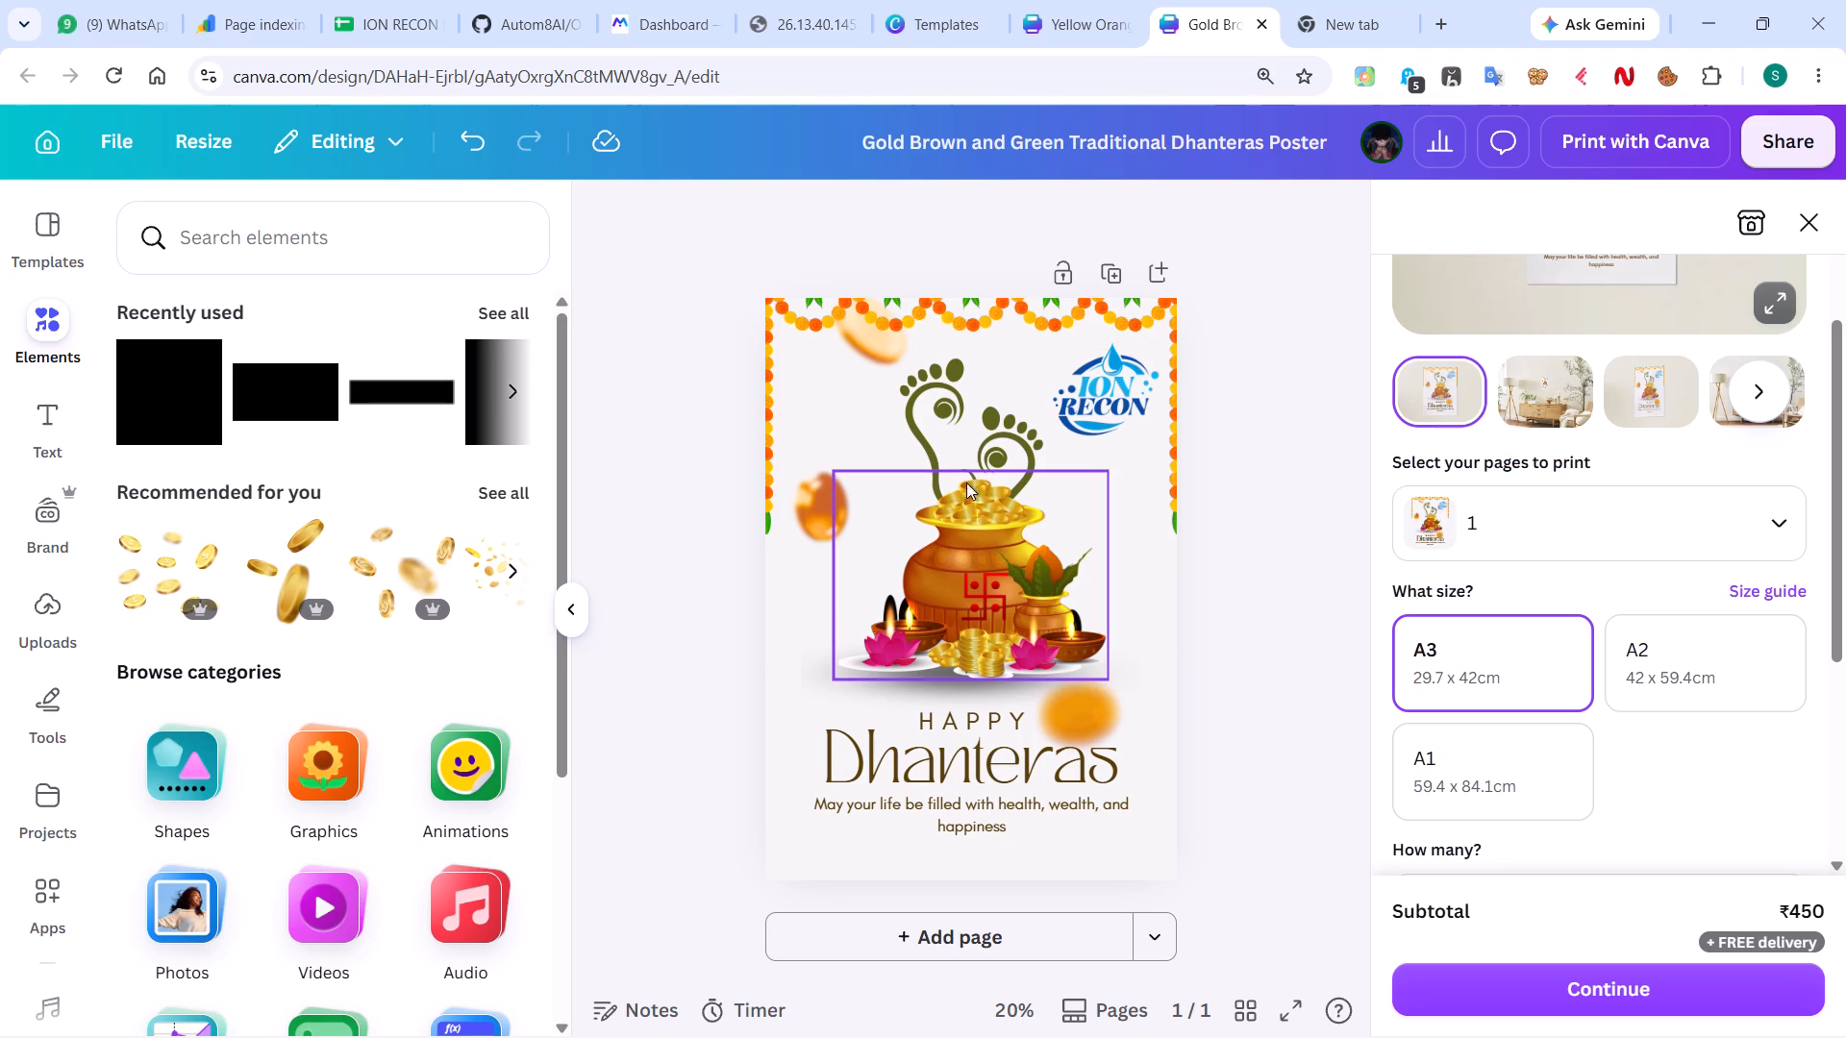
Scale down the green footprints and the gold pot together, and lower them so the pot rests on its shadow.
click(952, 454)
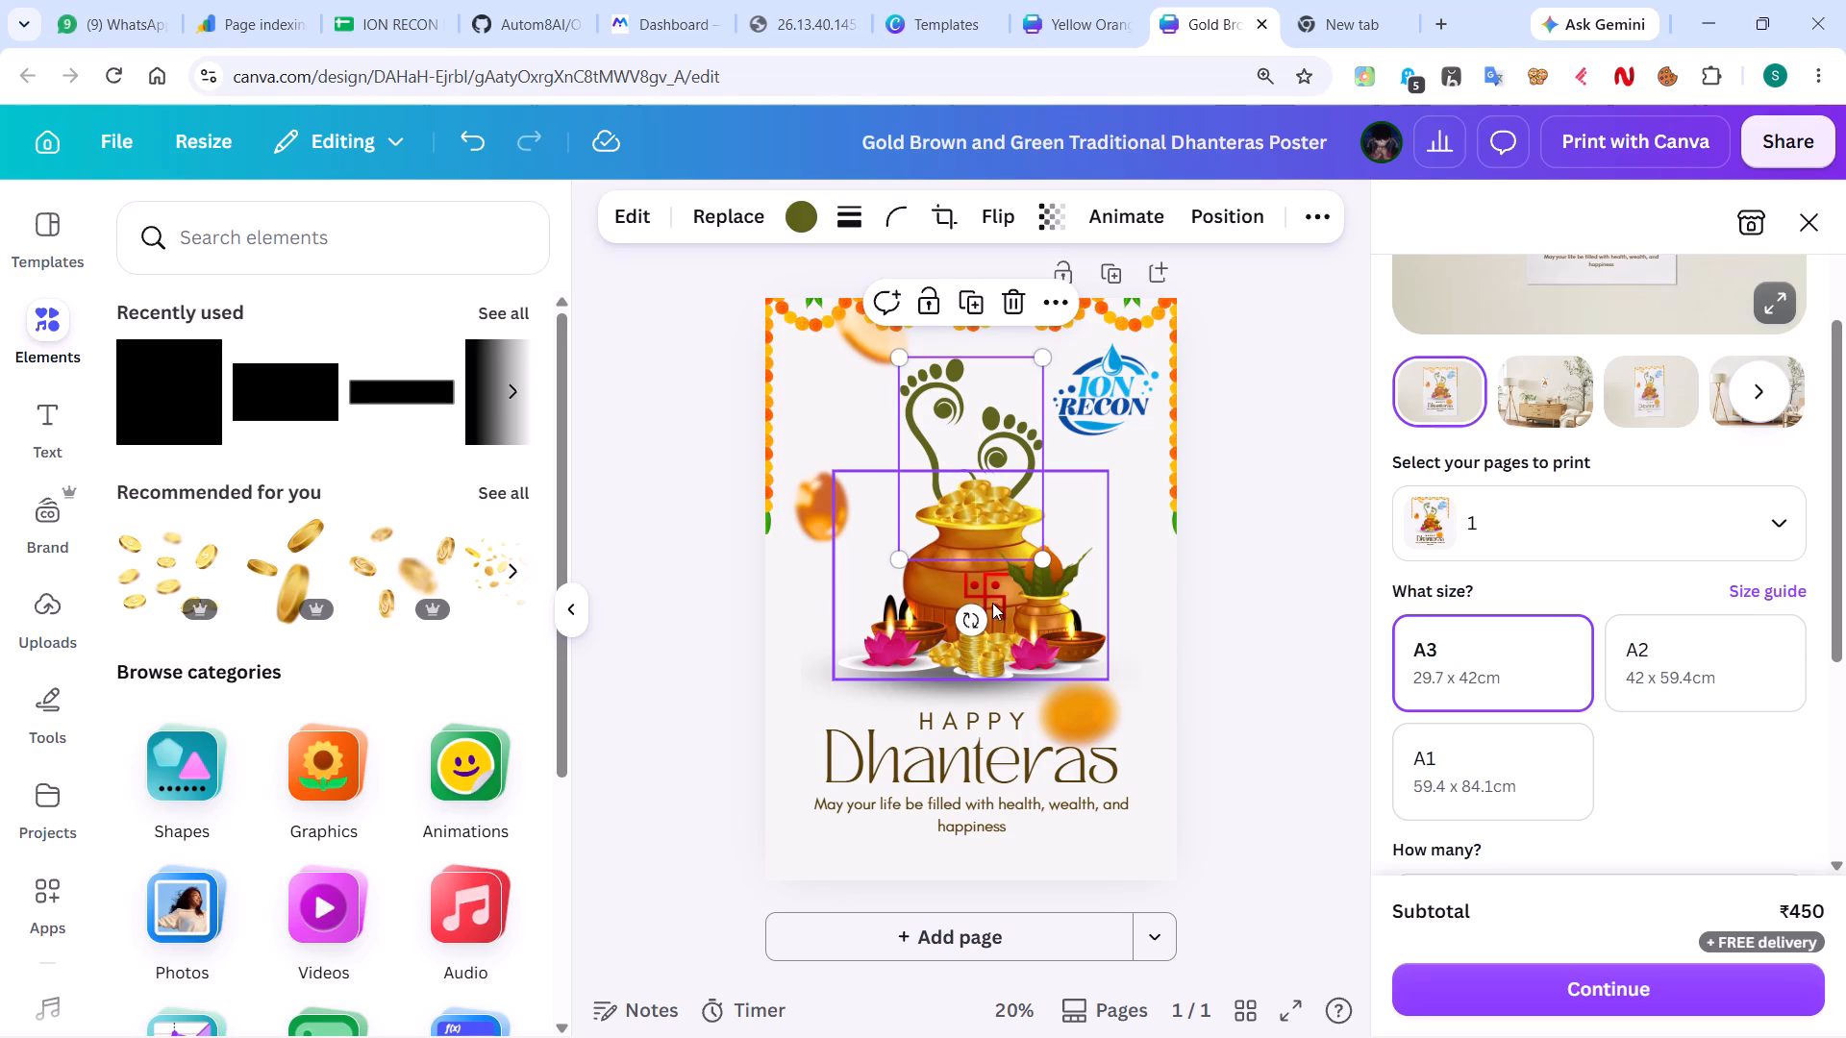
shift+click(1012, 610)
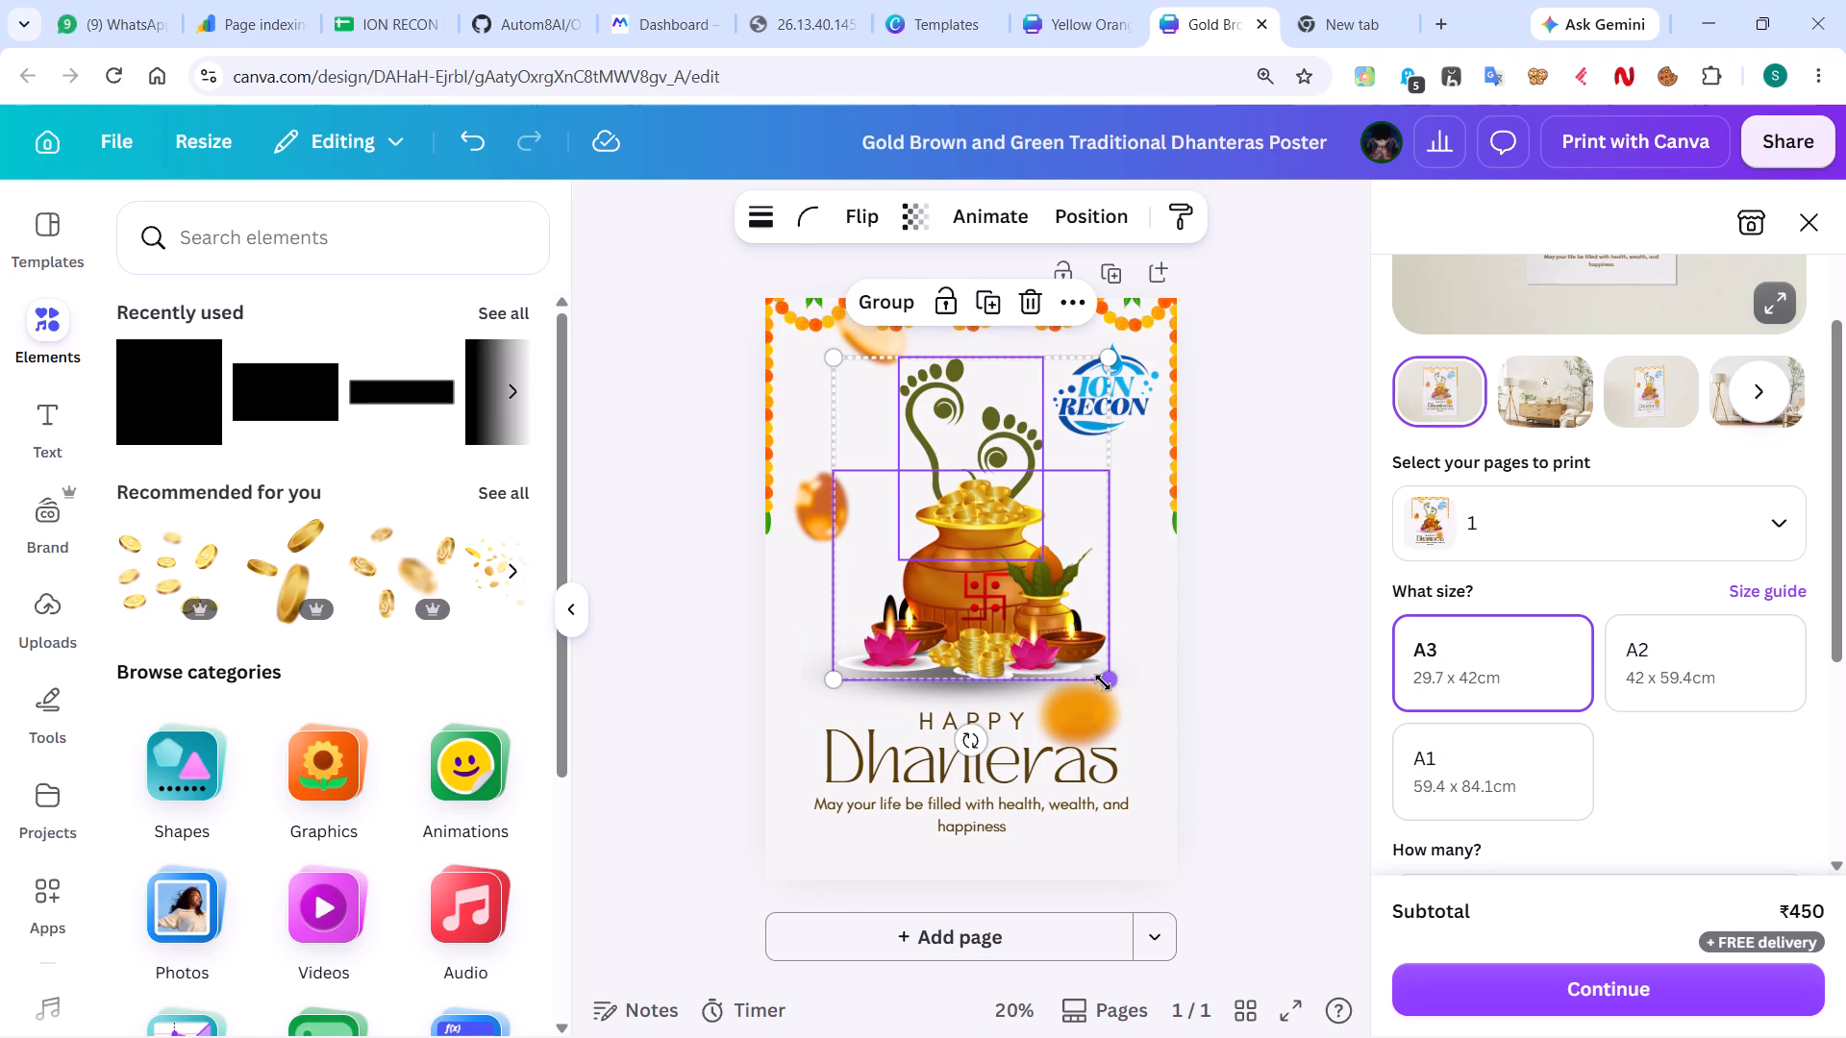
drag(1103, 682, 1073, 640)
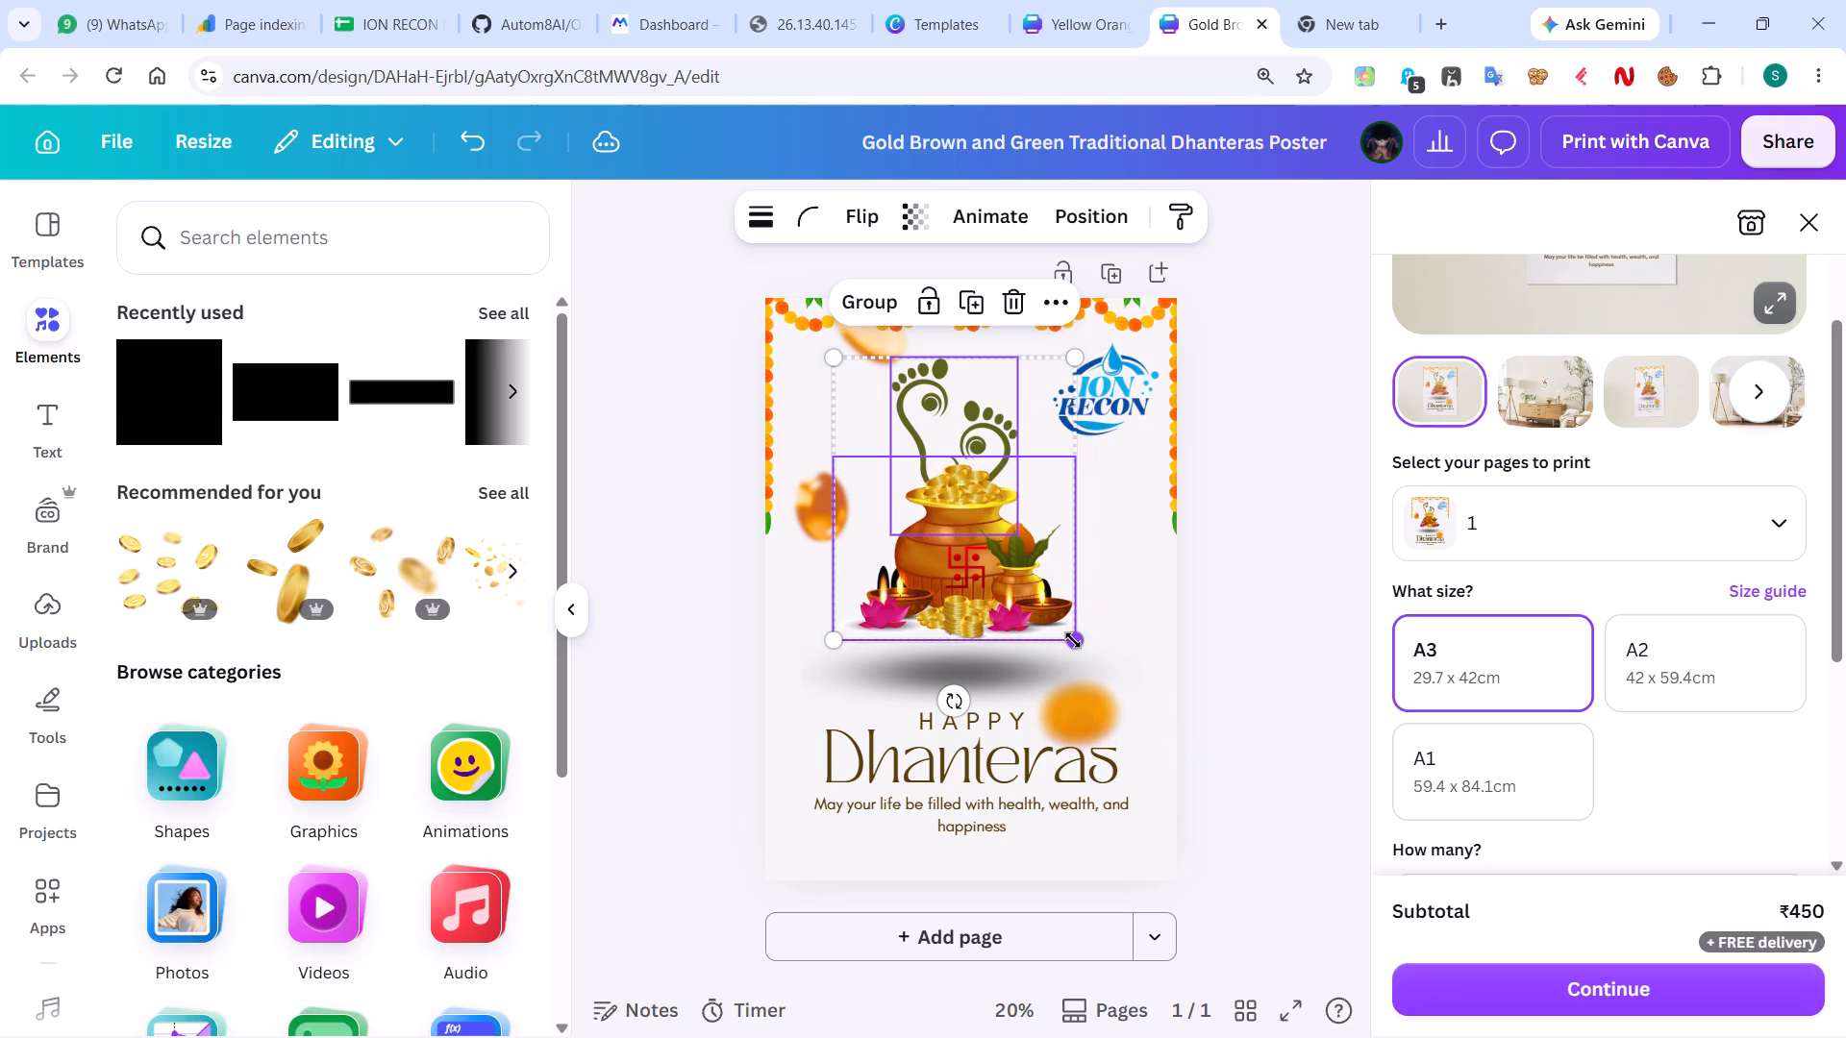
drag(993, 577, 1007, 623)
click(1288, 732)
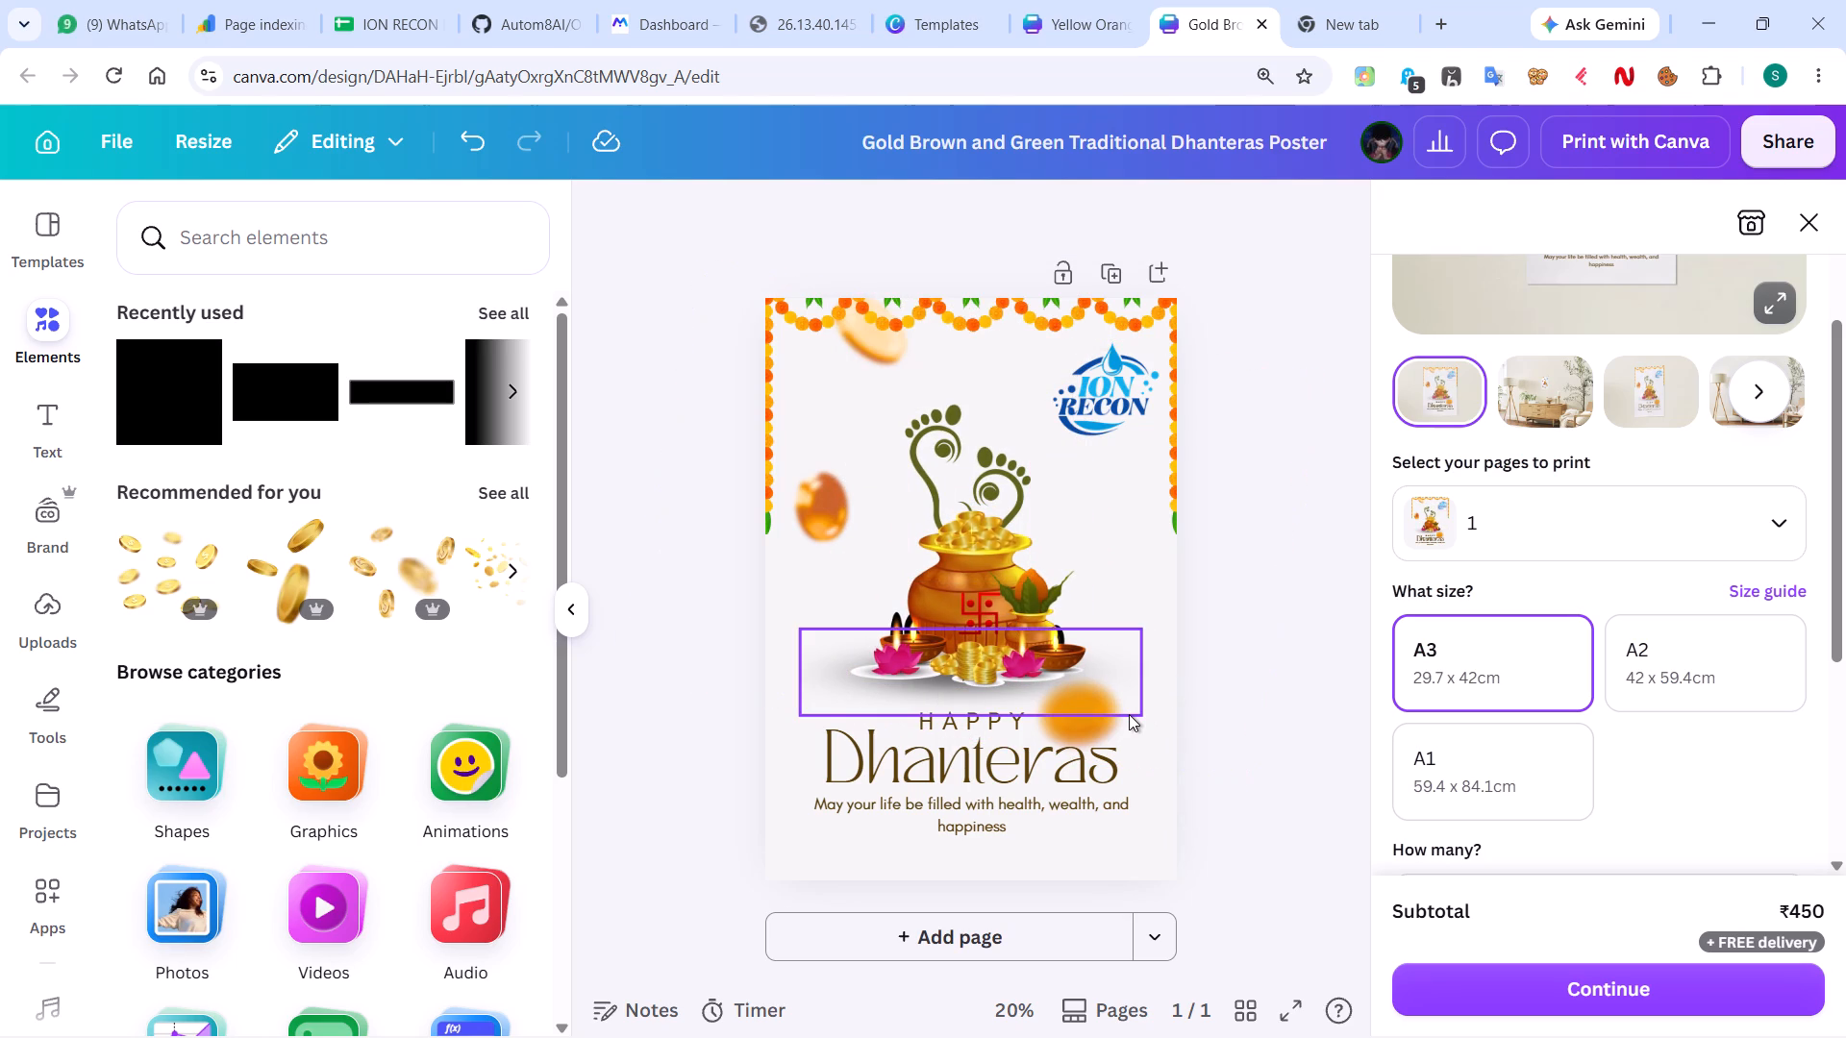
Shift the footprints, the pot and its shadow together to the right and slightly down, toward the poster's right edge below the logo.
click(1001, 570)
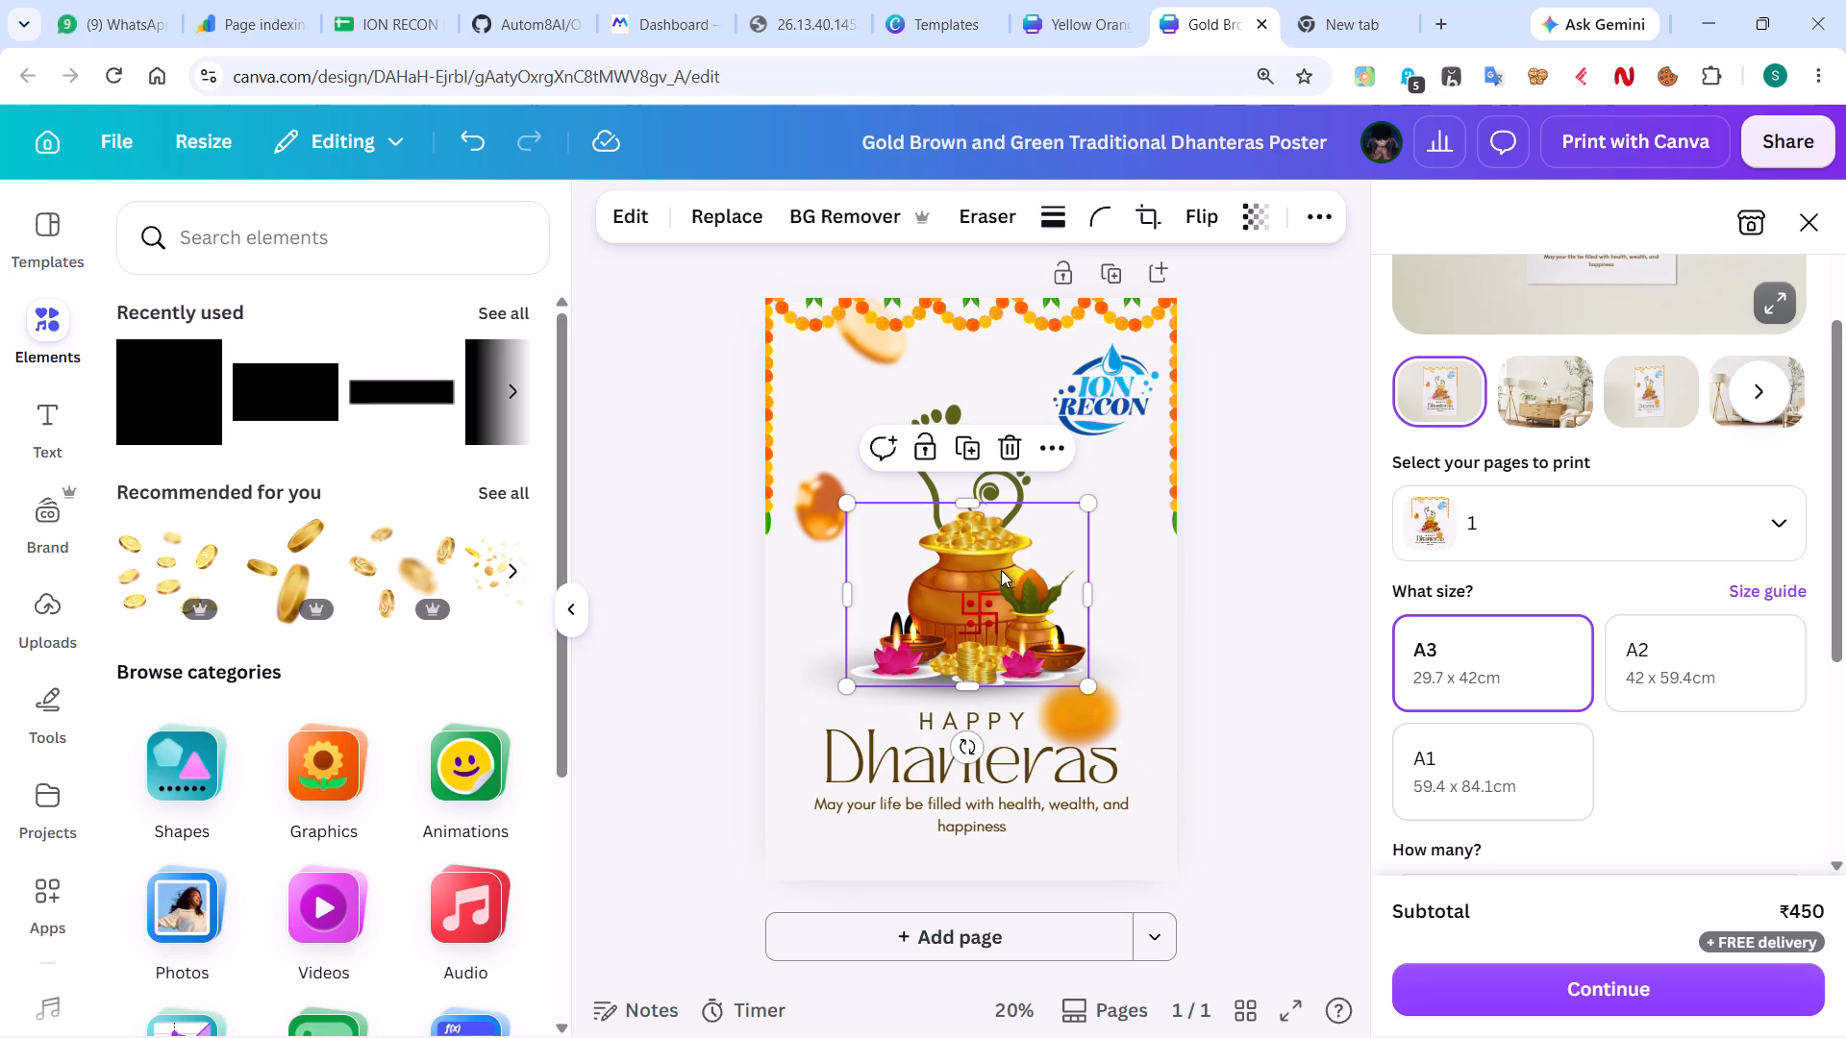
shift+click(986, 480)
shift+click(961, 691)
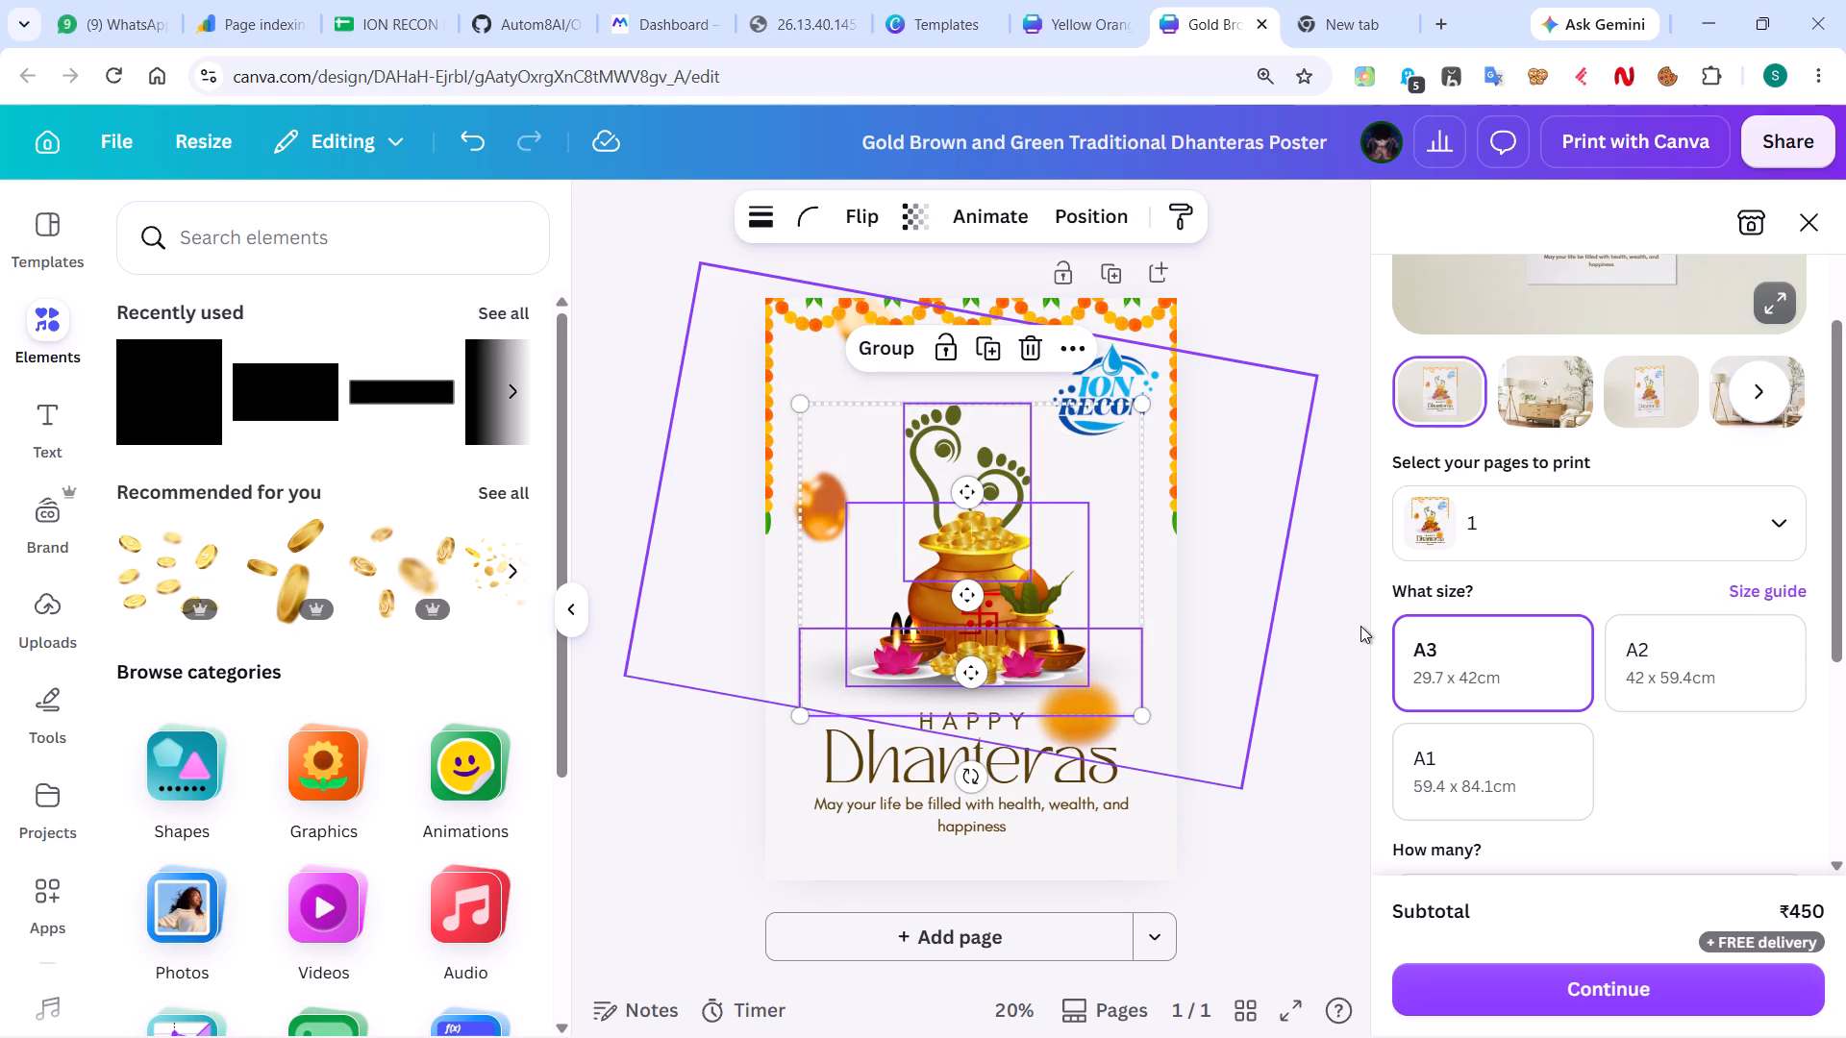
key(Right)
key(Right)
key(Right)
key(Right)
key(Right)
key(Right)
key(Right)
key(Right)
key(Right)
key(Right)
key(Right)
key(Right)
key(Right)
key(Right)
key(Right)
key(Right)
key(Right)
key(Right)
key(Right)
key(Right)
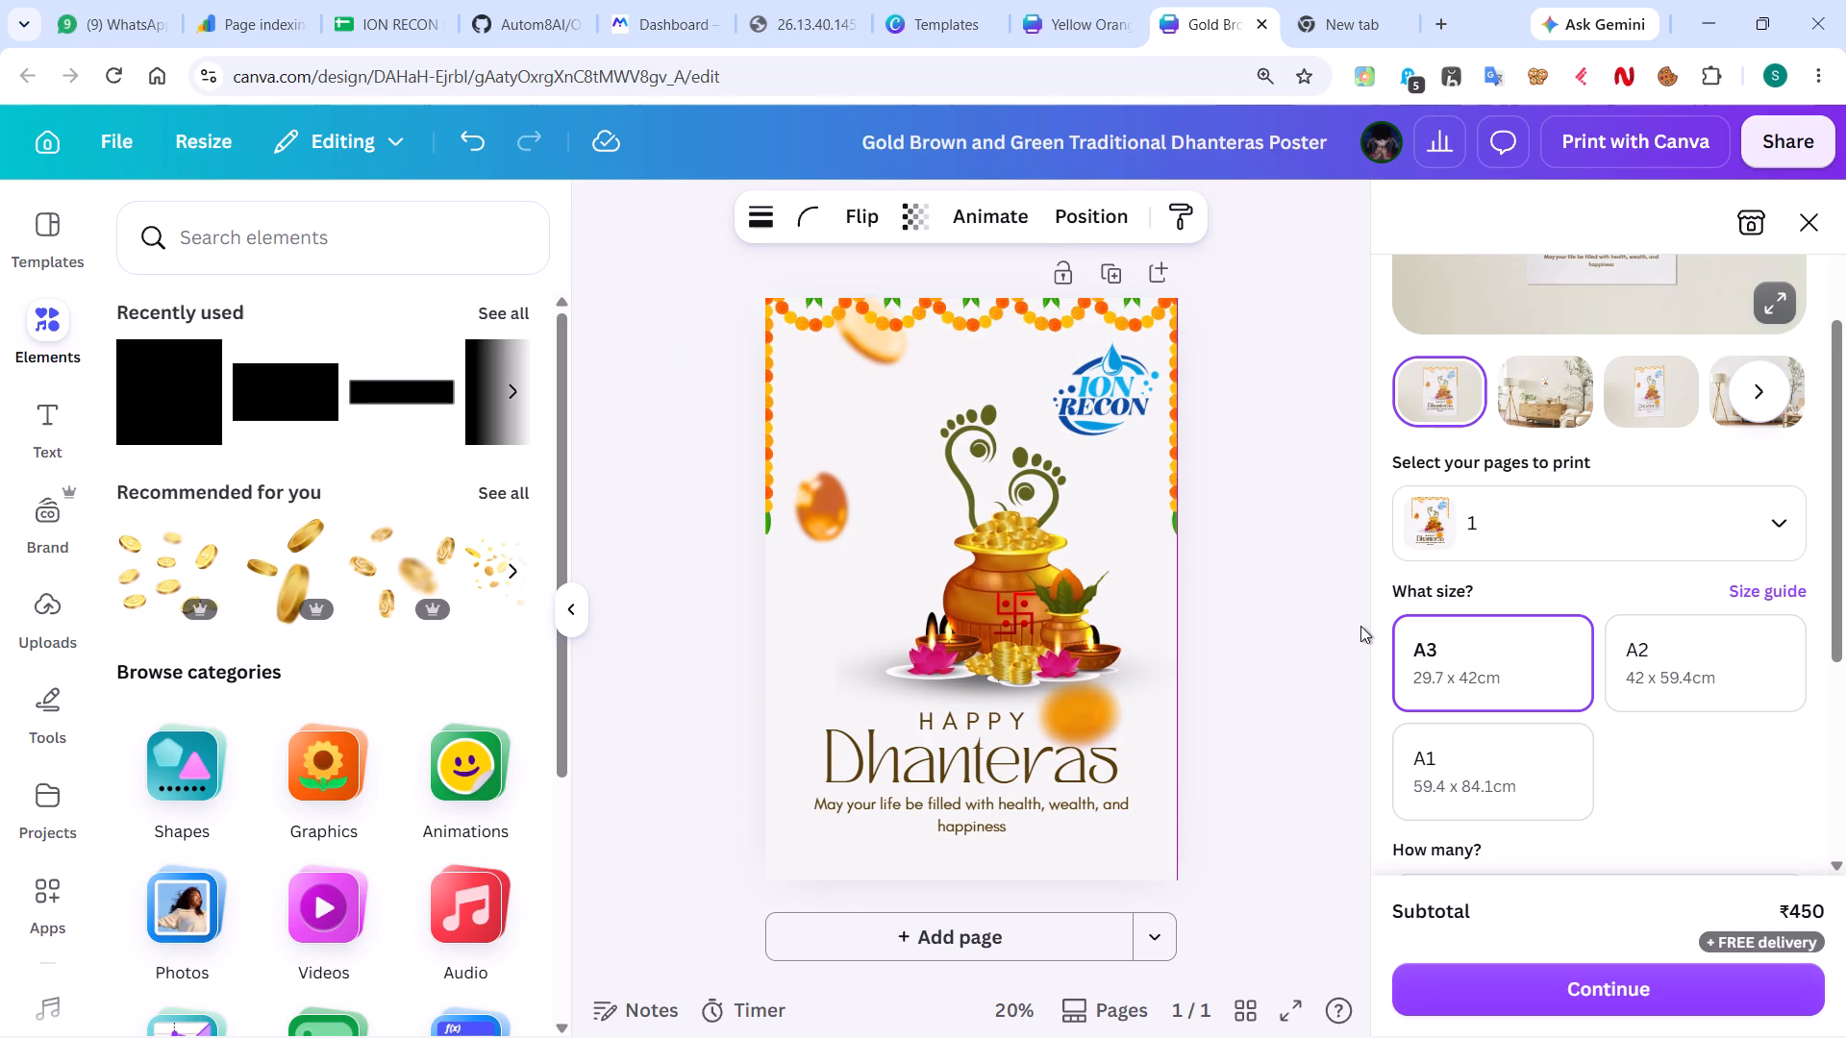
key(Down)
key(Down)
key(Down)
key(Down)
key(Down)
key(Down)
key(Down)
key(Down)
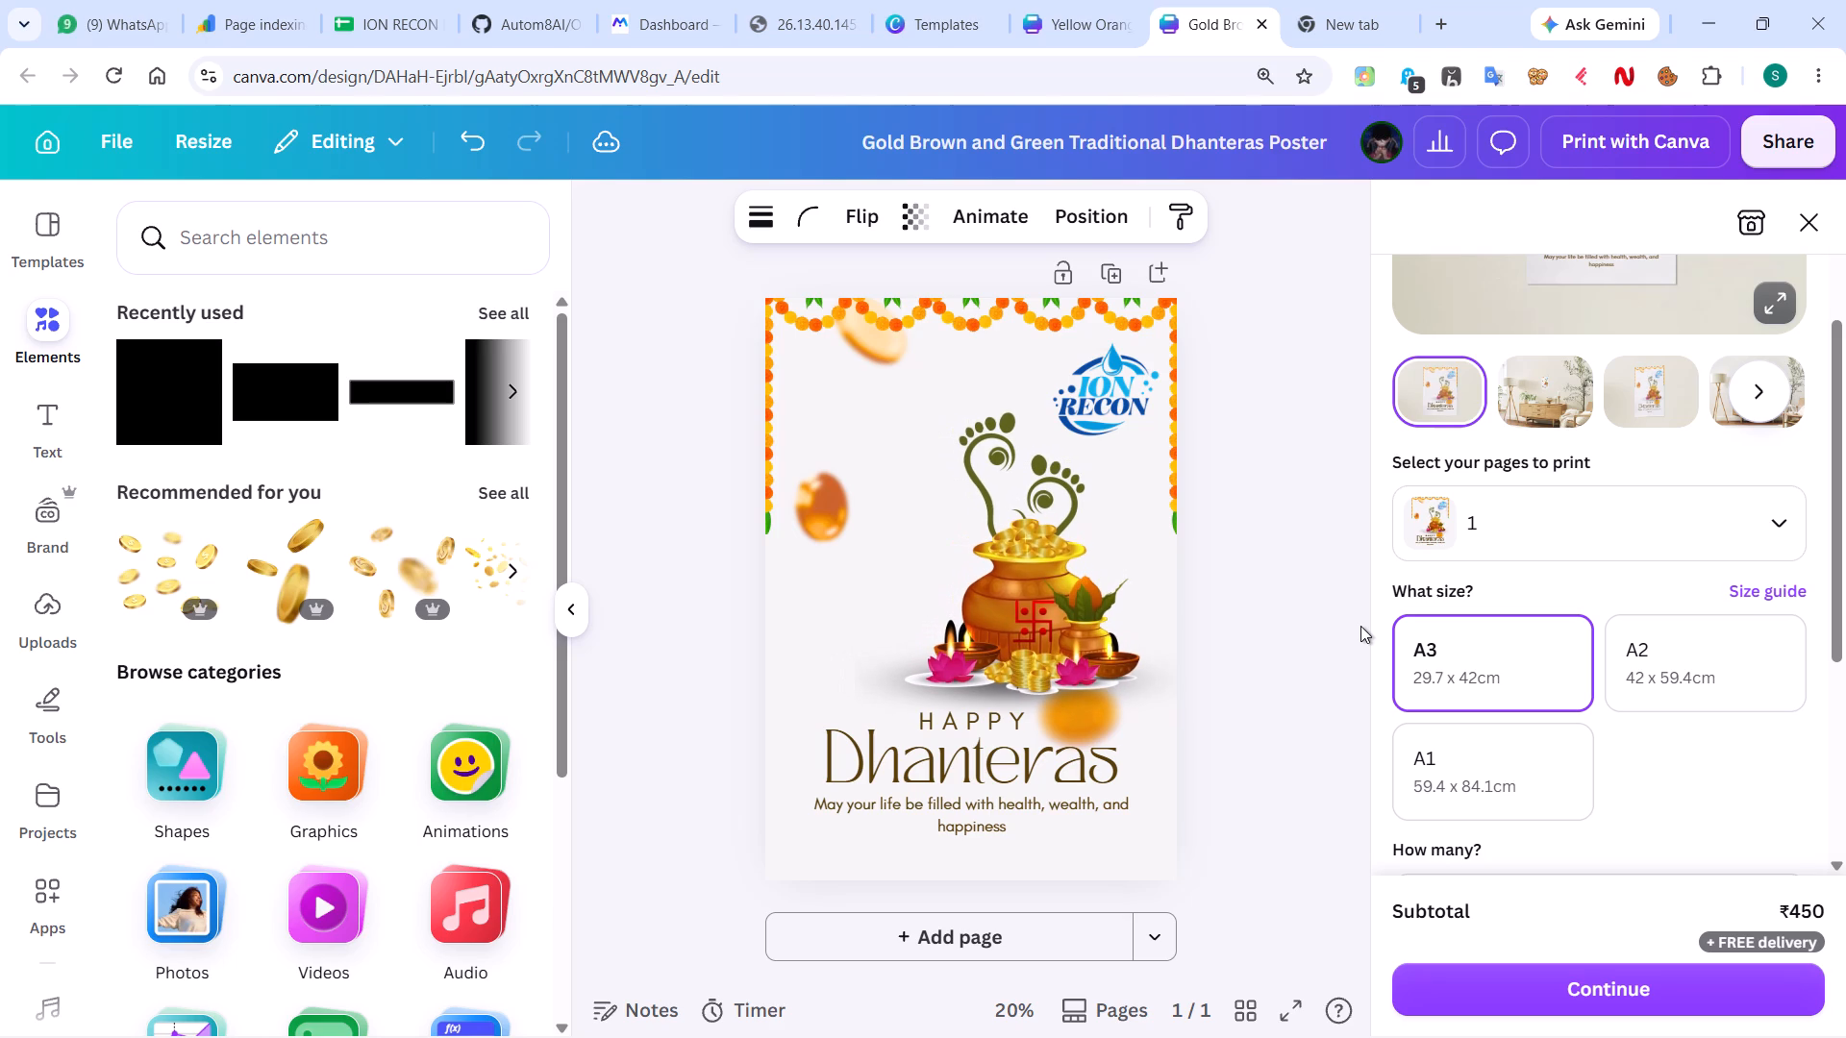
key(Down)
key(Up)
key(Up)
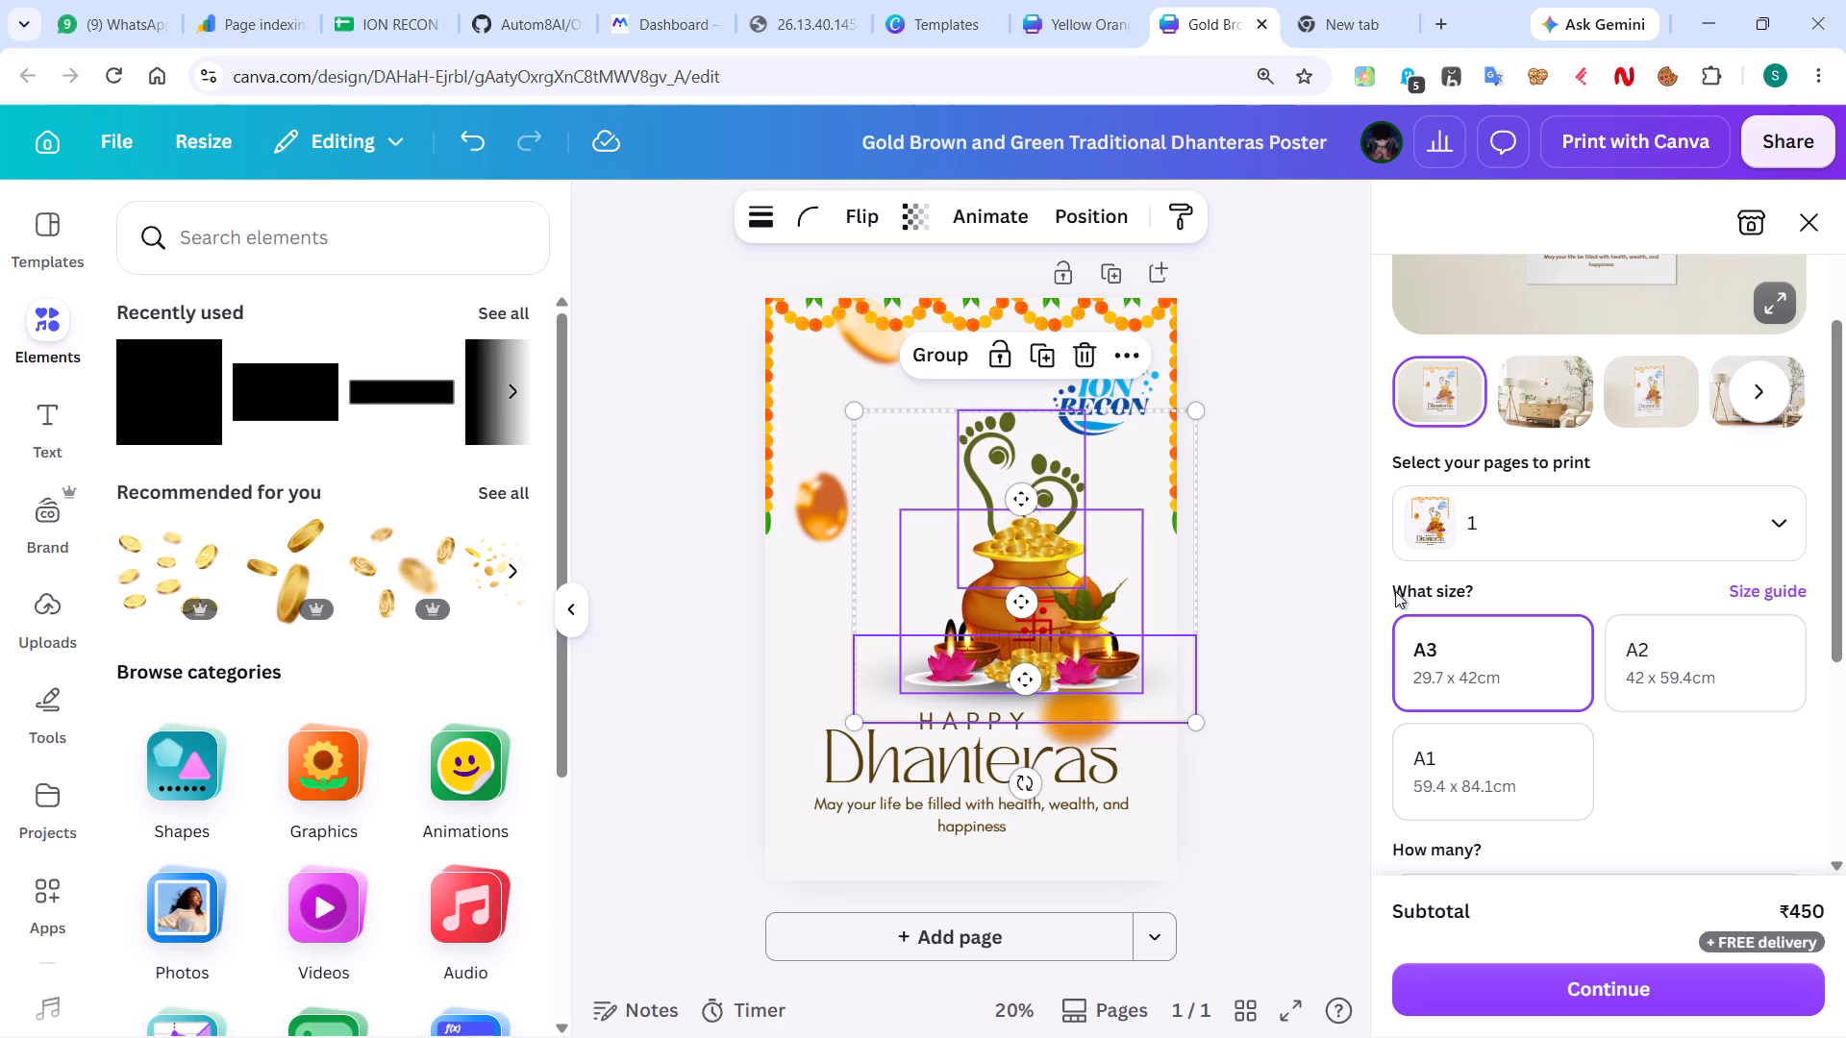
click(1251, 539)
Insert the uploaded photo of the two-cylinder water treatment machine on a blue backdrop and remove its background.
scroll(239, 601, down, 4)
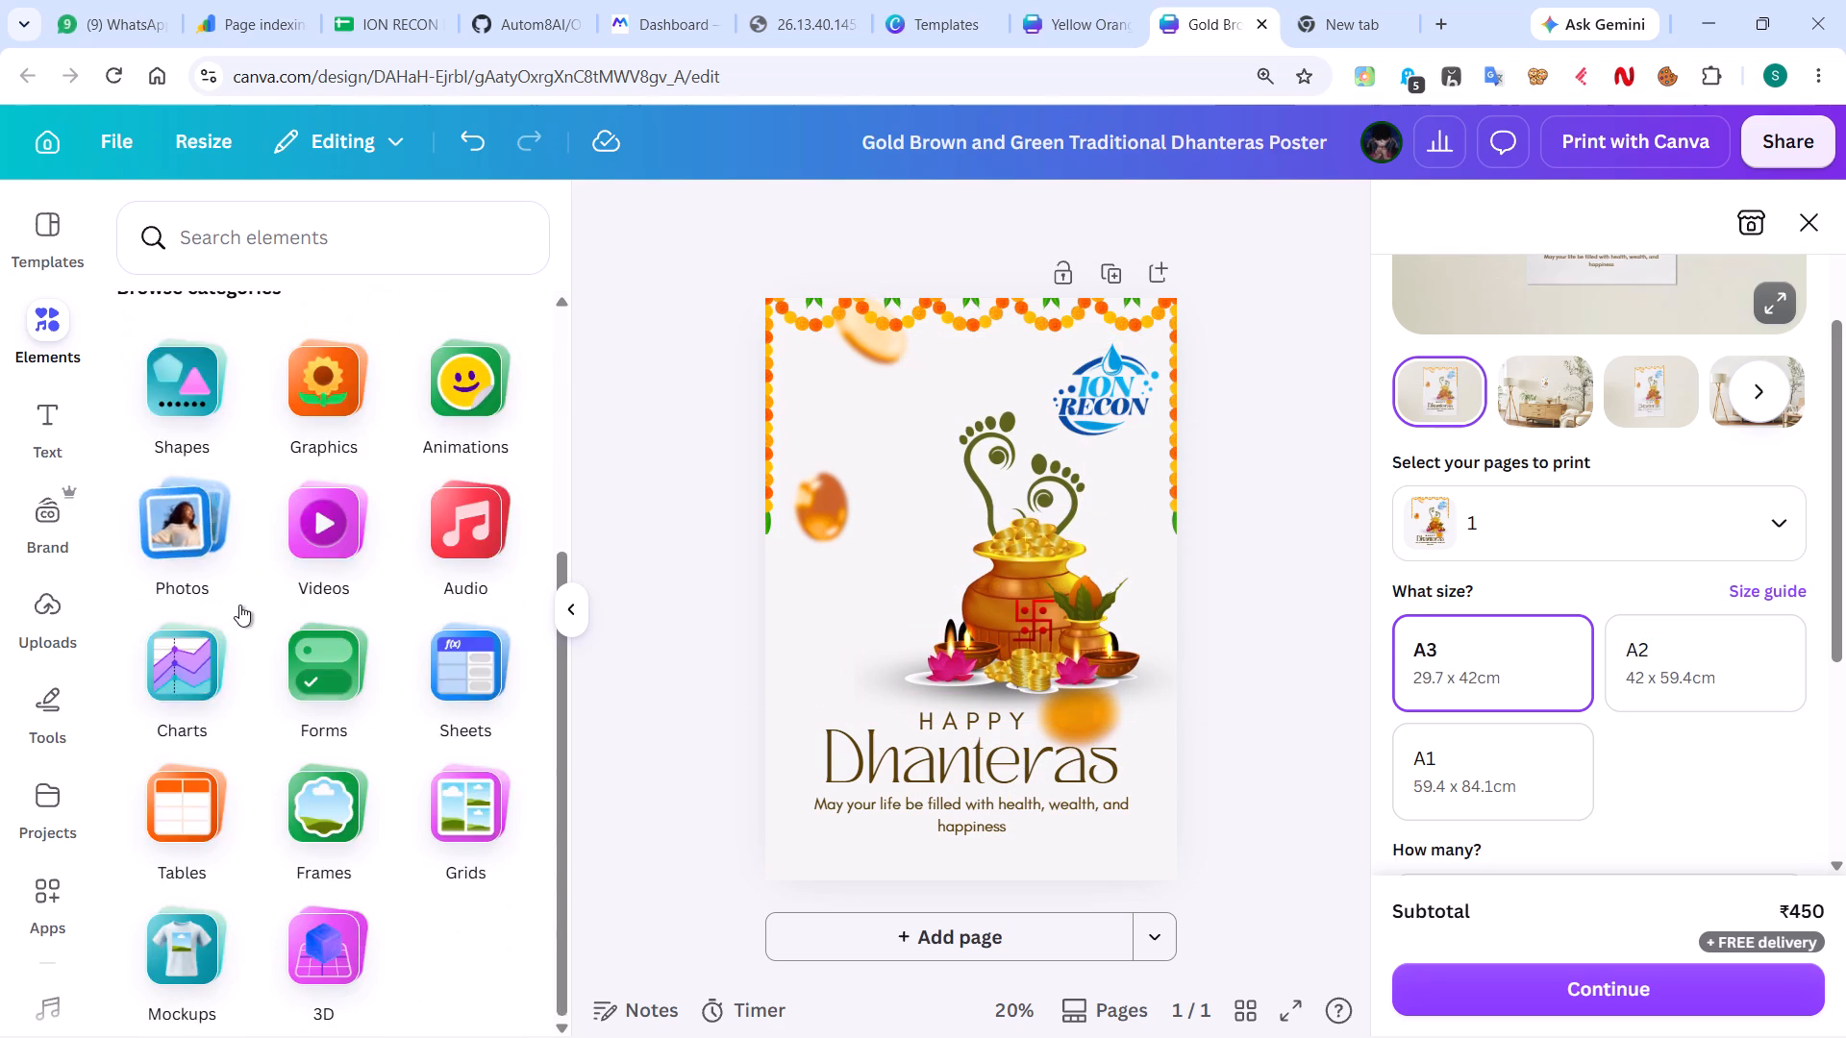
scroll(239, 606, up, 4)
click(39, 621)
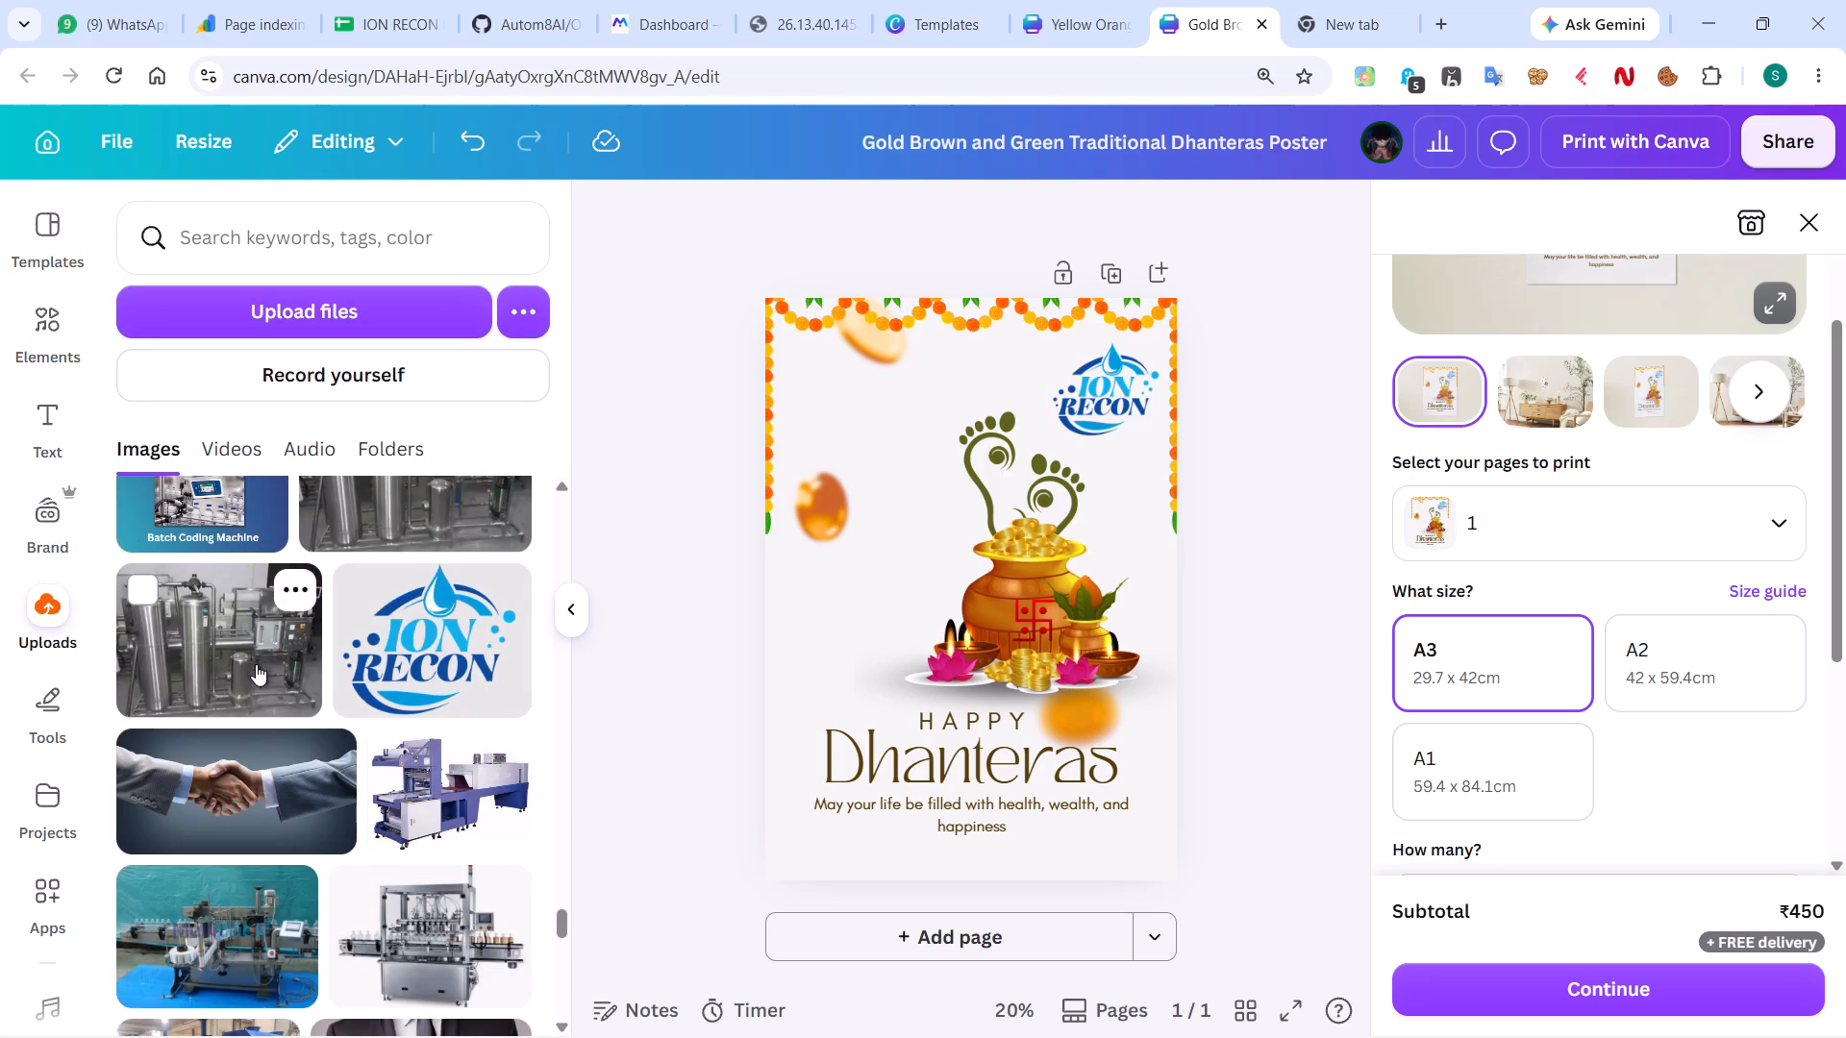
scroll(283, 705, down, 9)
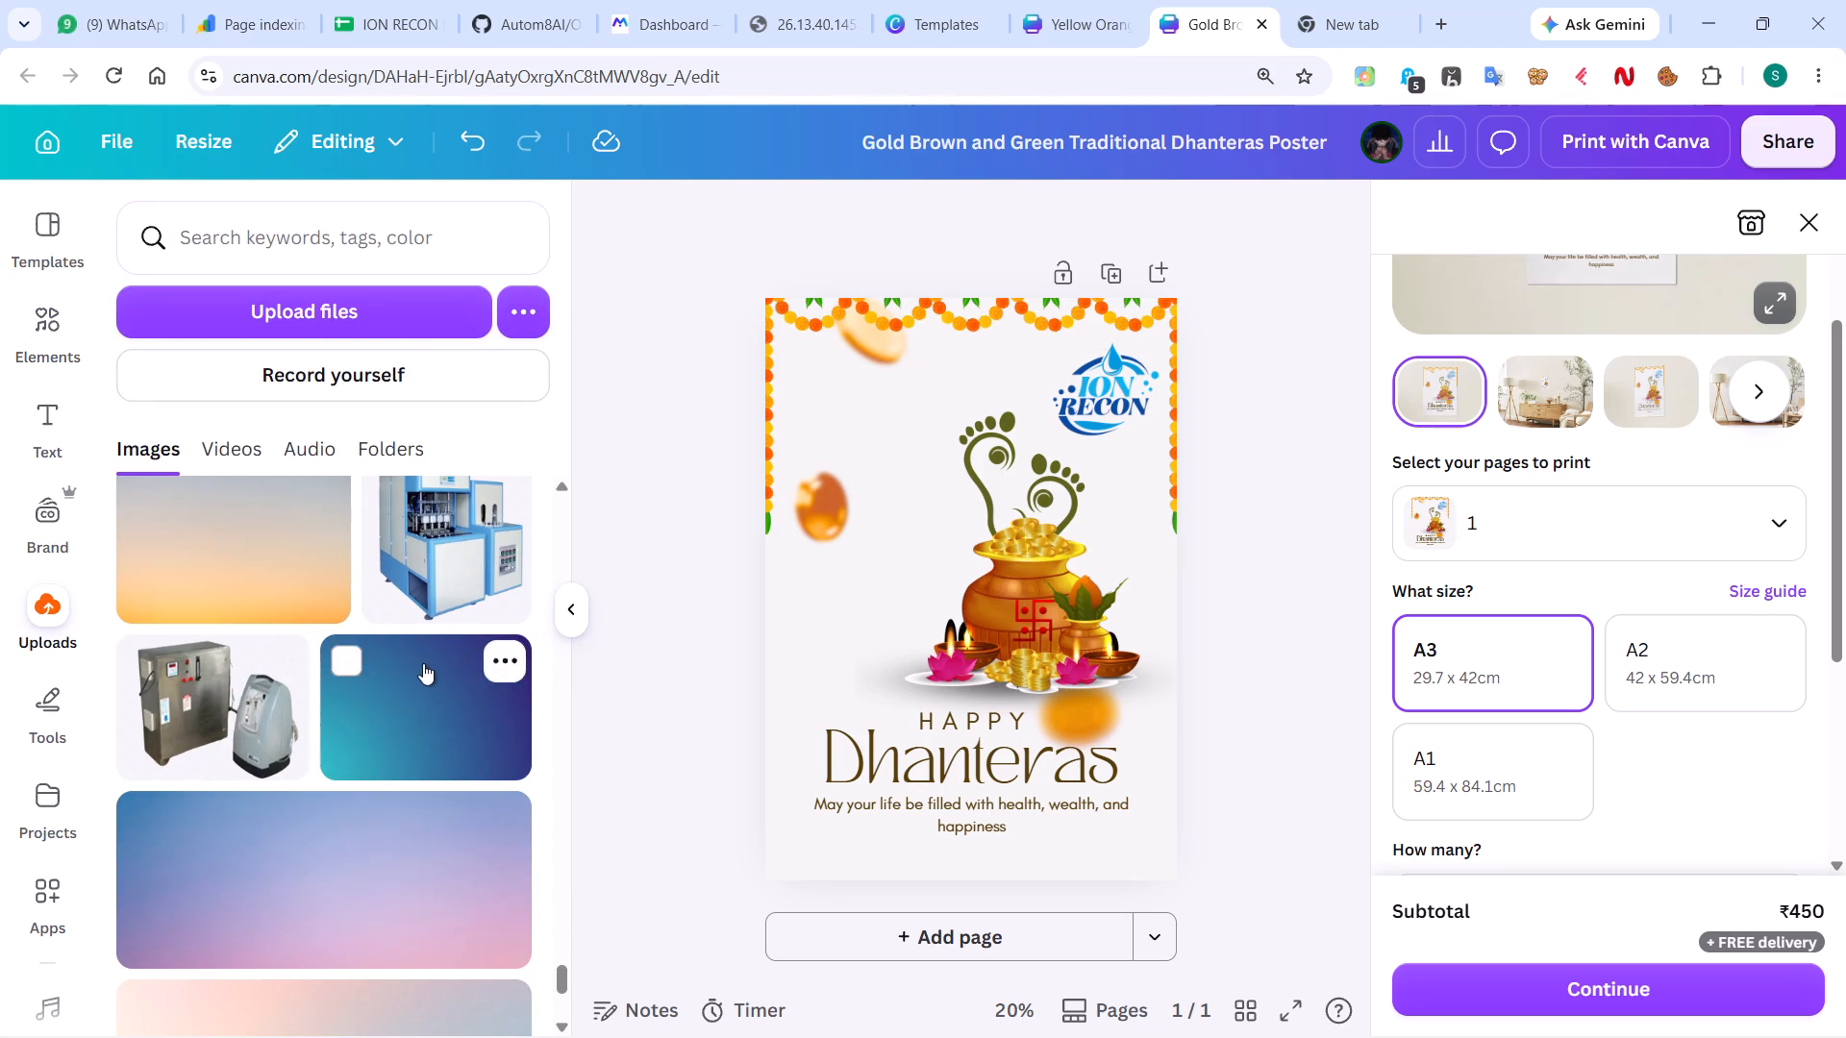
scroll(461, 597, up, 6)
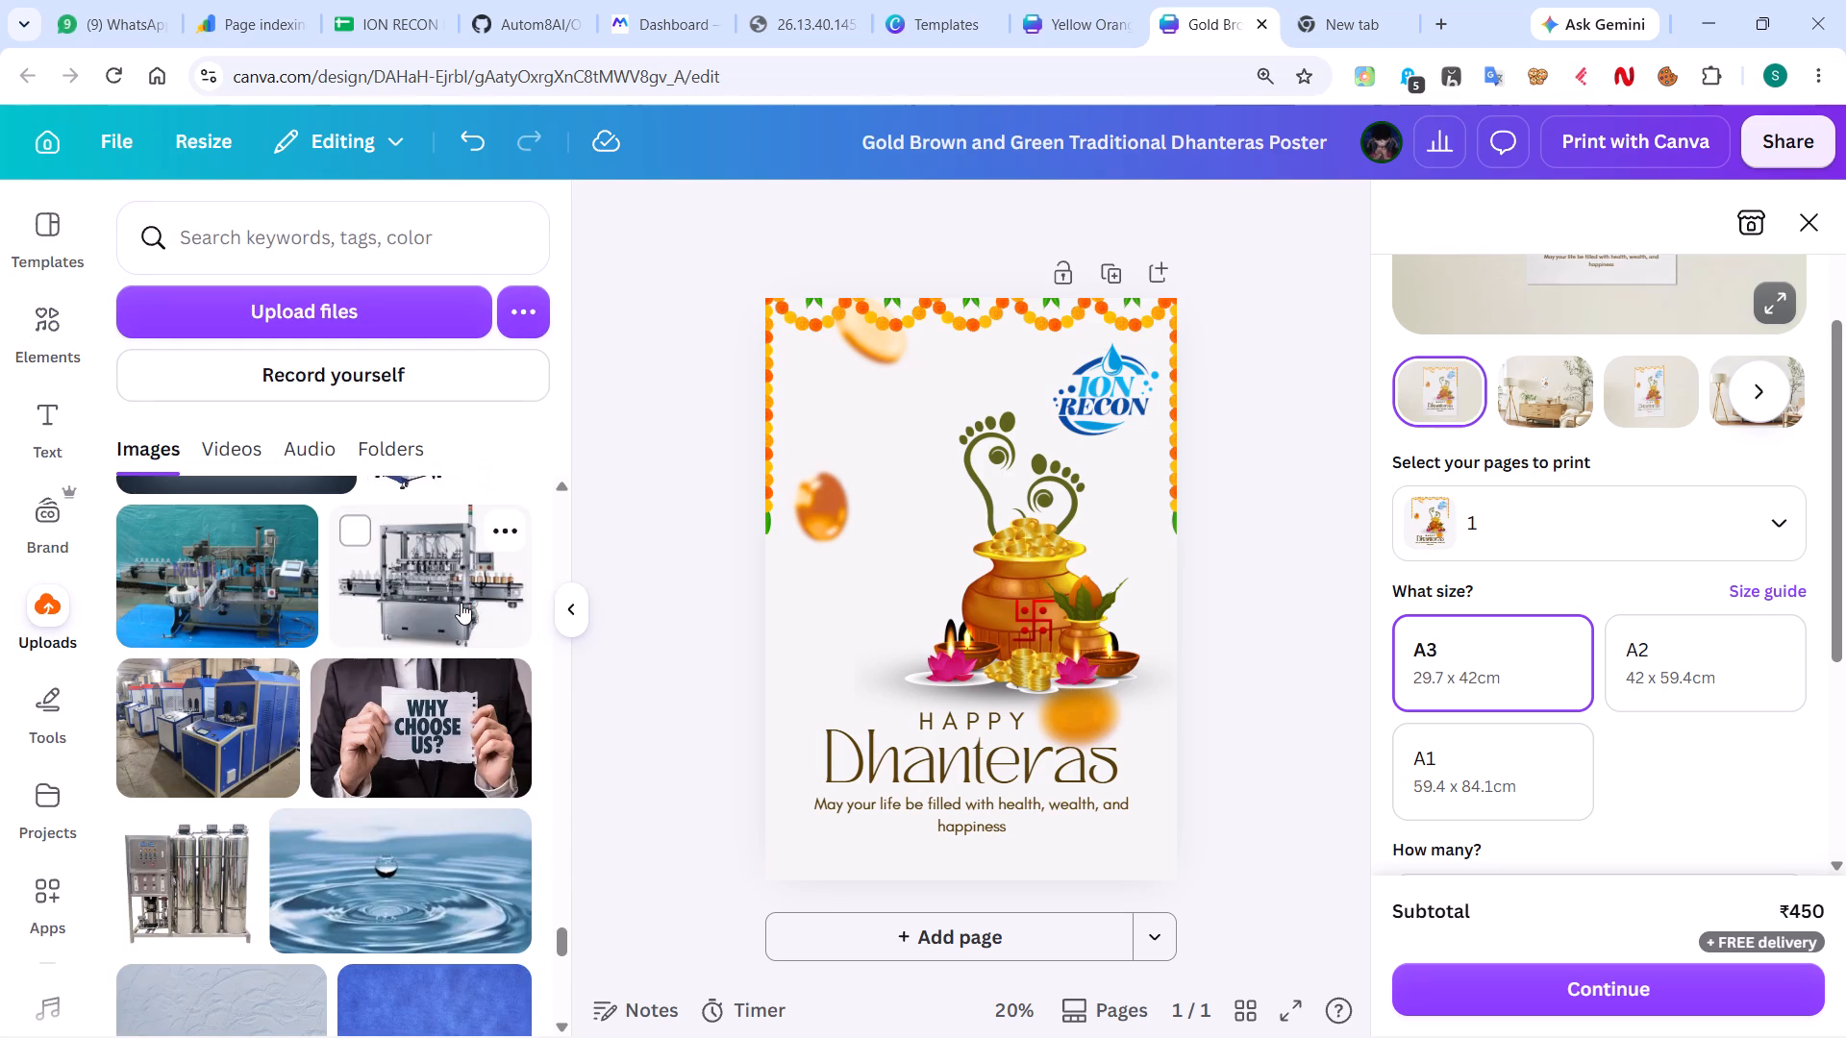
scroll(461, 613, up, 2)
scroll(478, 749, up, 1)
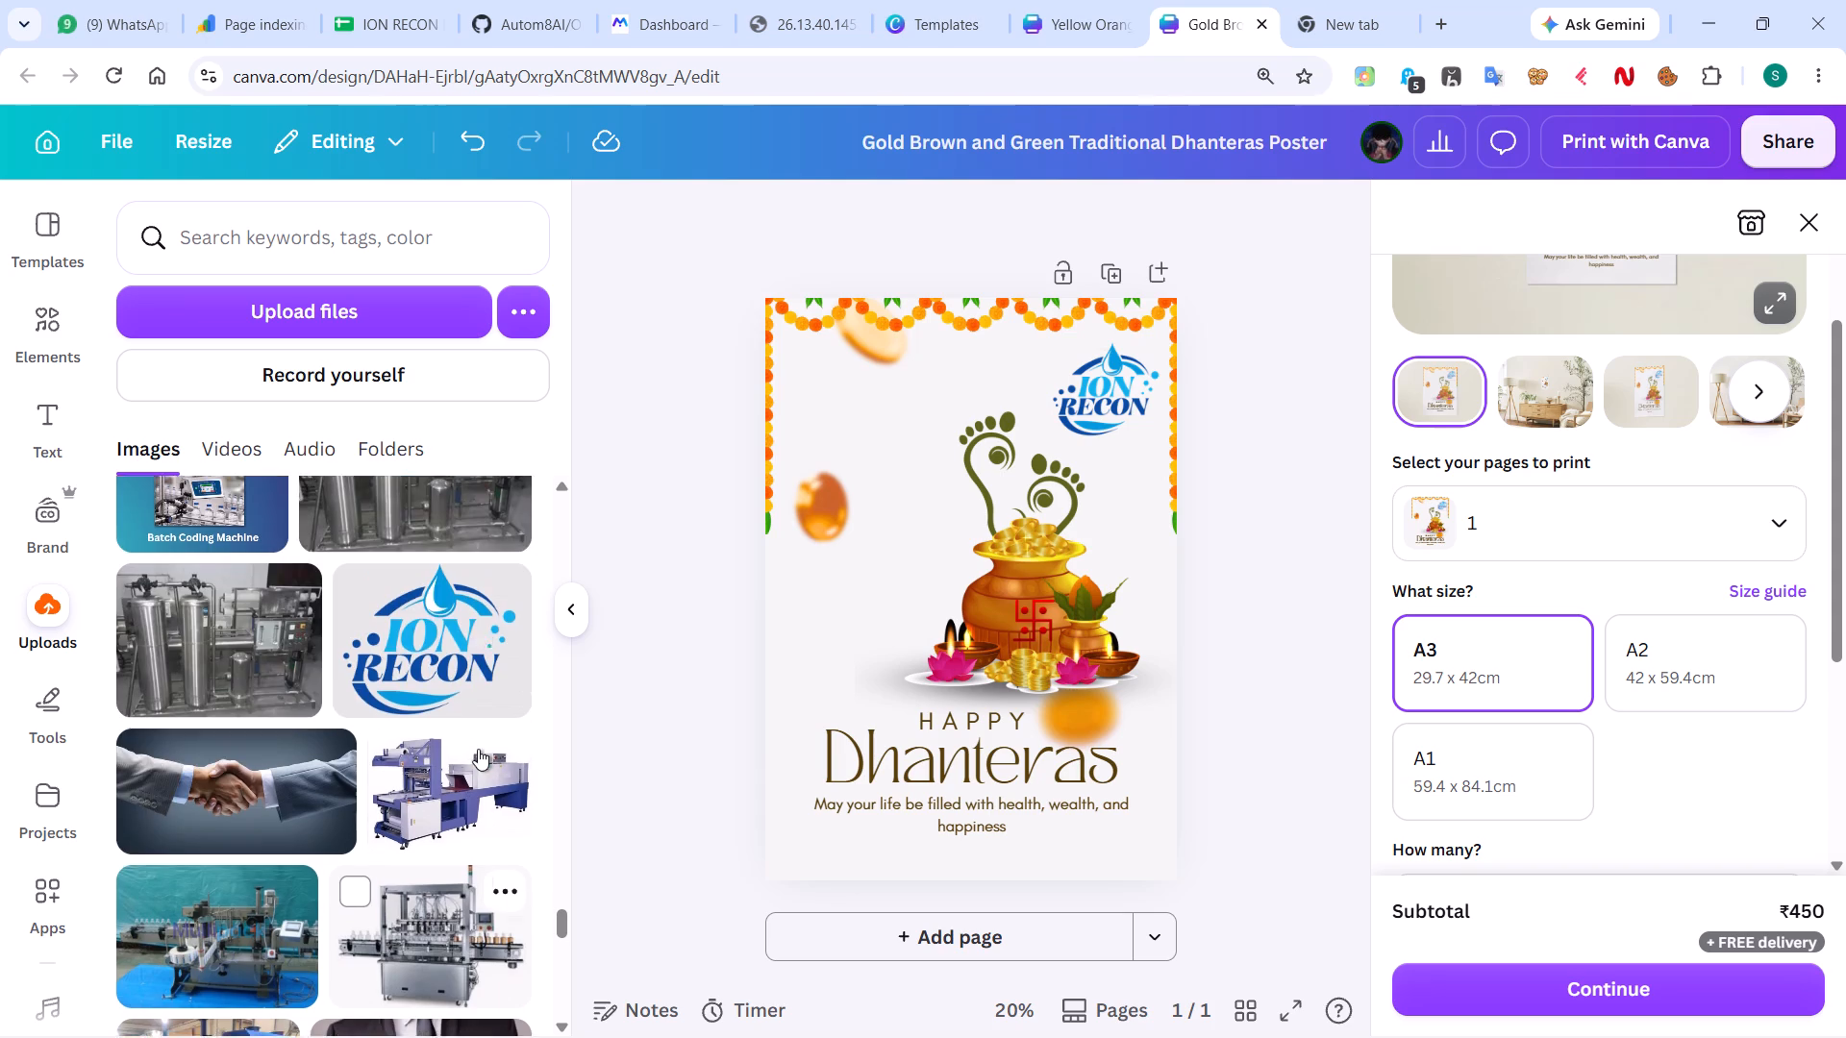
scroll(478, 749, up, 2)
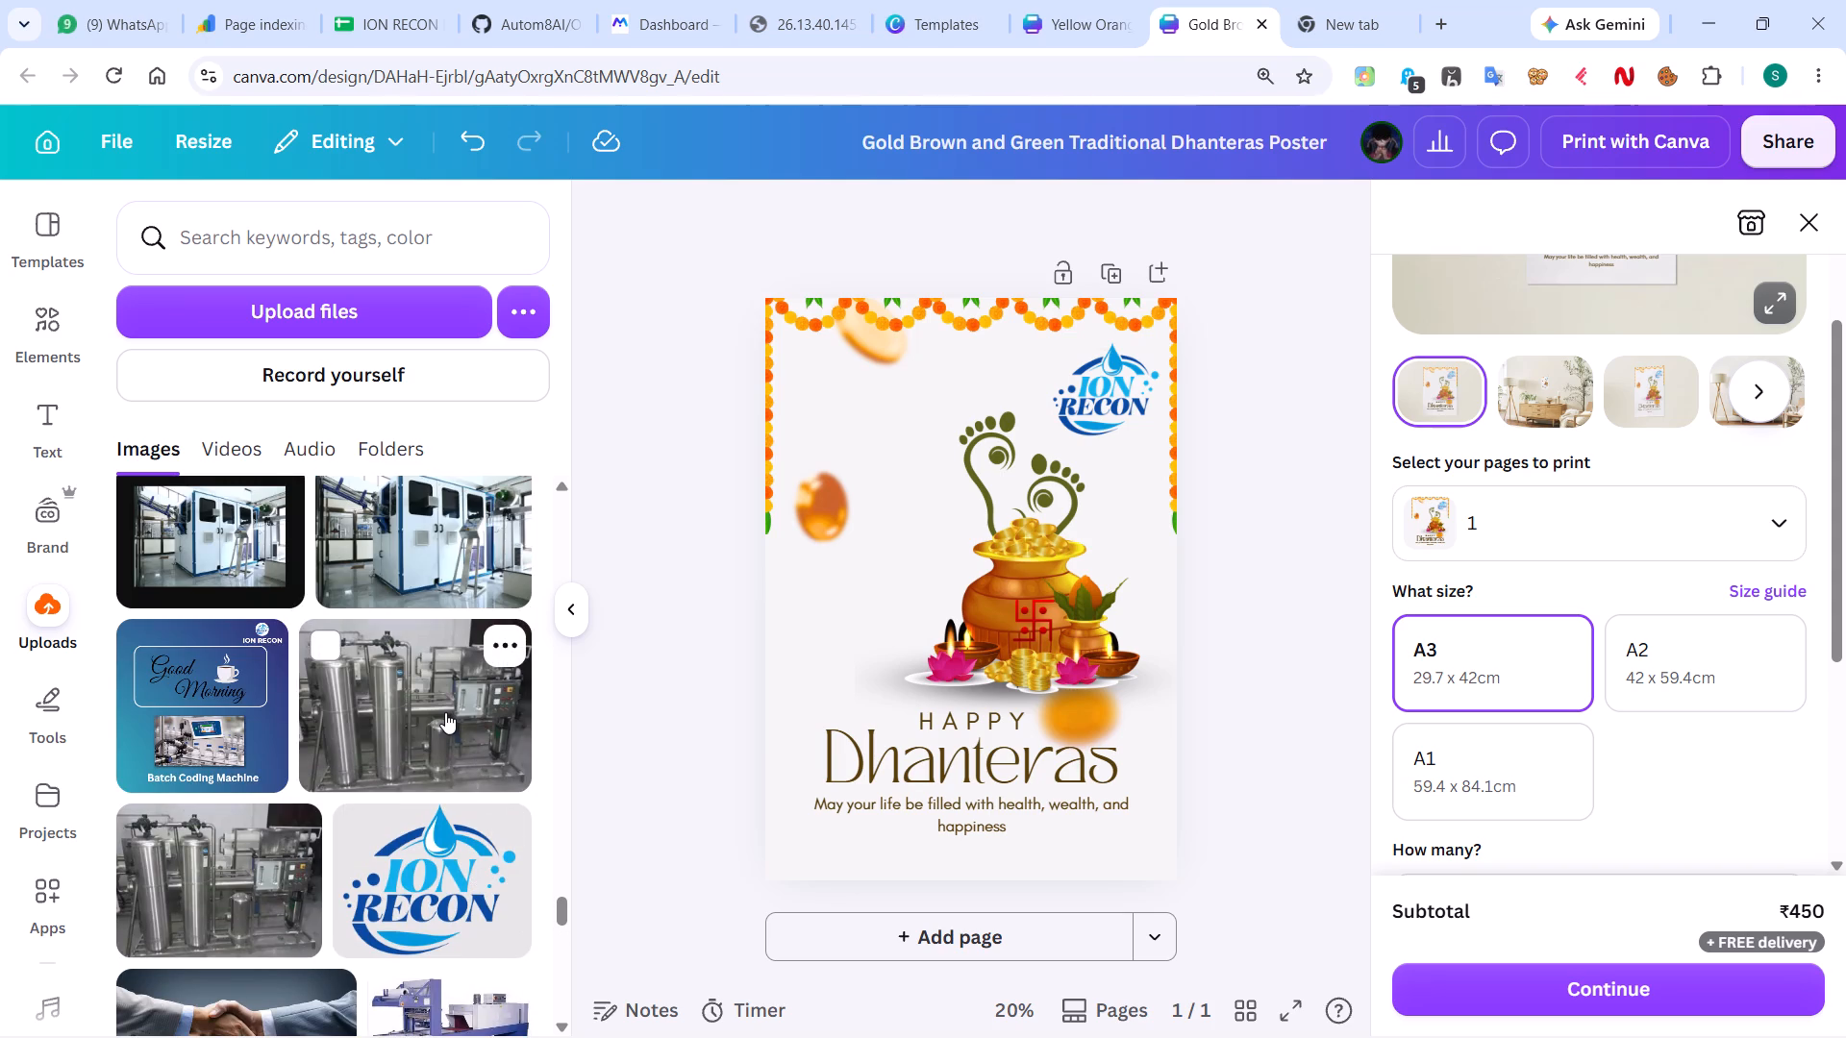
scroll(445, 712, up, 3)
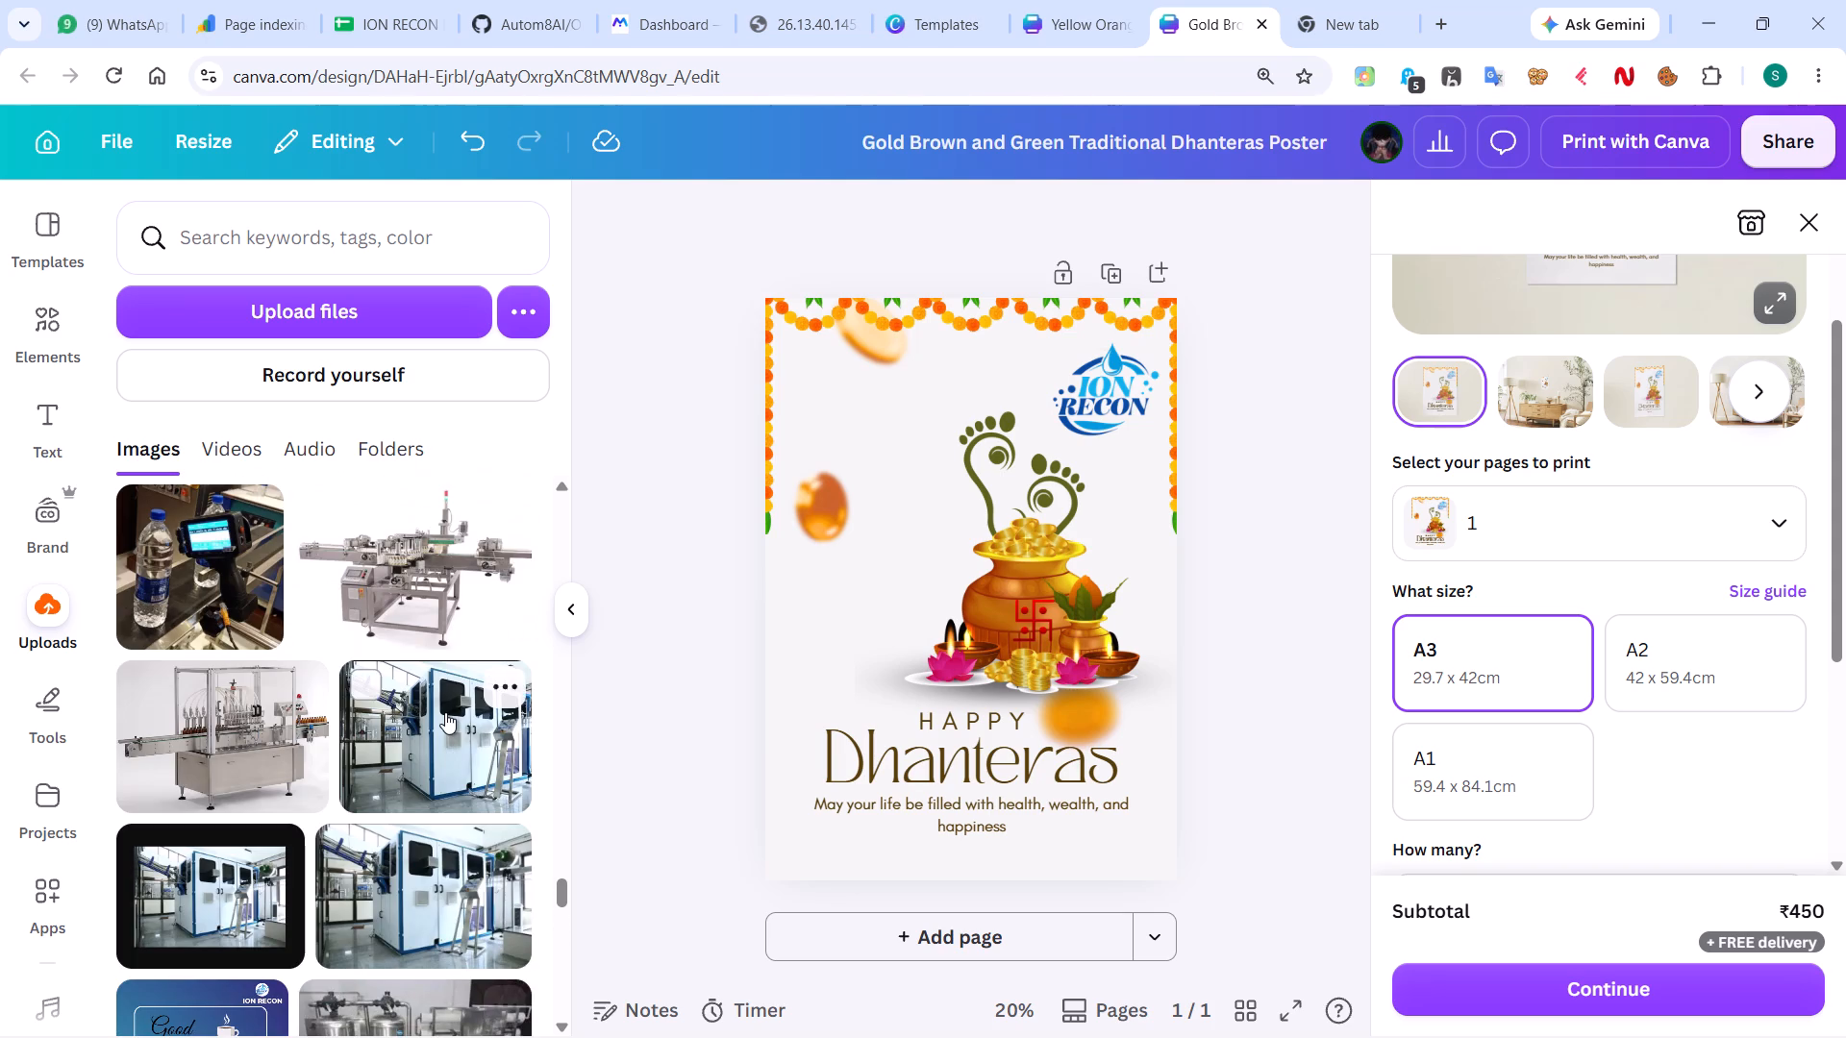
scroll(445, 712, up, 6)
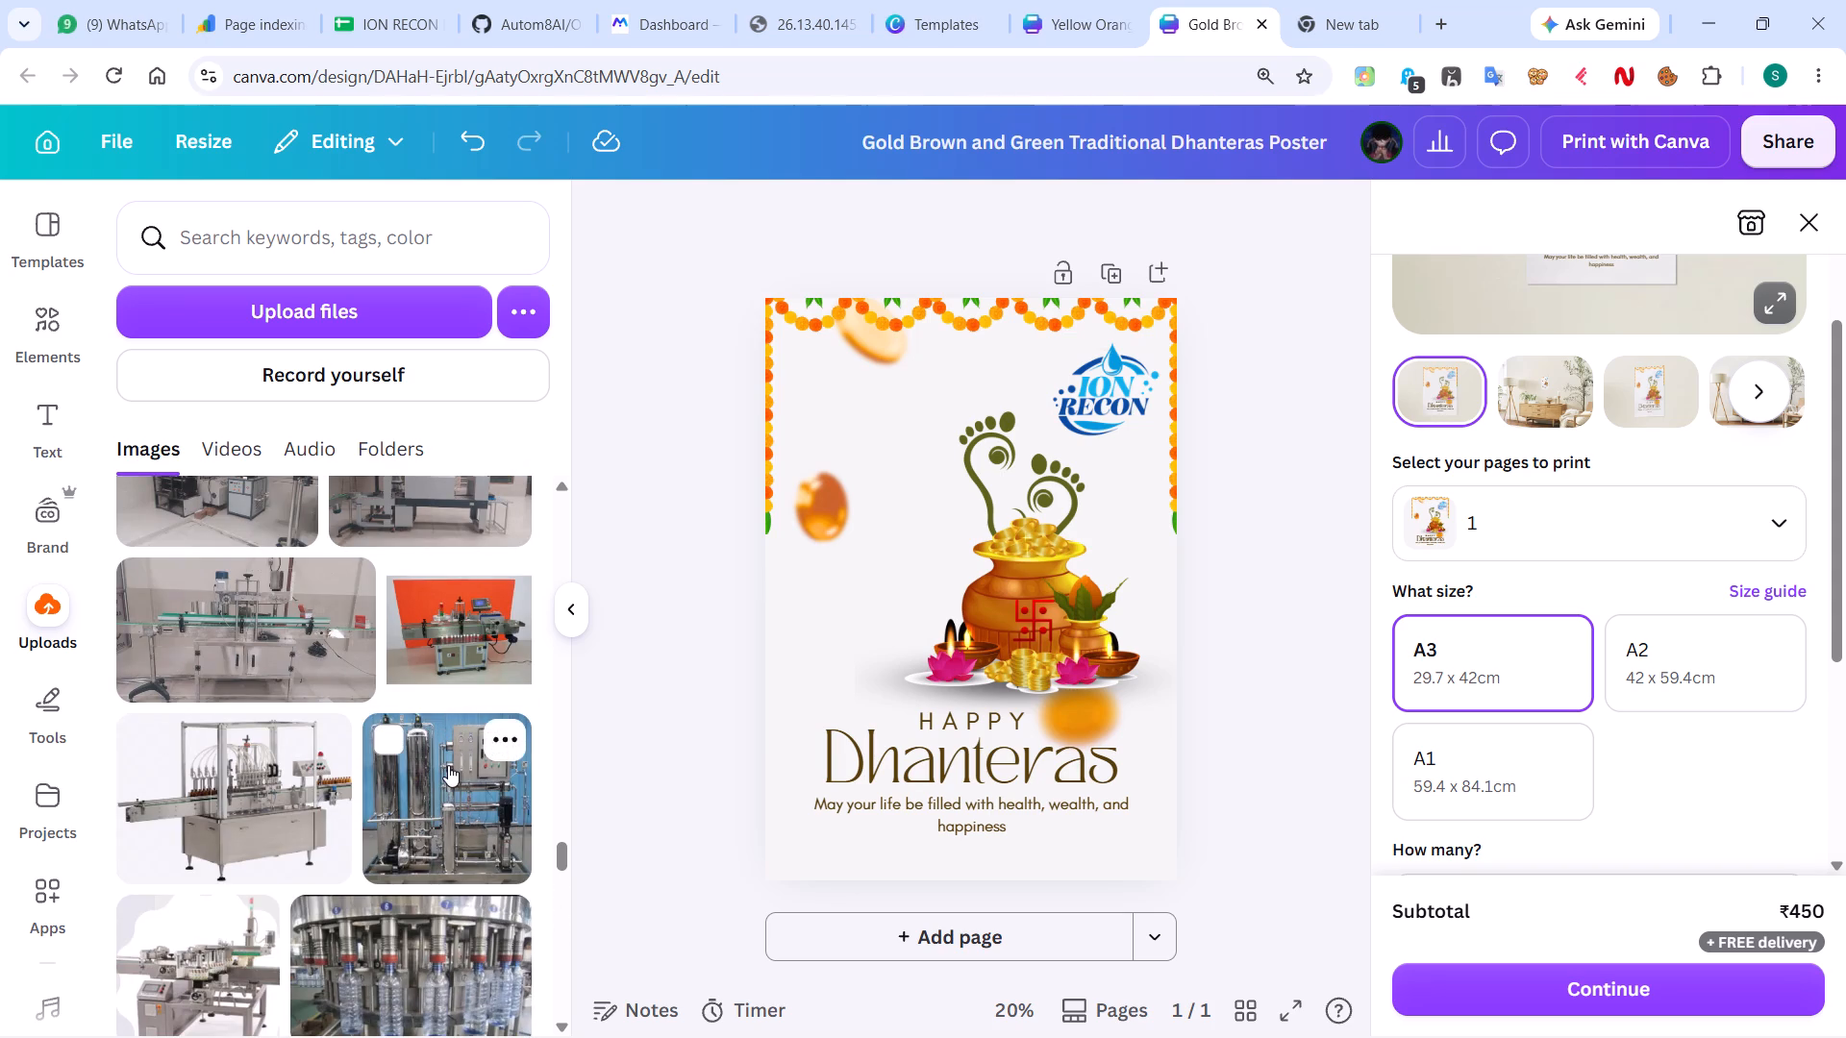
click(458, 790)
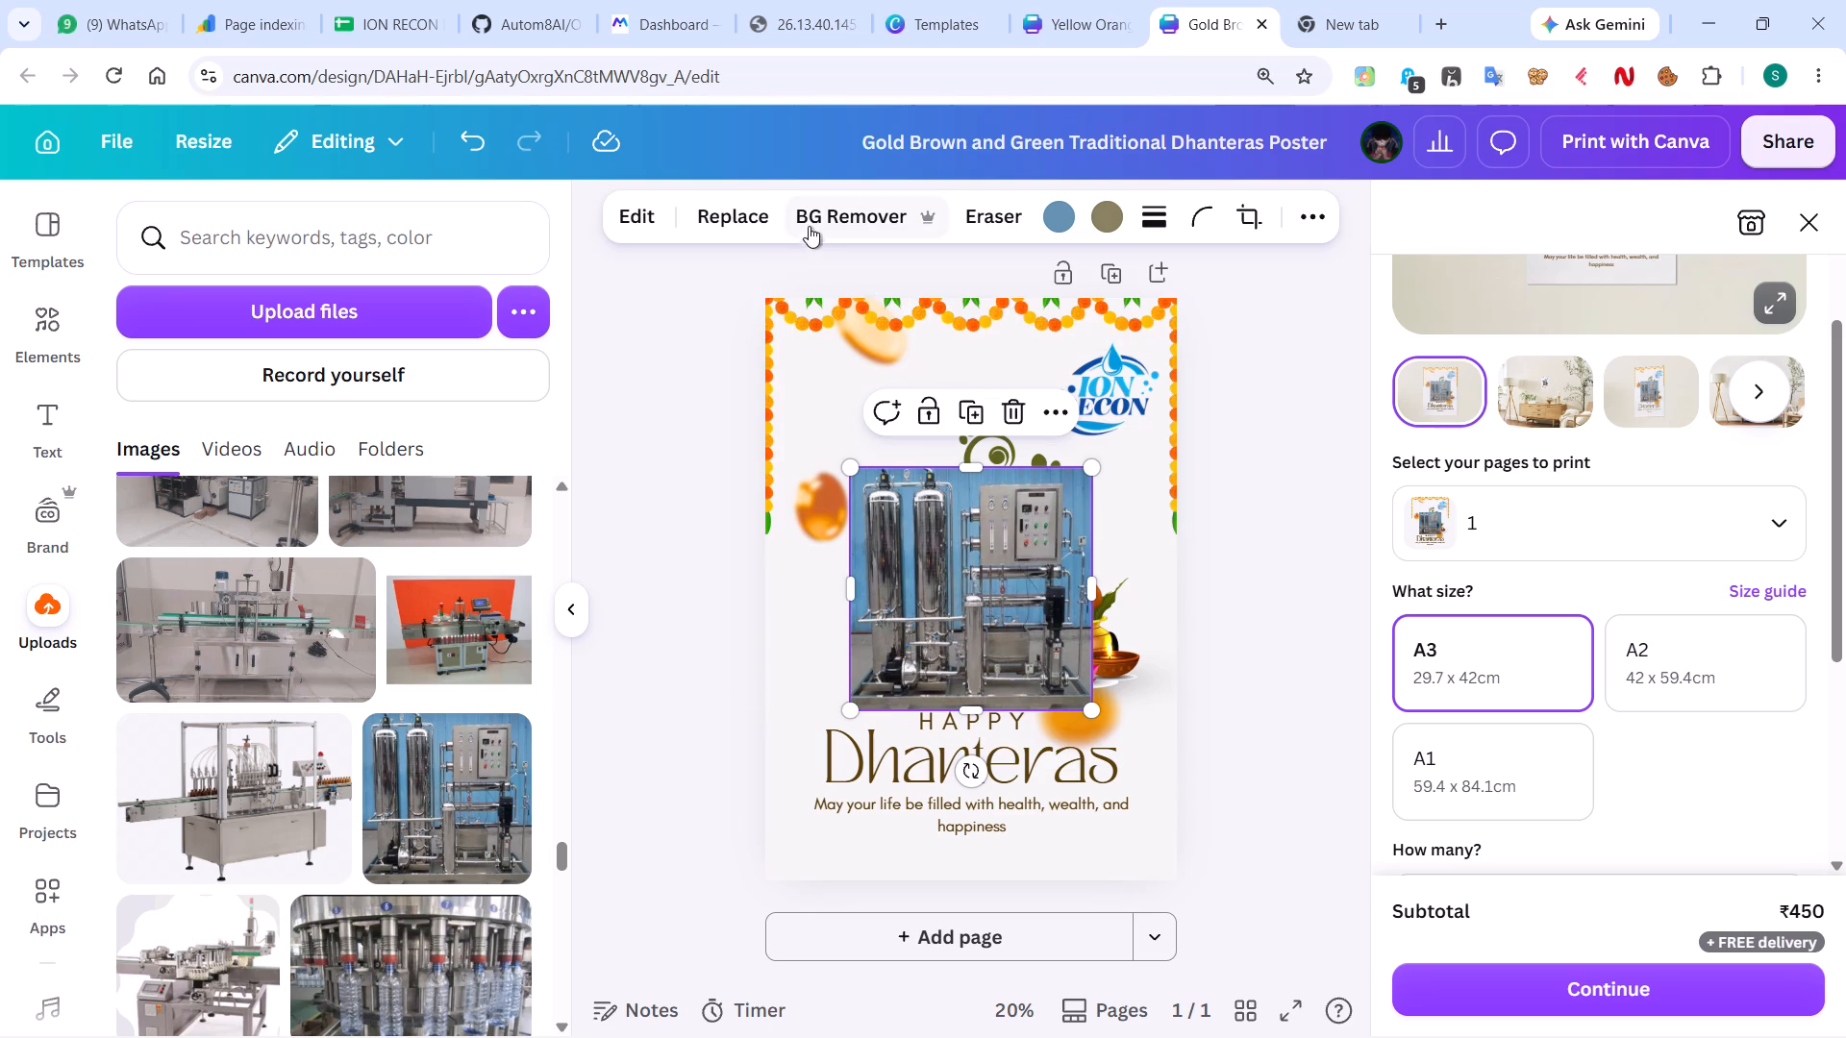
click(814, 232)
Scale the machine image down slightly and place it at the poster's left edge, beside the gold pot and just above the HAPPY text.
drag(982, 635, 909, 639)
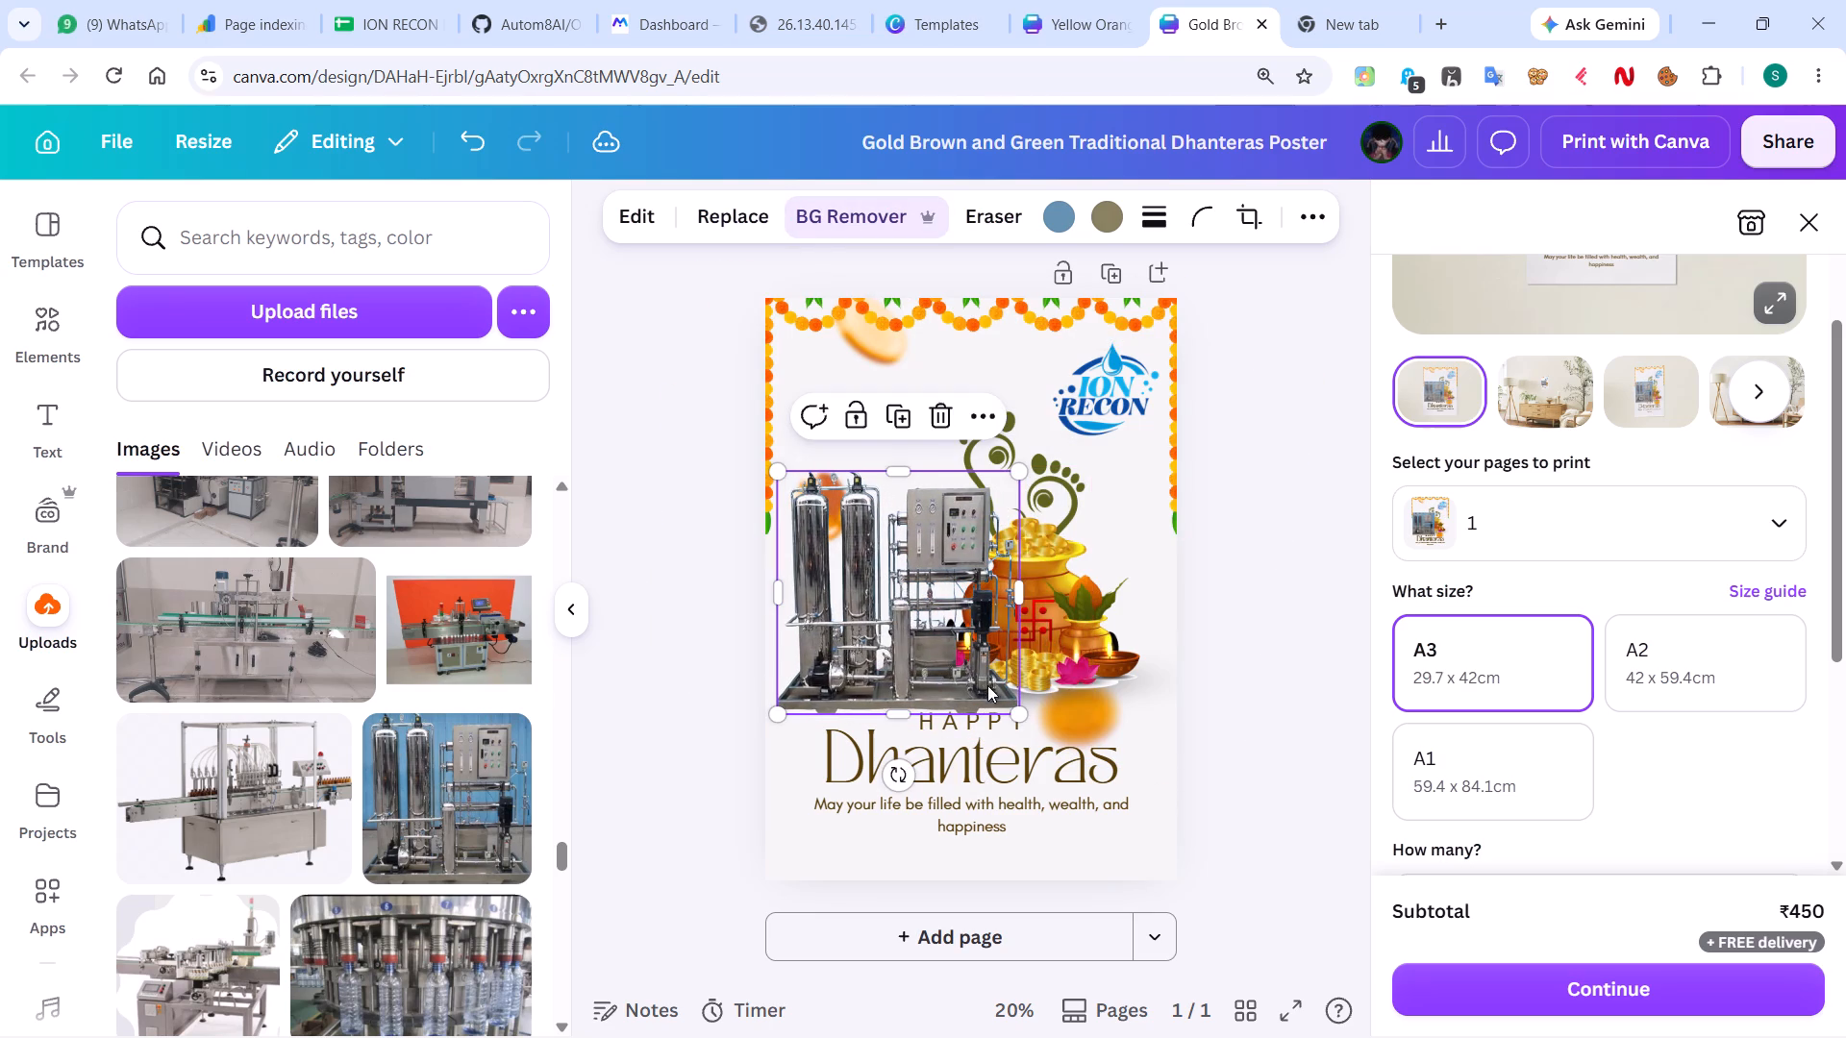
click(1018, 728)
click(849, 548)
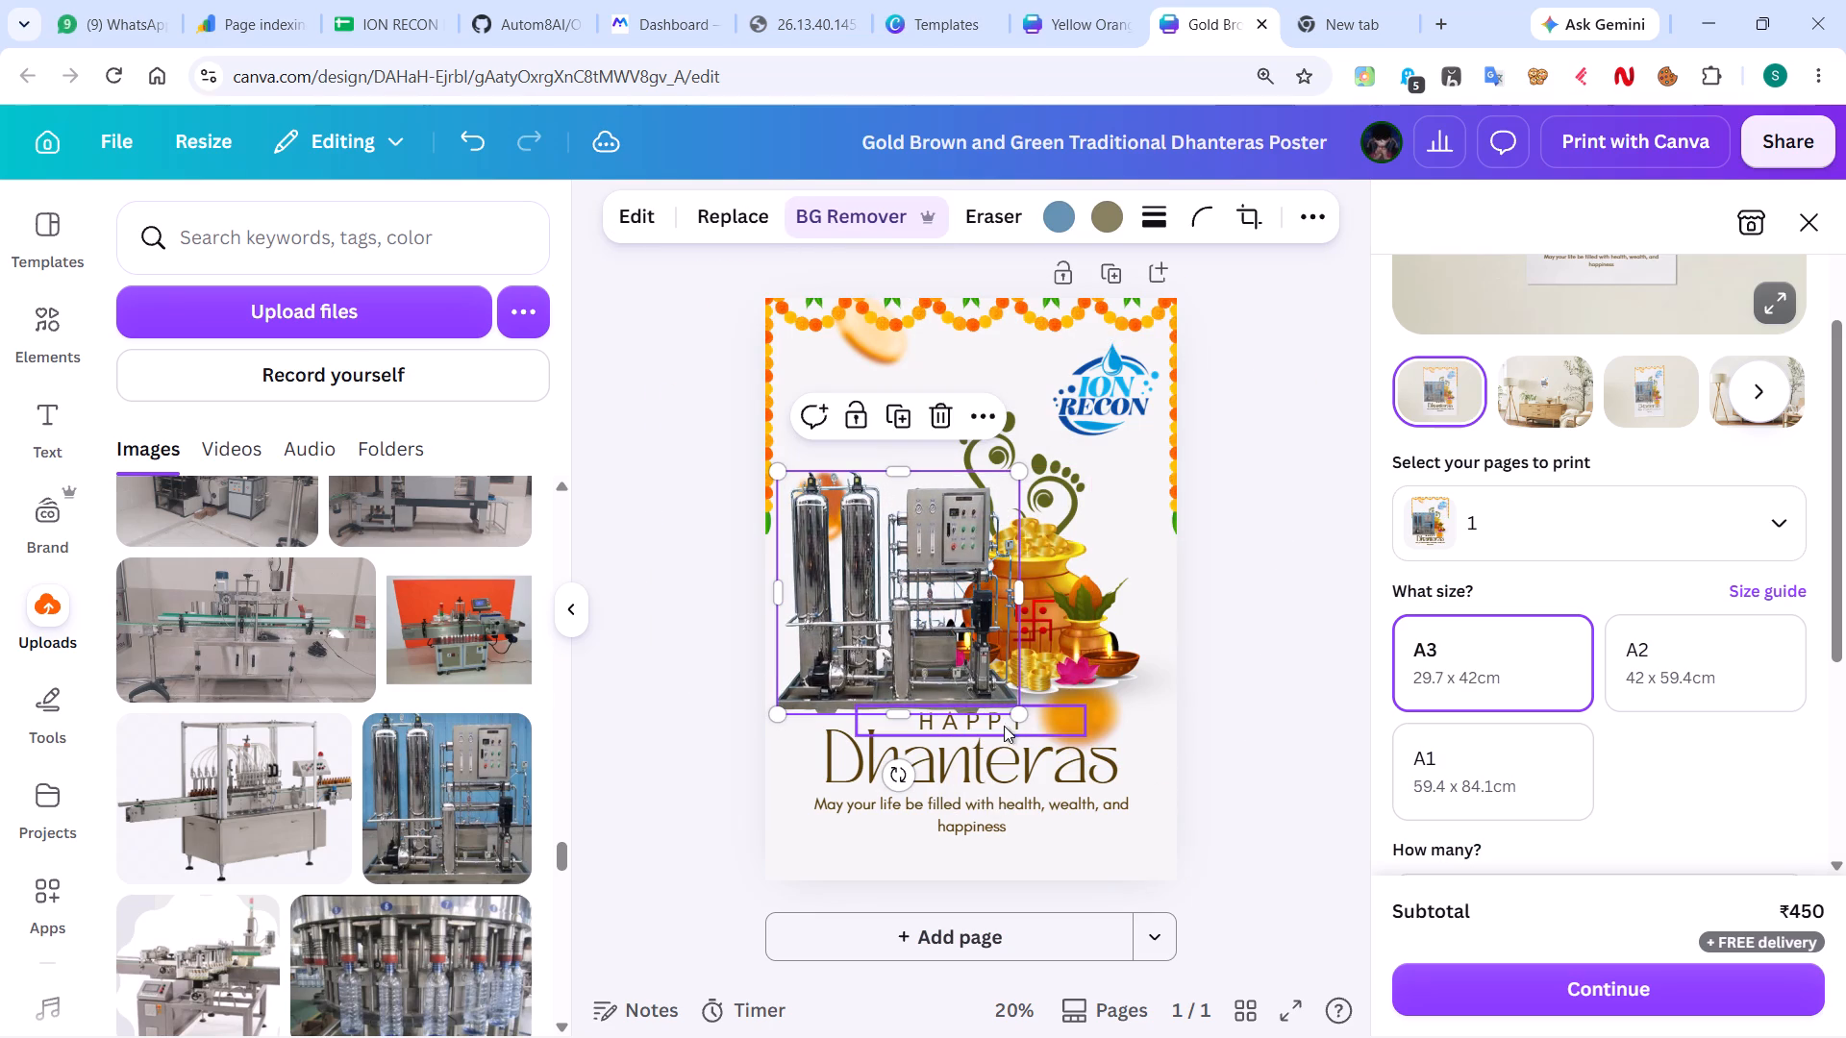
drag(1022, 716, 941, 638)
drag(863, 595, 863, 619)
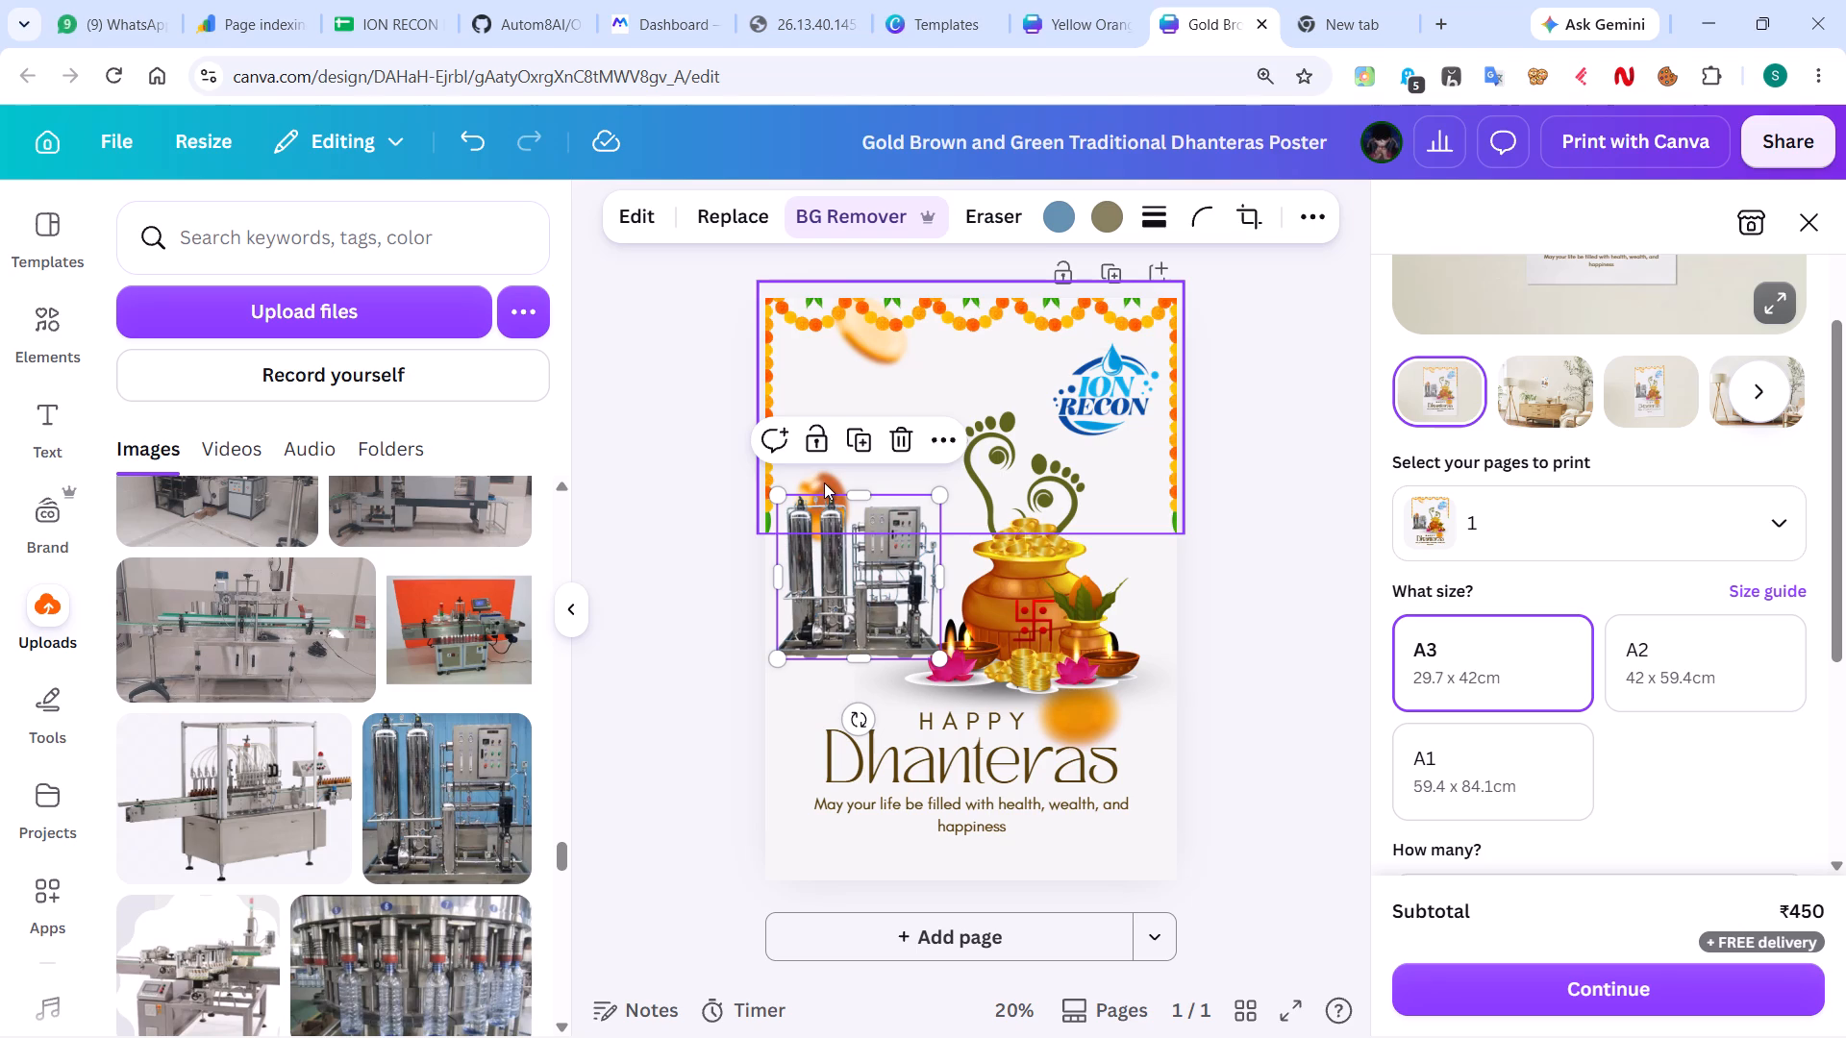
click(862, 567)
drag(886, 603, 881, 607)
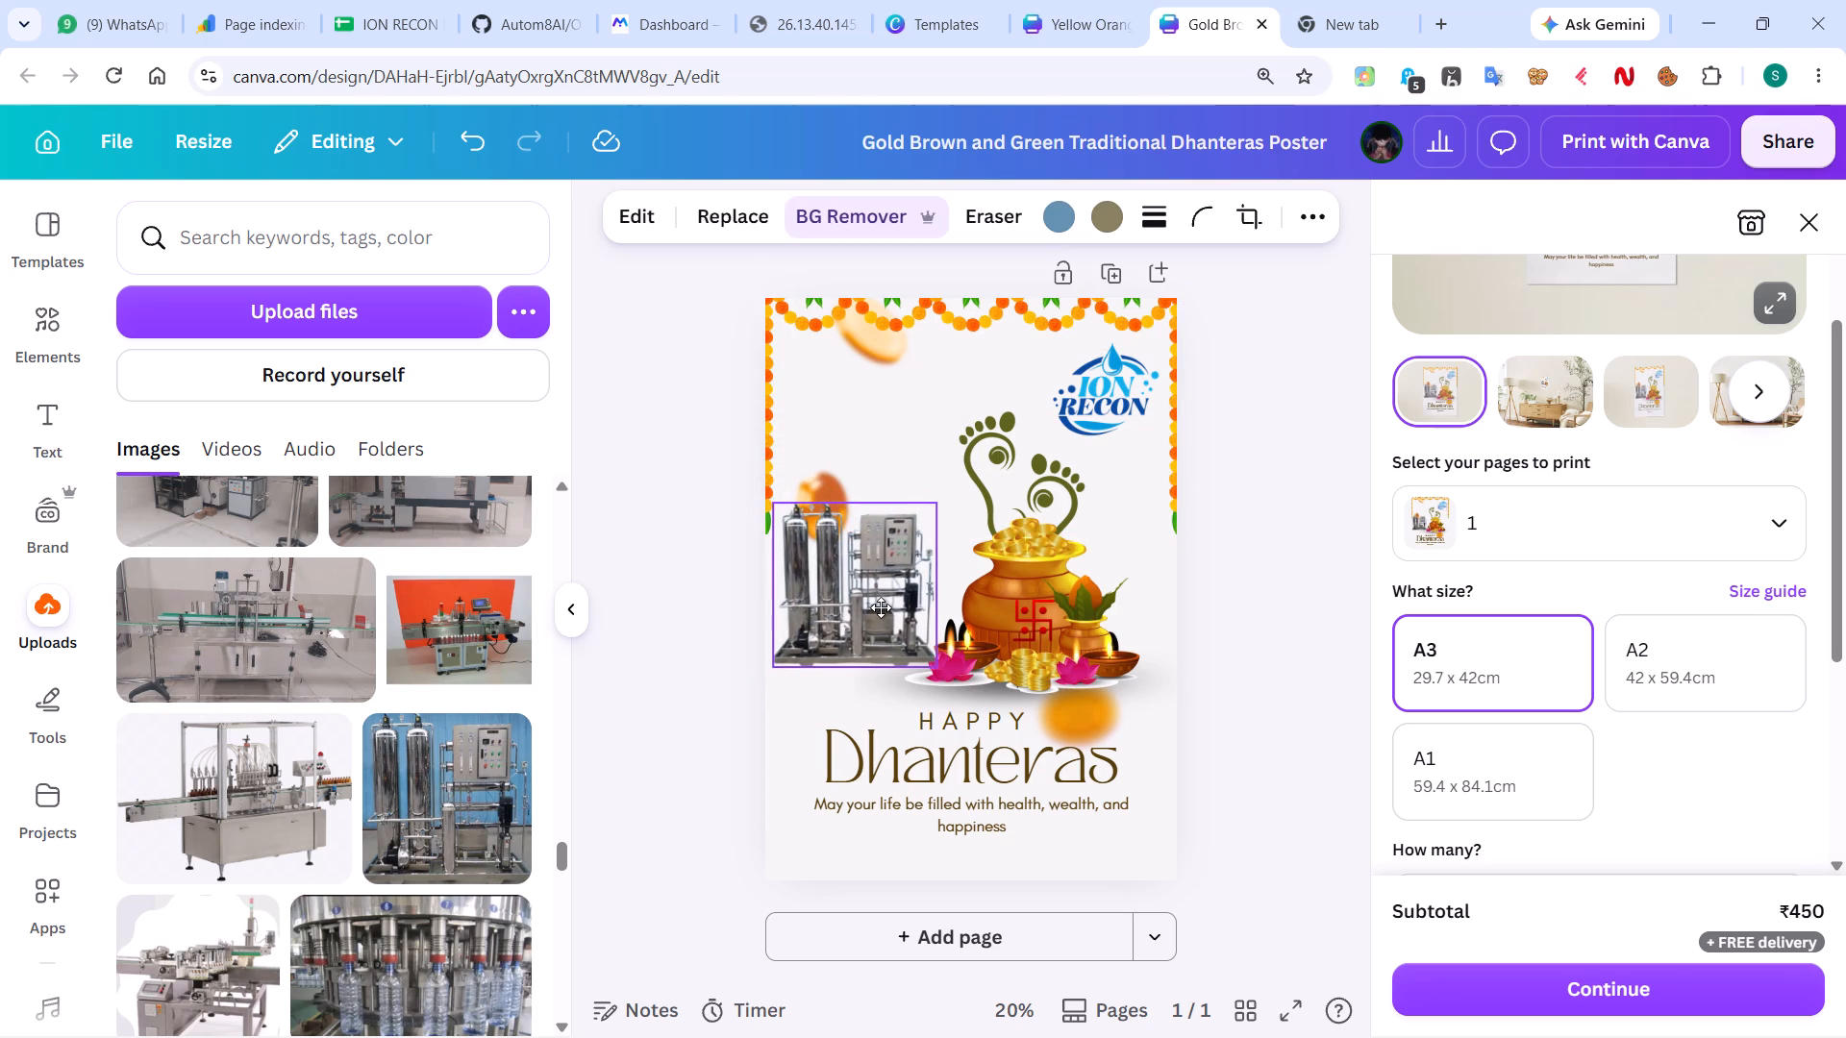
drag(881, 607, 886, 562)
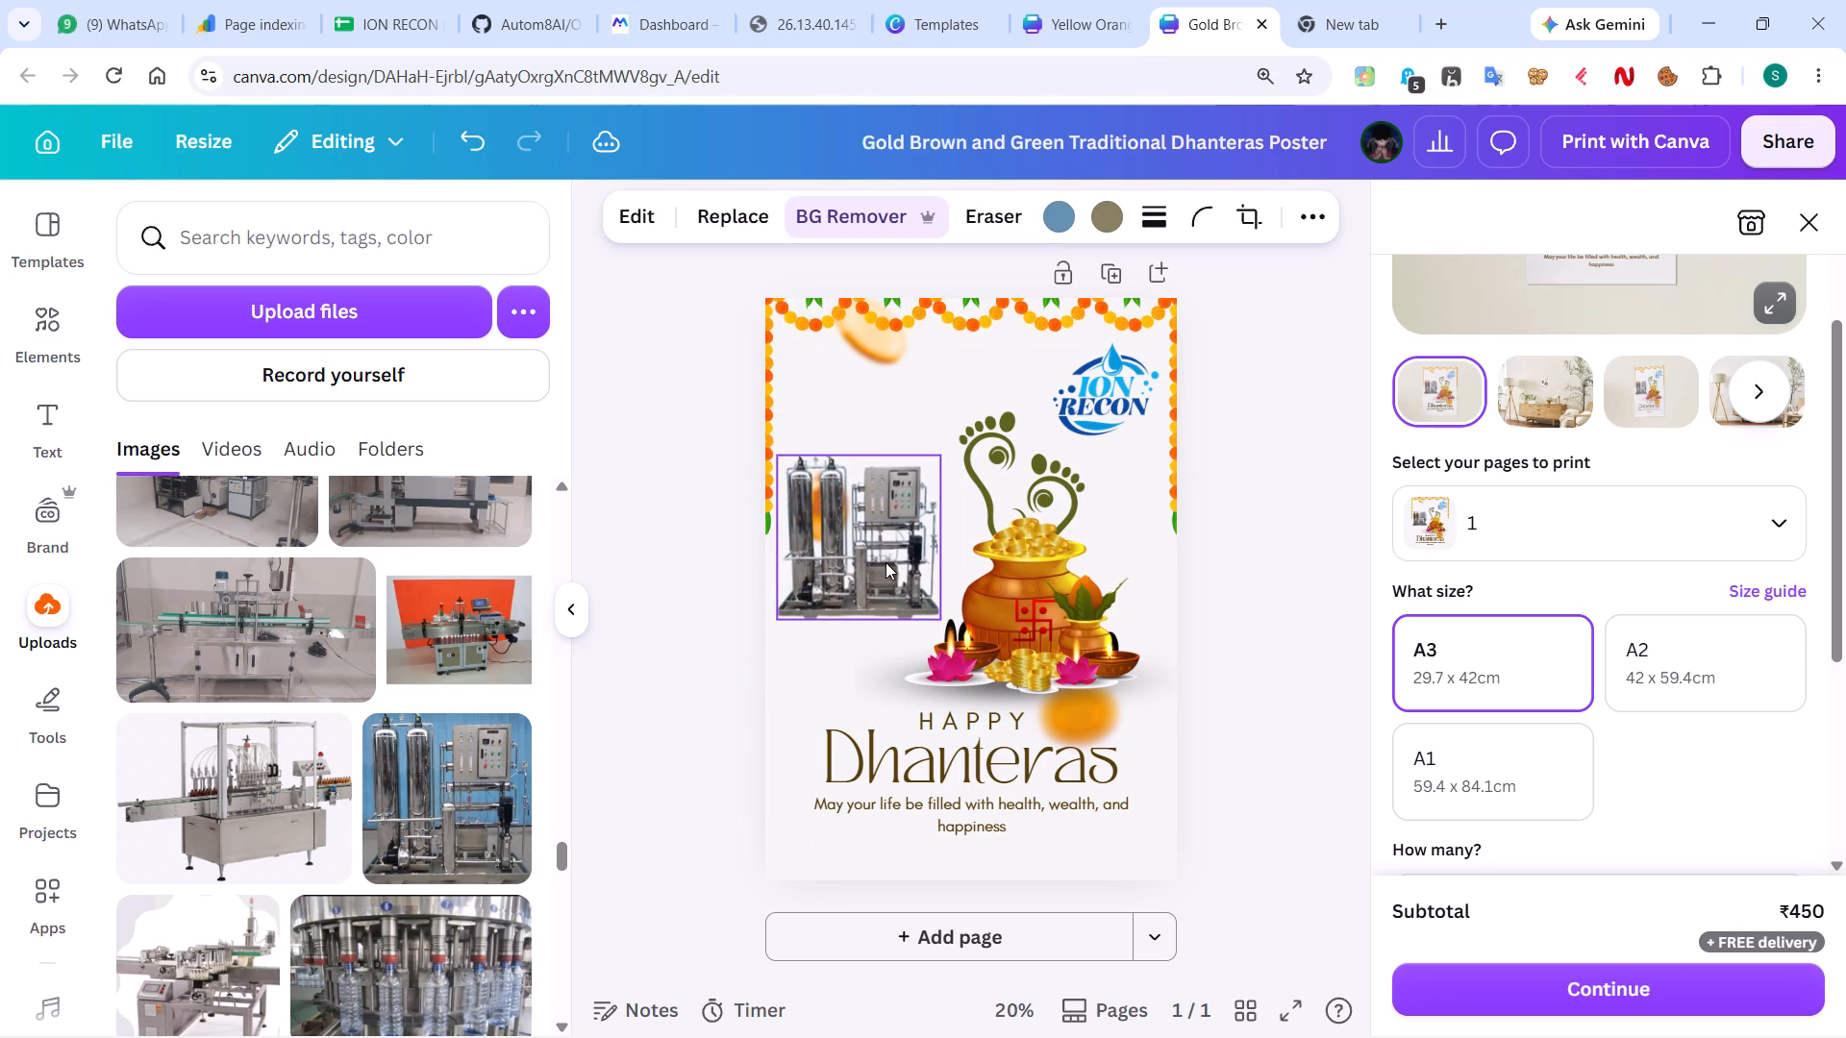
drag(940, 623, 1010, 670)
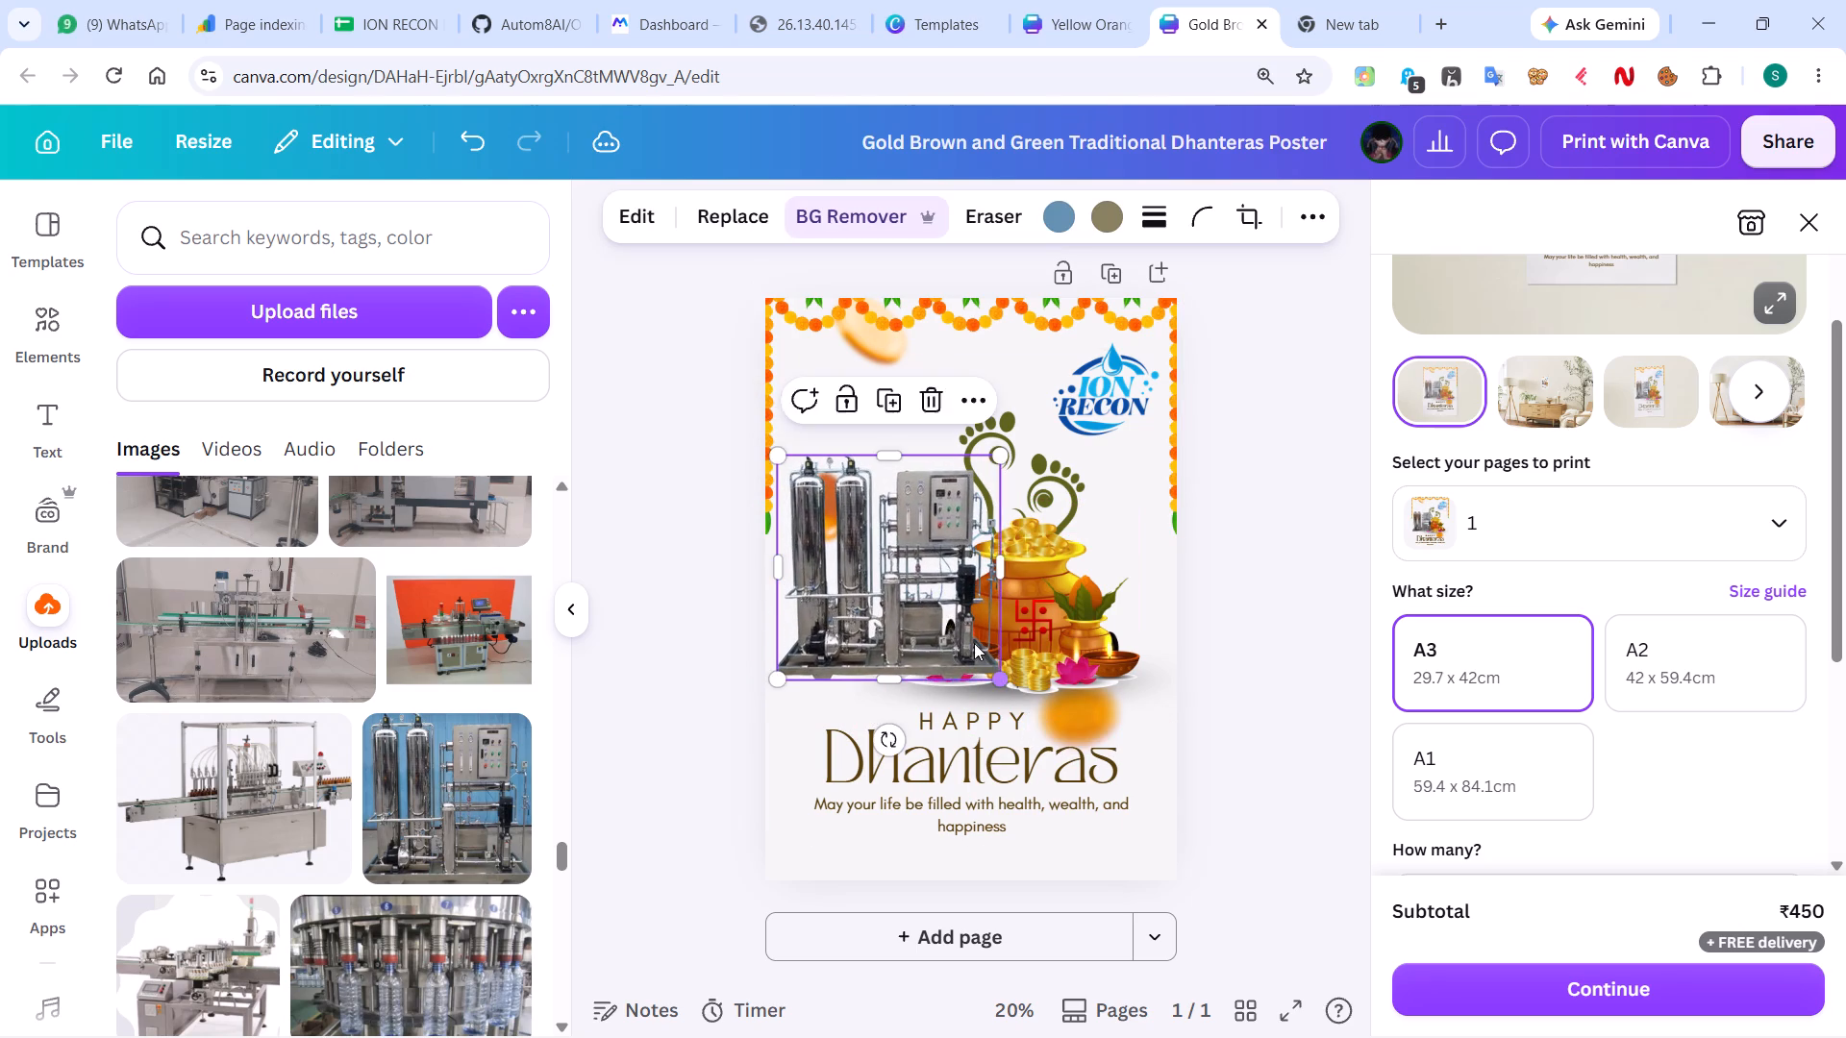
drag(935, 612, 919, 600)
click(919, 601)
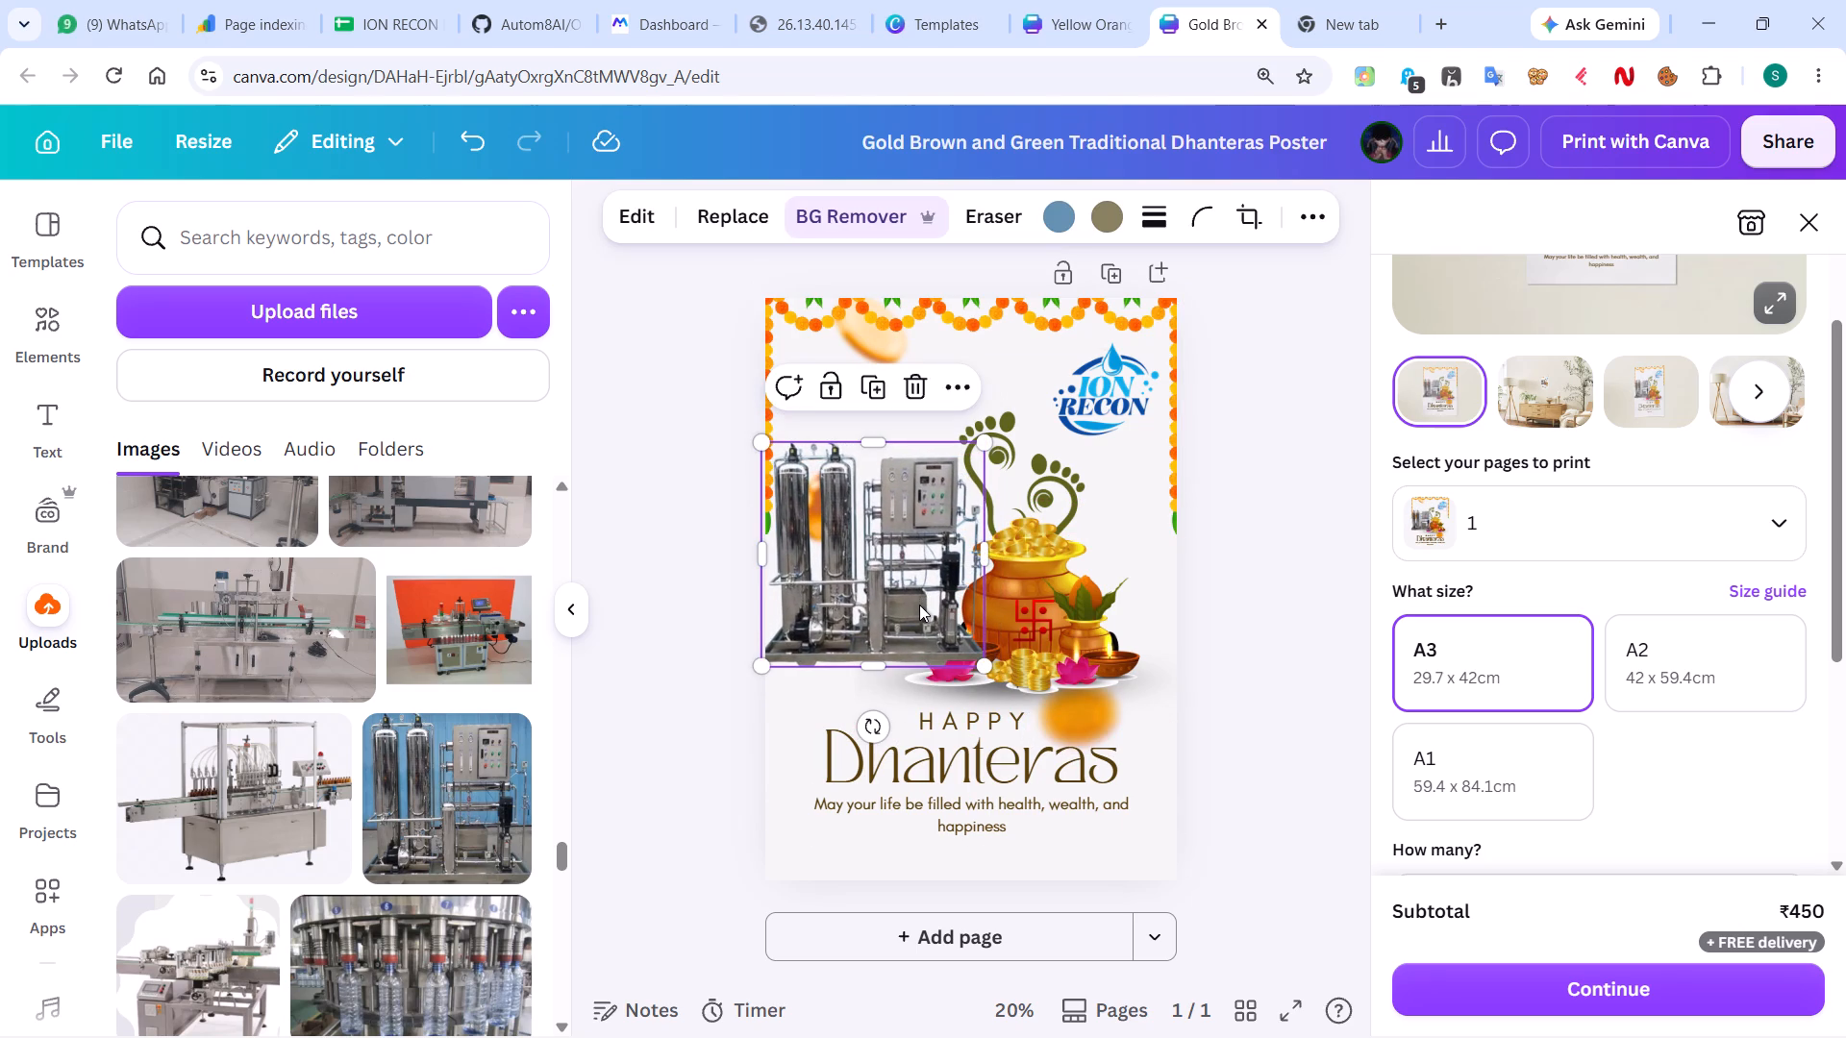
Duplicate the soft shadow under the gold pot and place the copy beneath the machine's base.
click(980, 700)
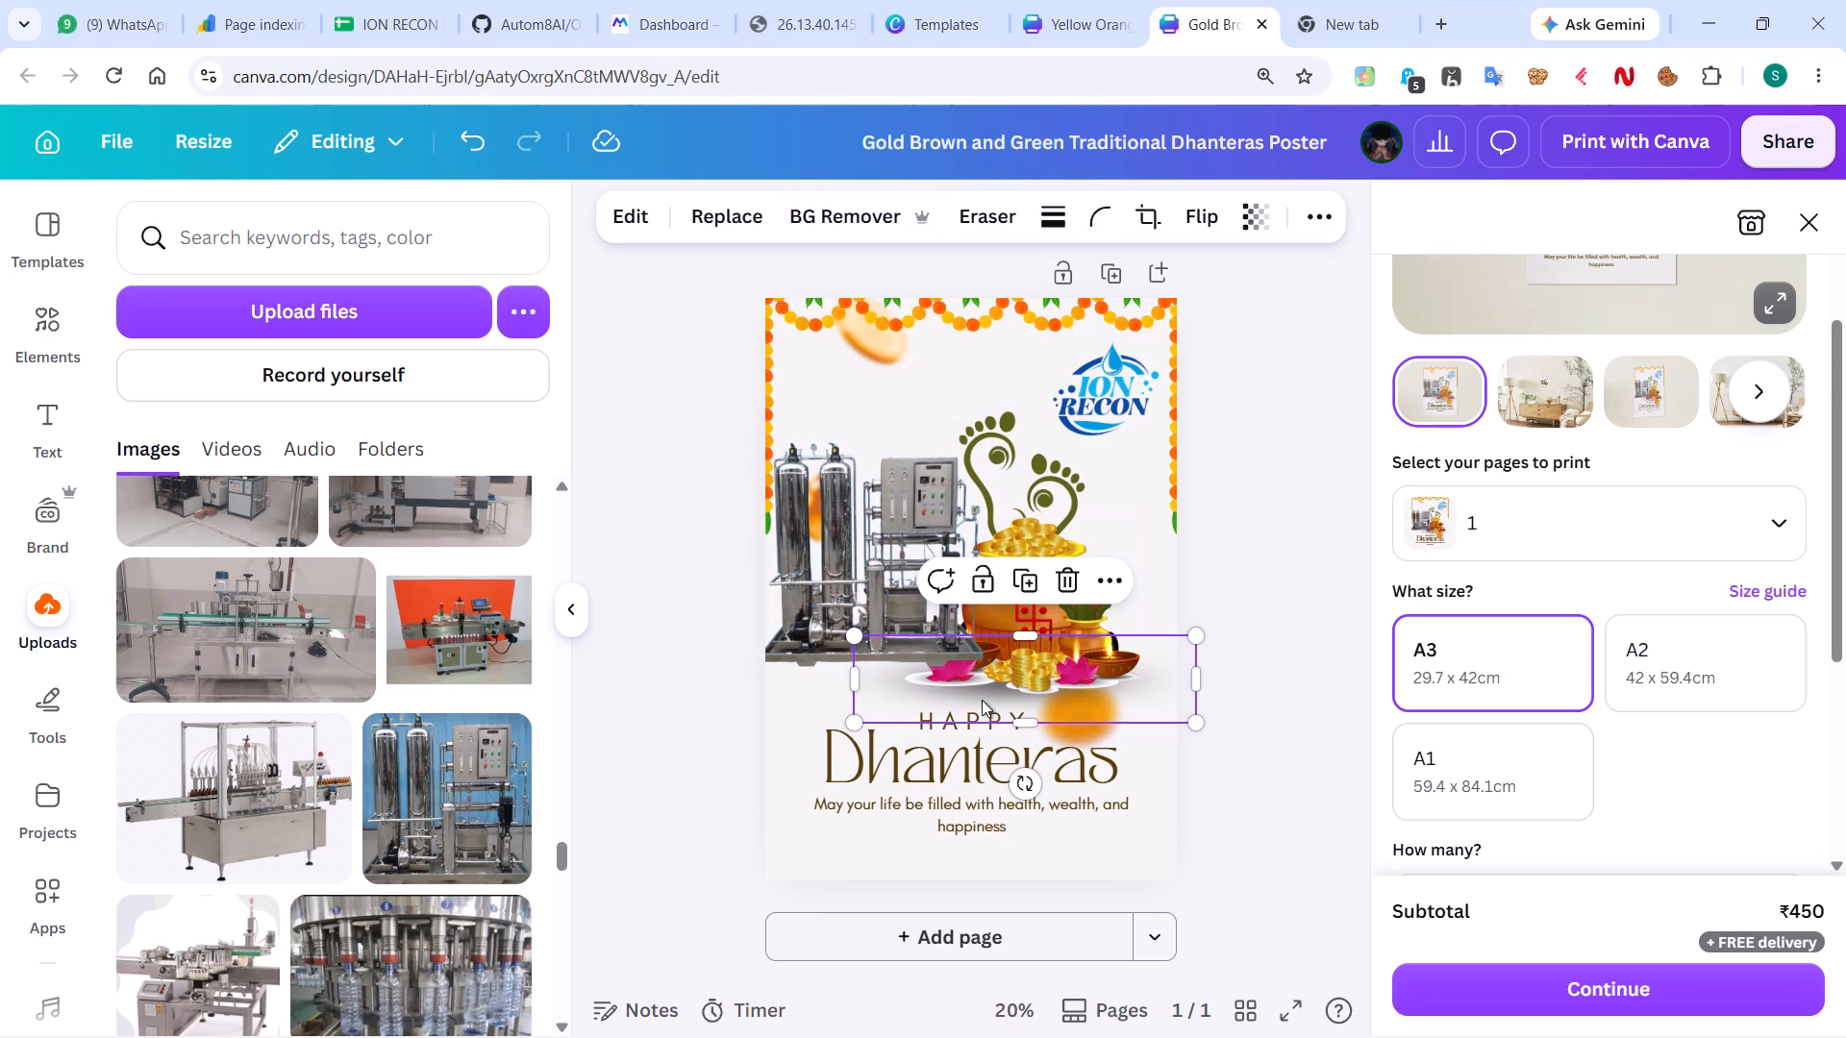
key(ctrl+c)
key(ctrl+v)
drag(1016, 714, 852, 699)
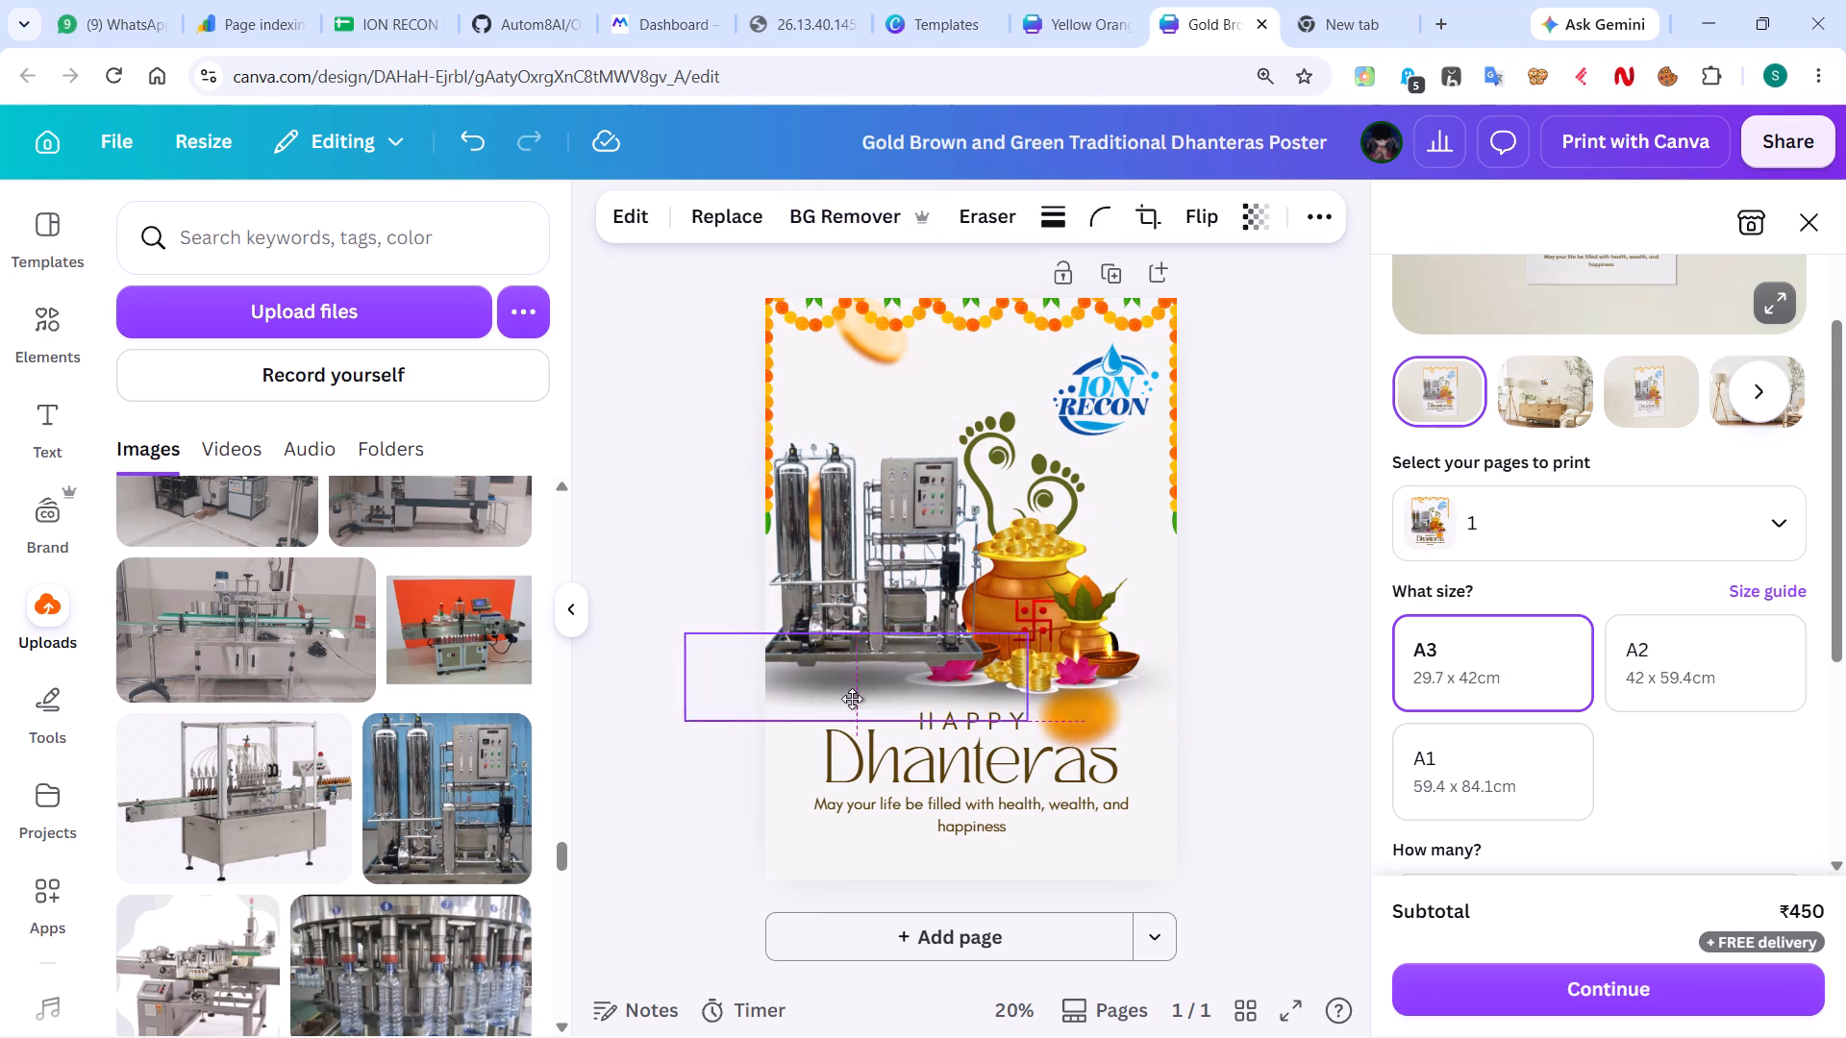
drag(852, 699, 854, 698)
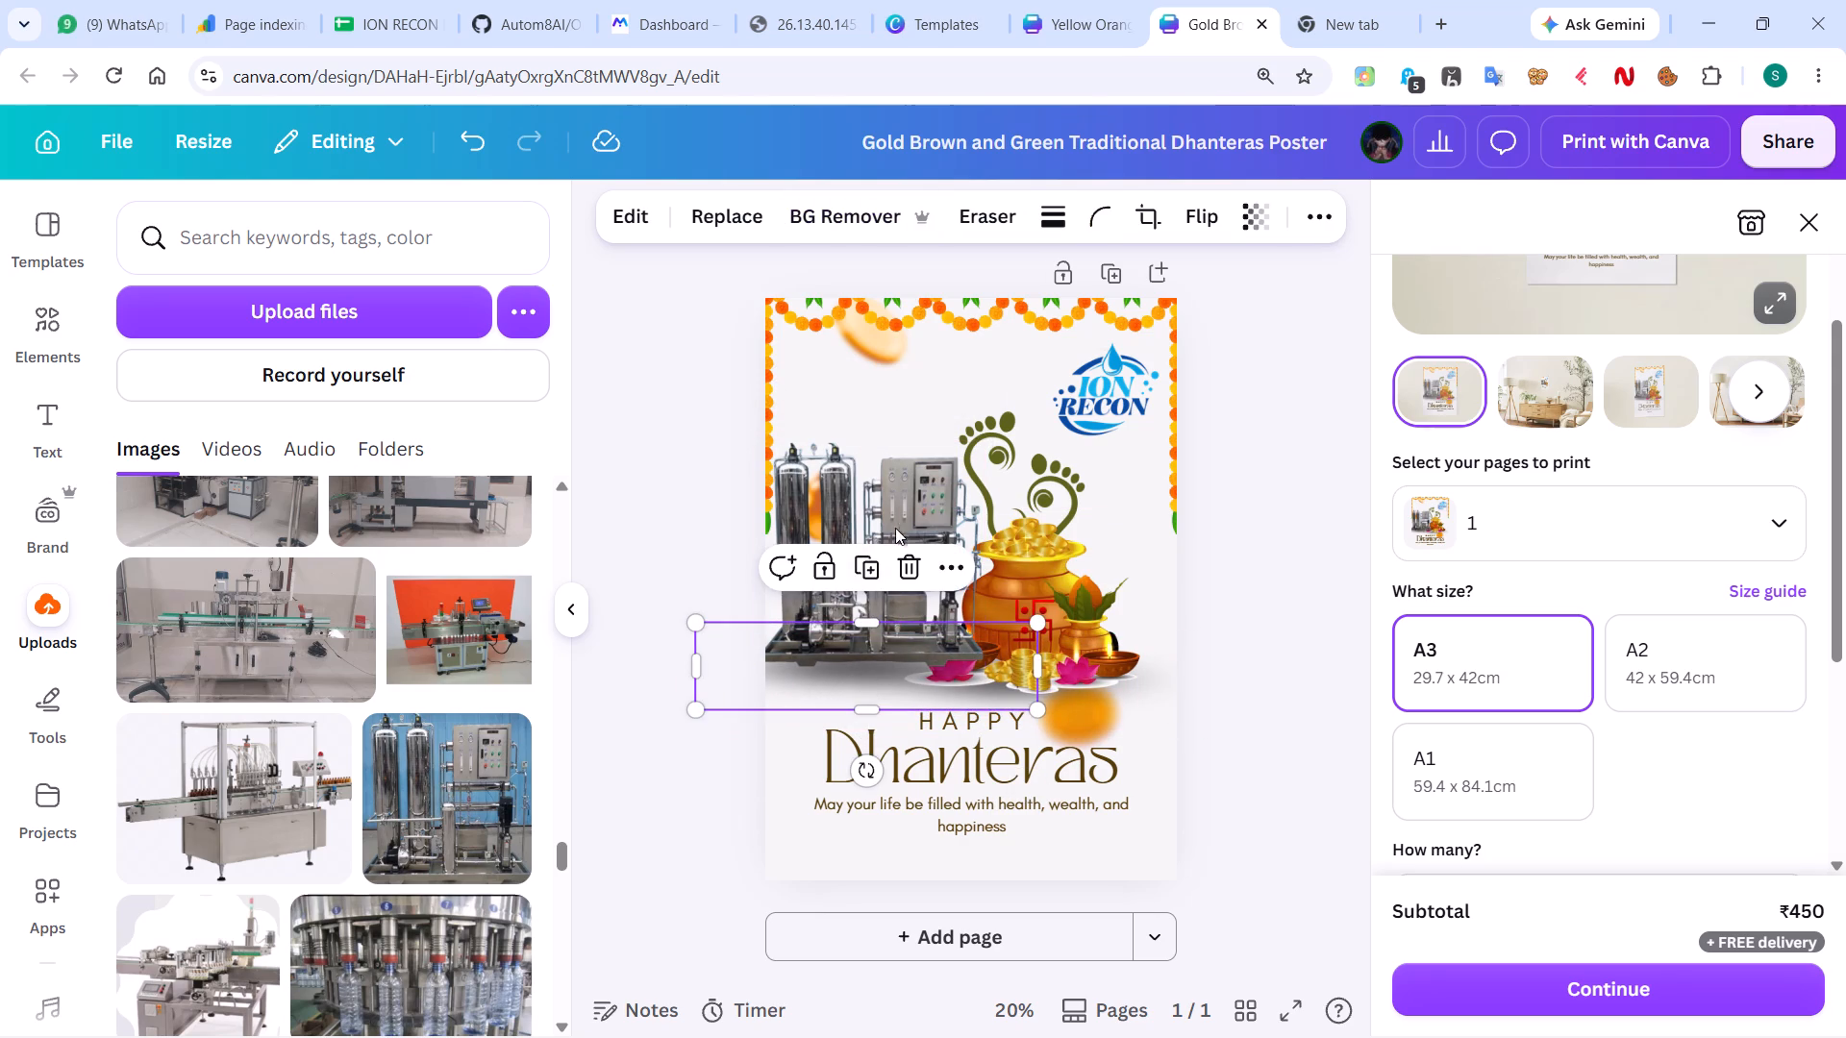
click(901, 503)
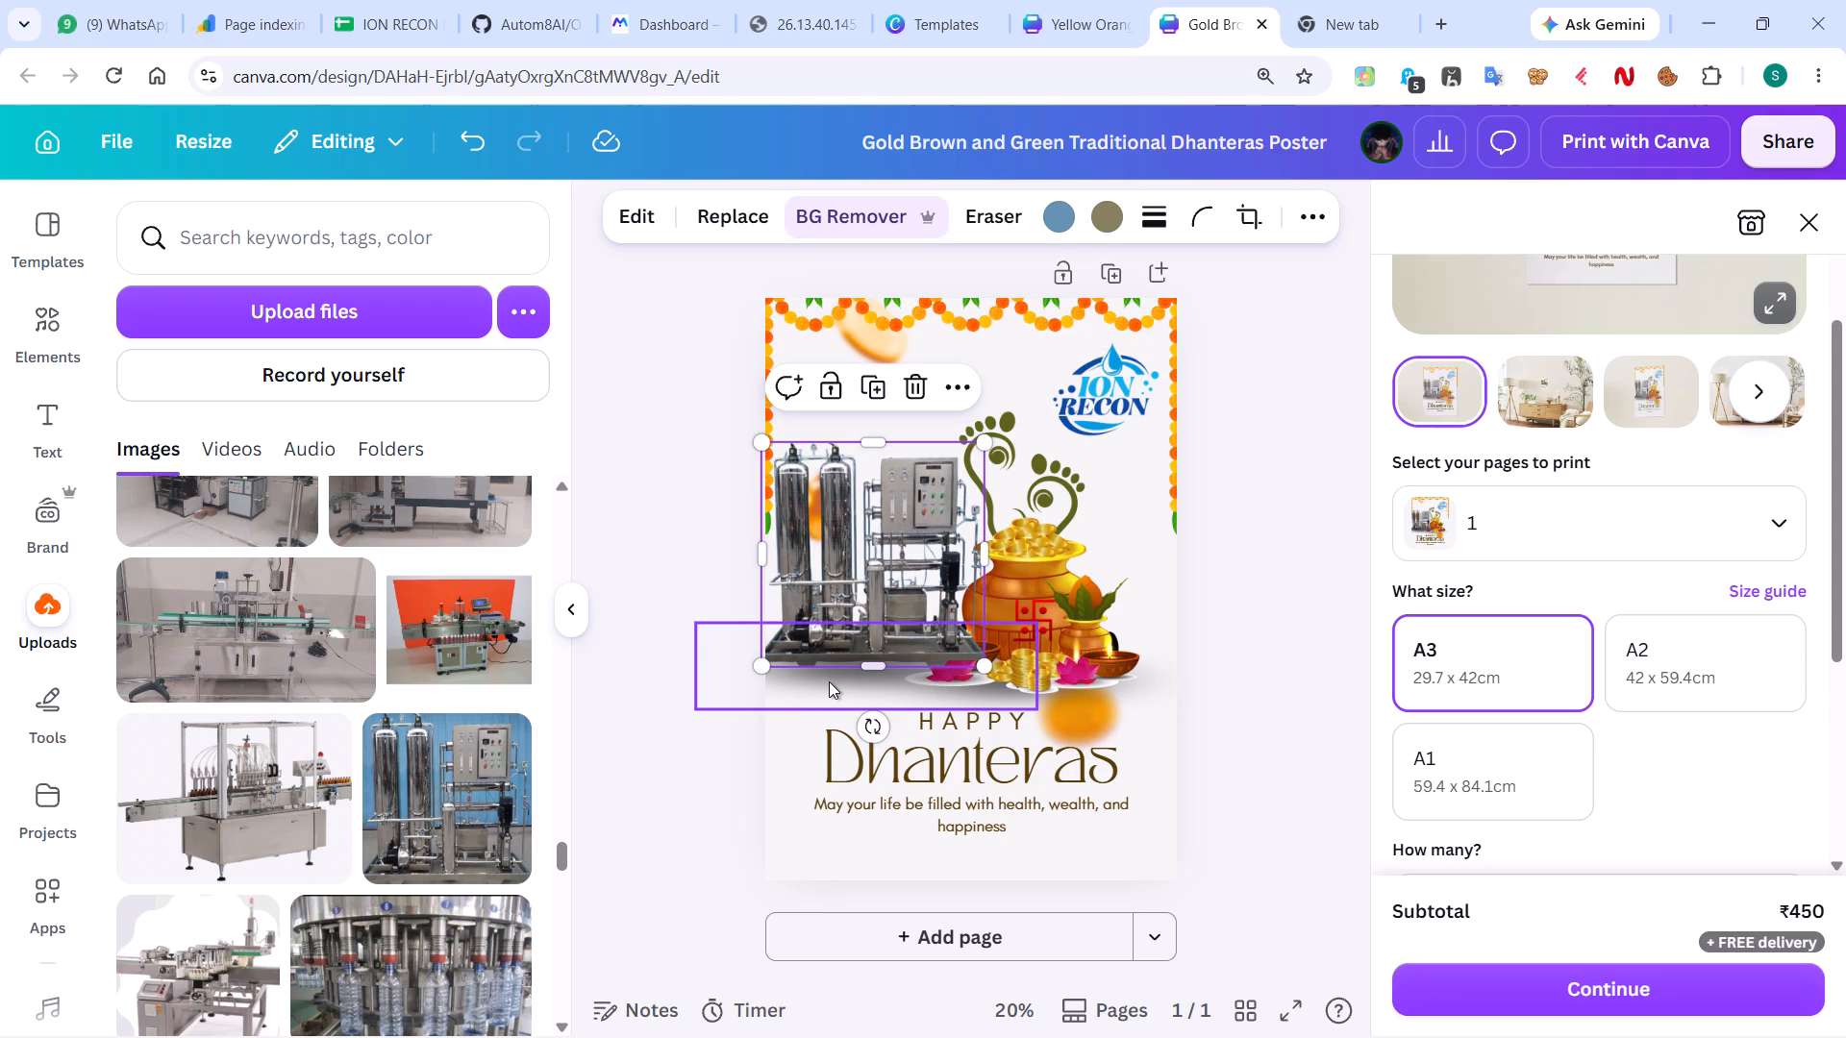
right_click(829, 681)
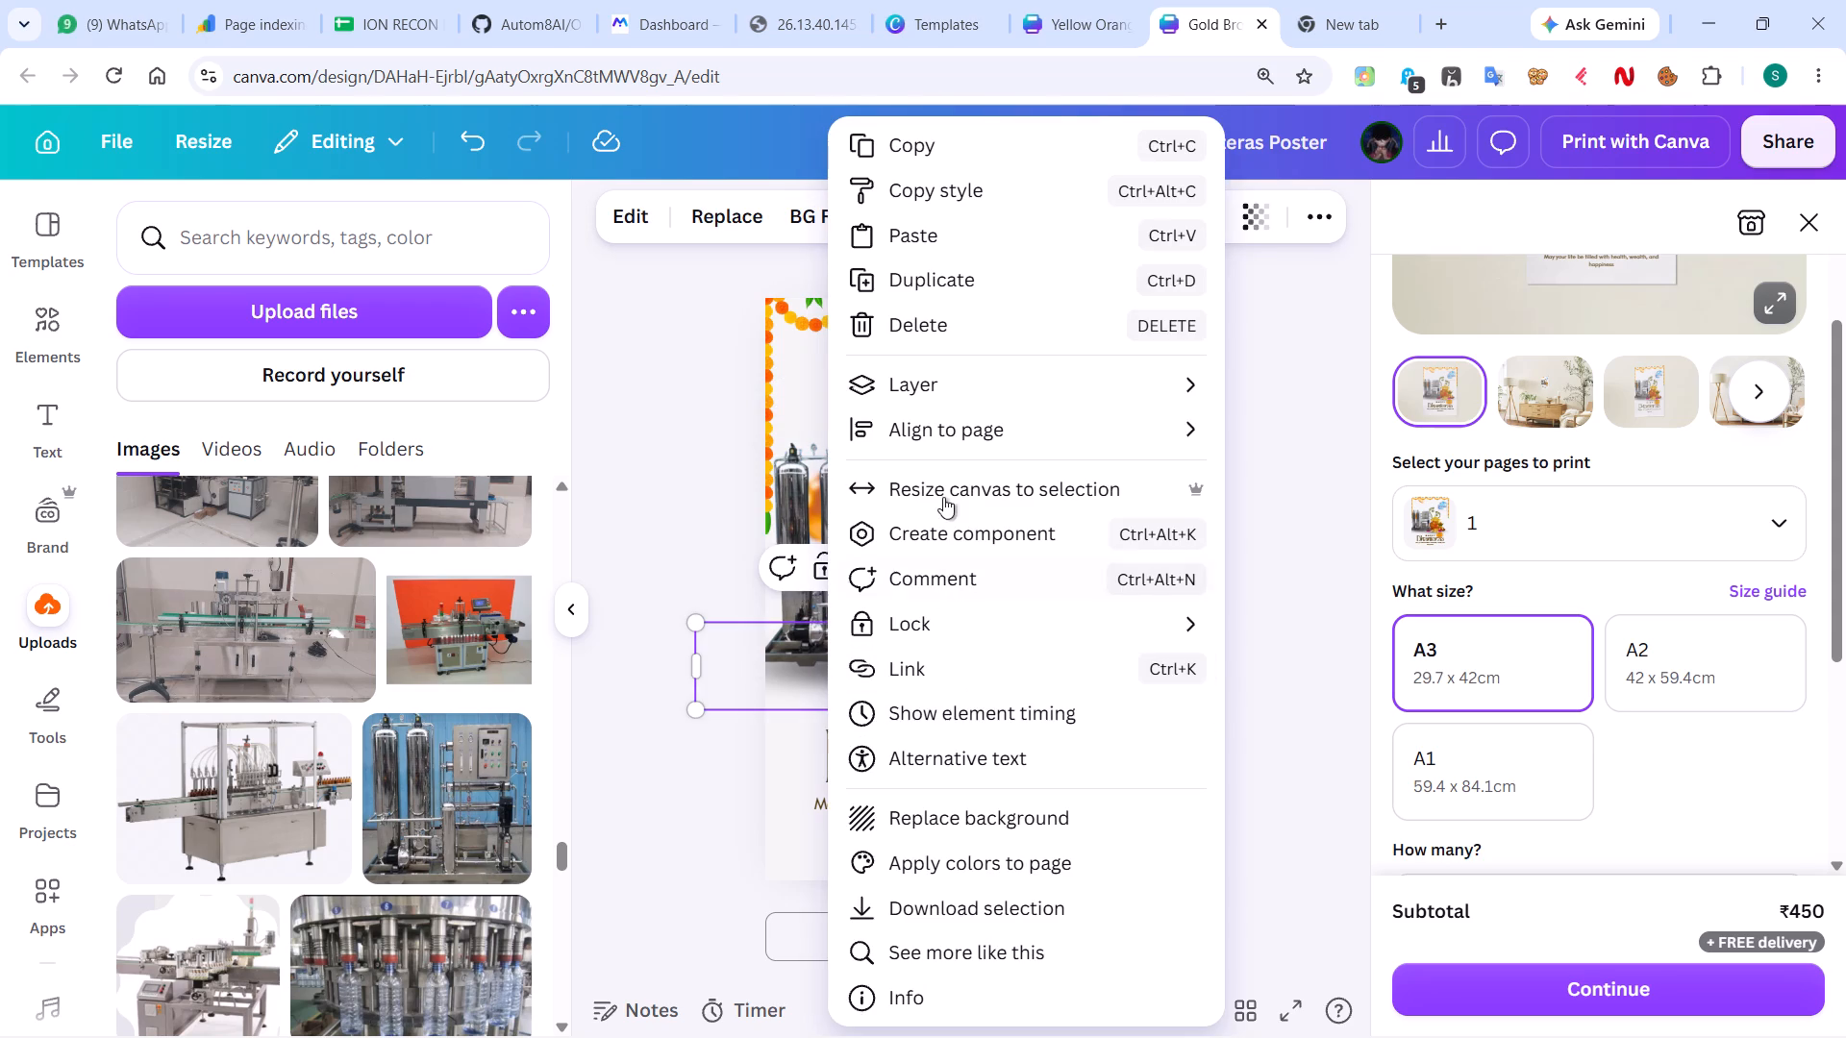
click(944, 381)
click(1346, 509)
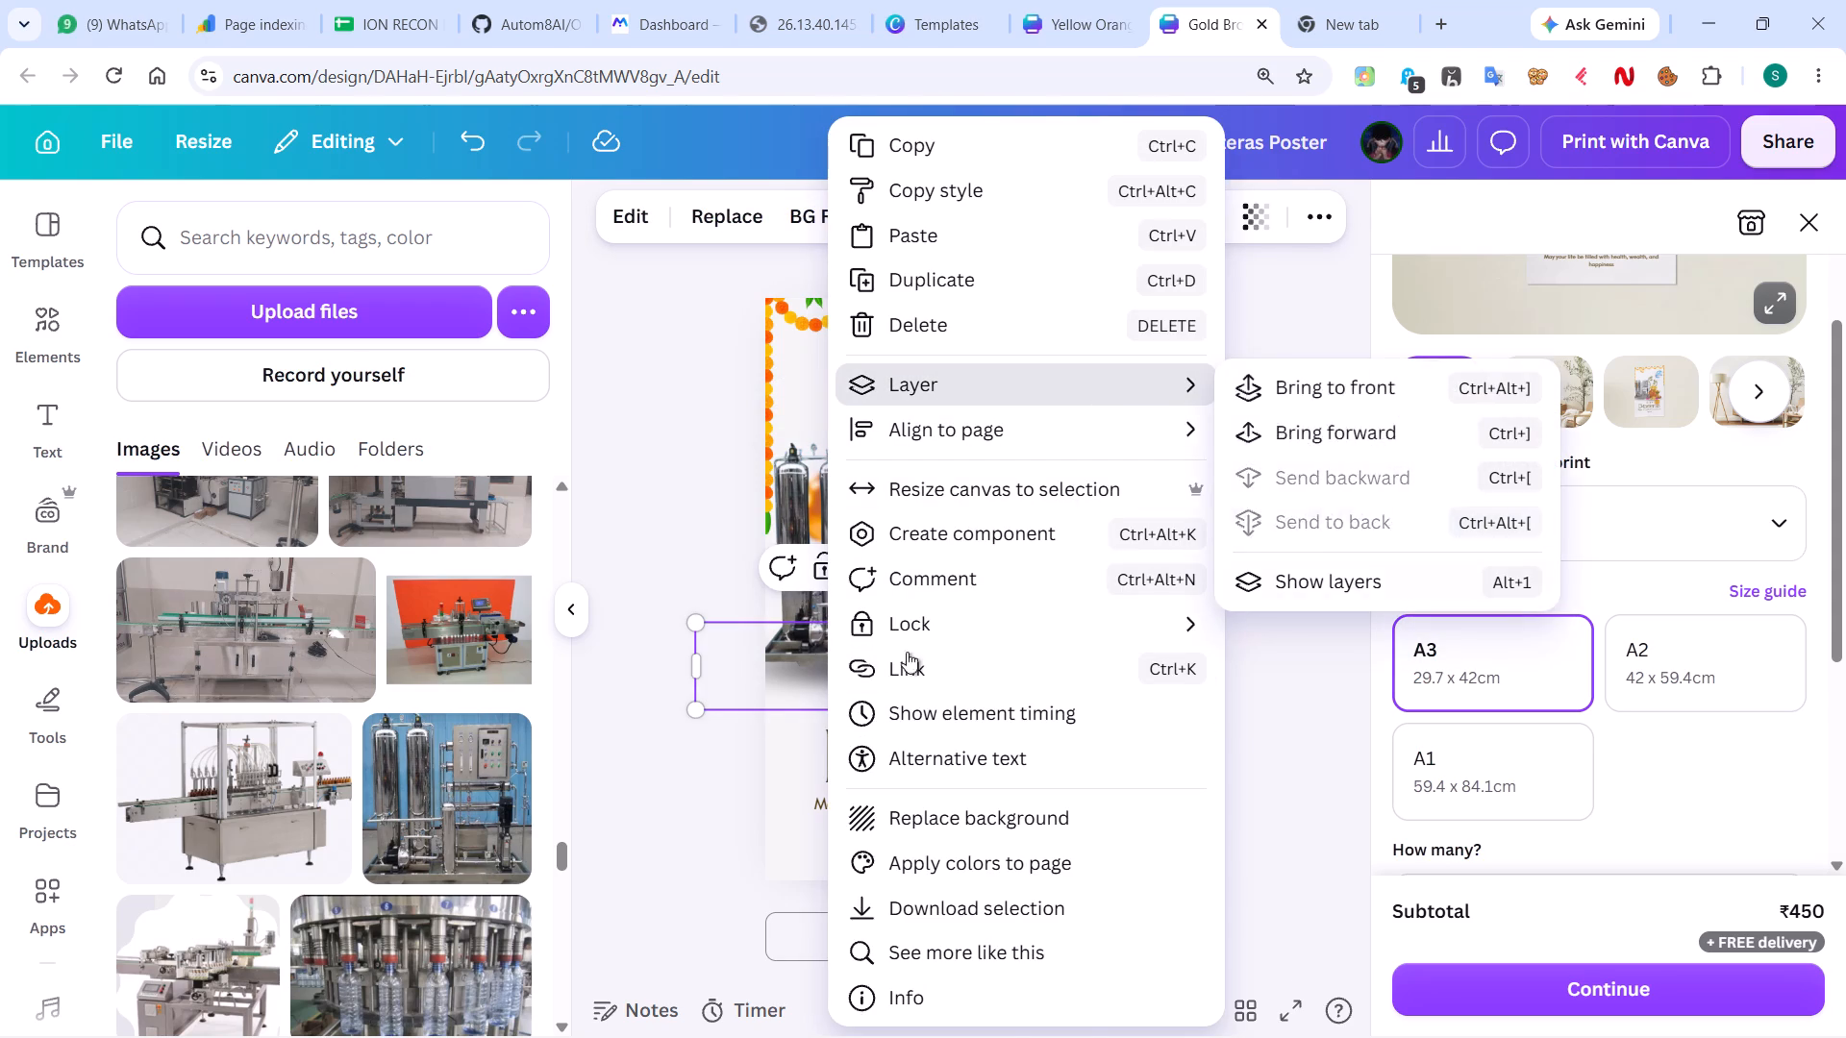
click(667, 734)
Send the machine image backward one layer so it sits behind the gold pot and diyas.
click(917, 501)
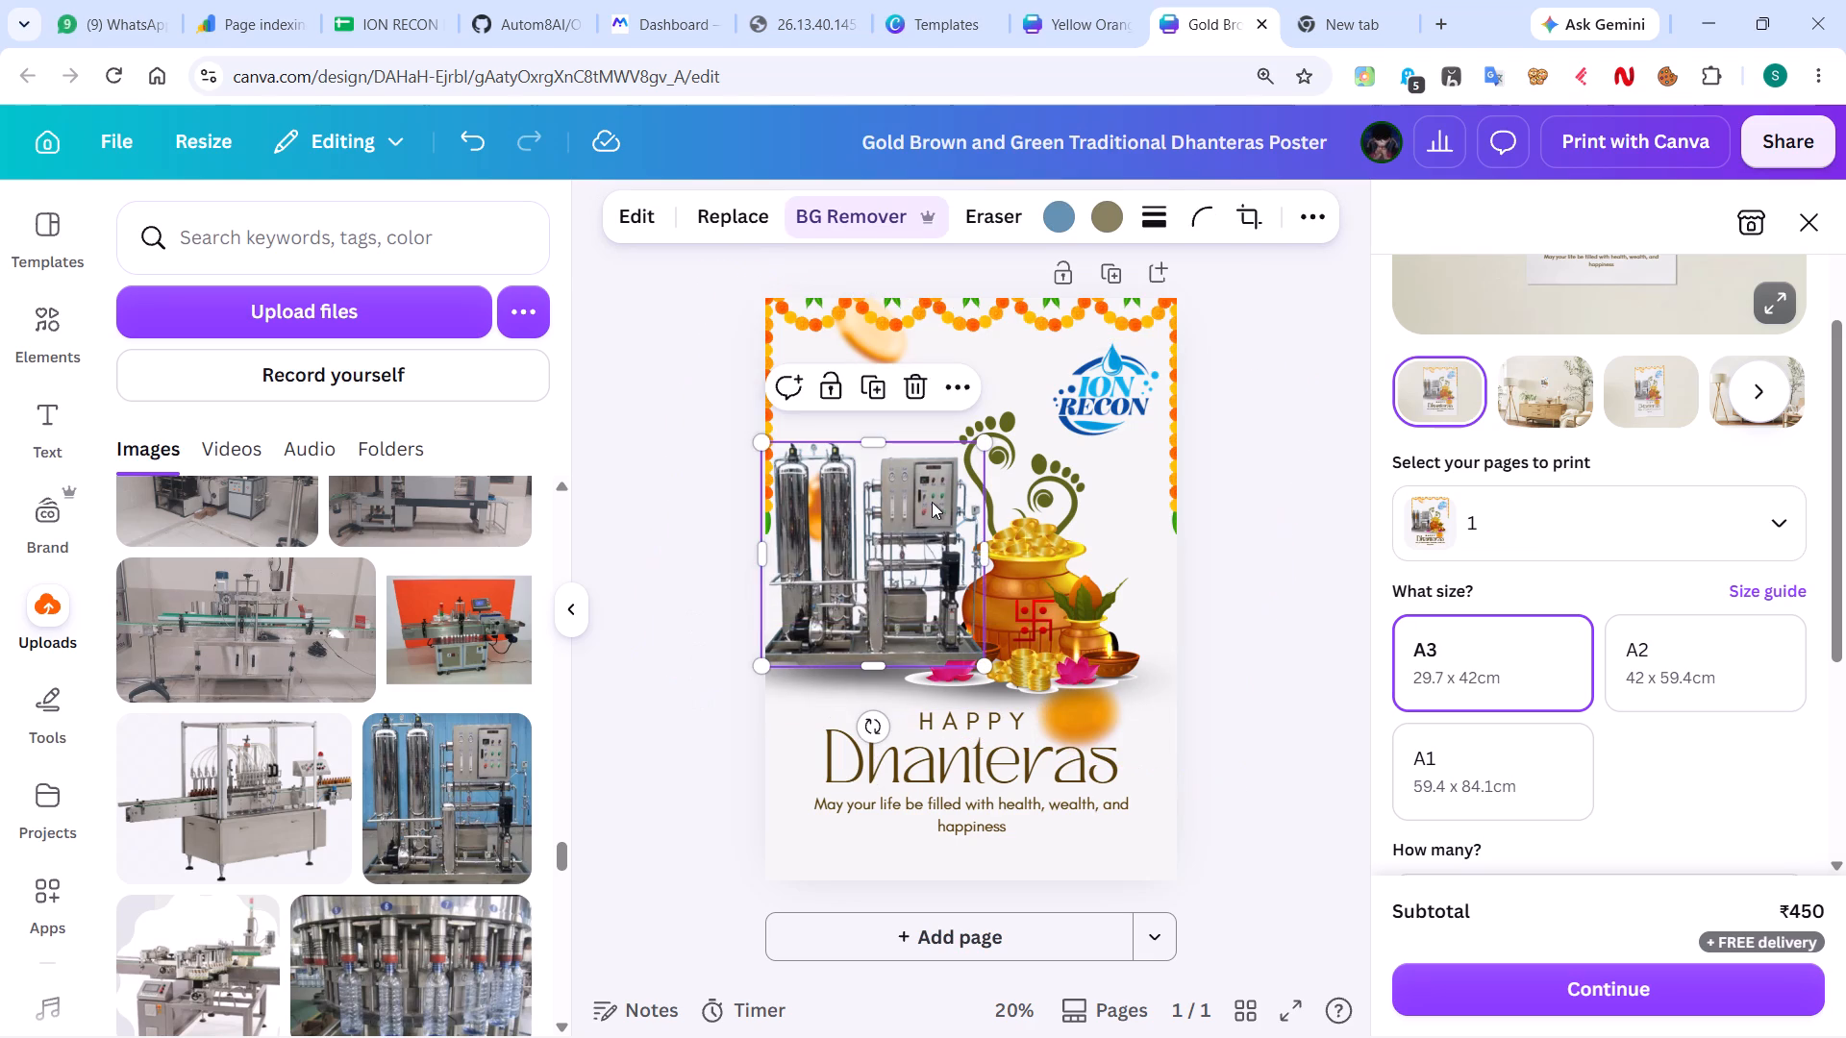
click(972, 382)
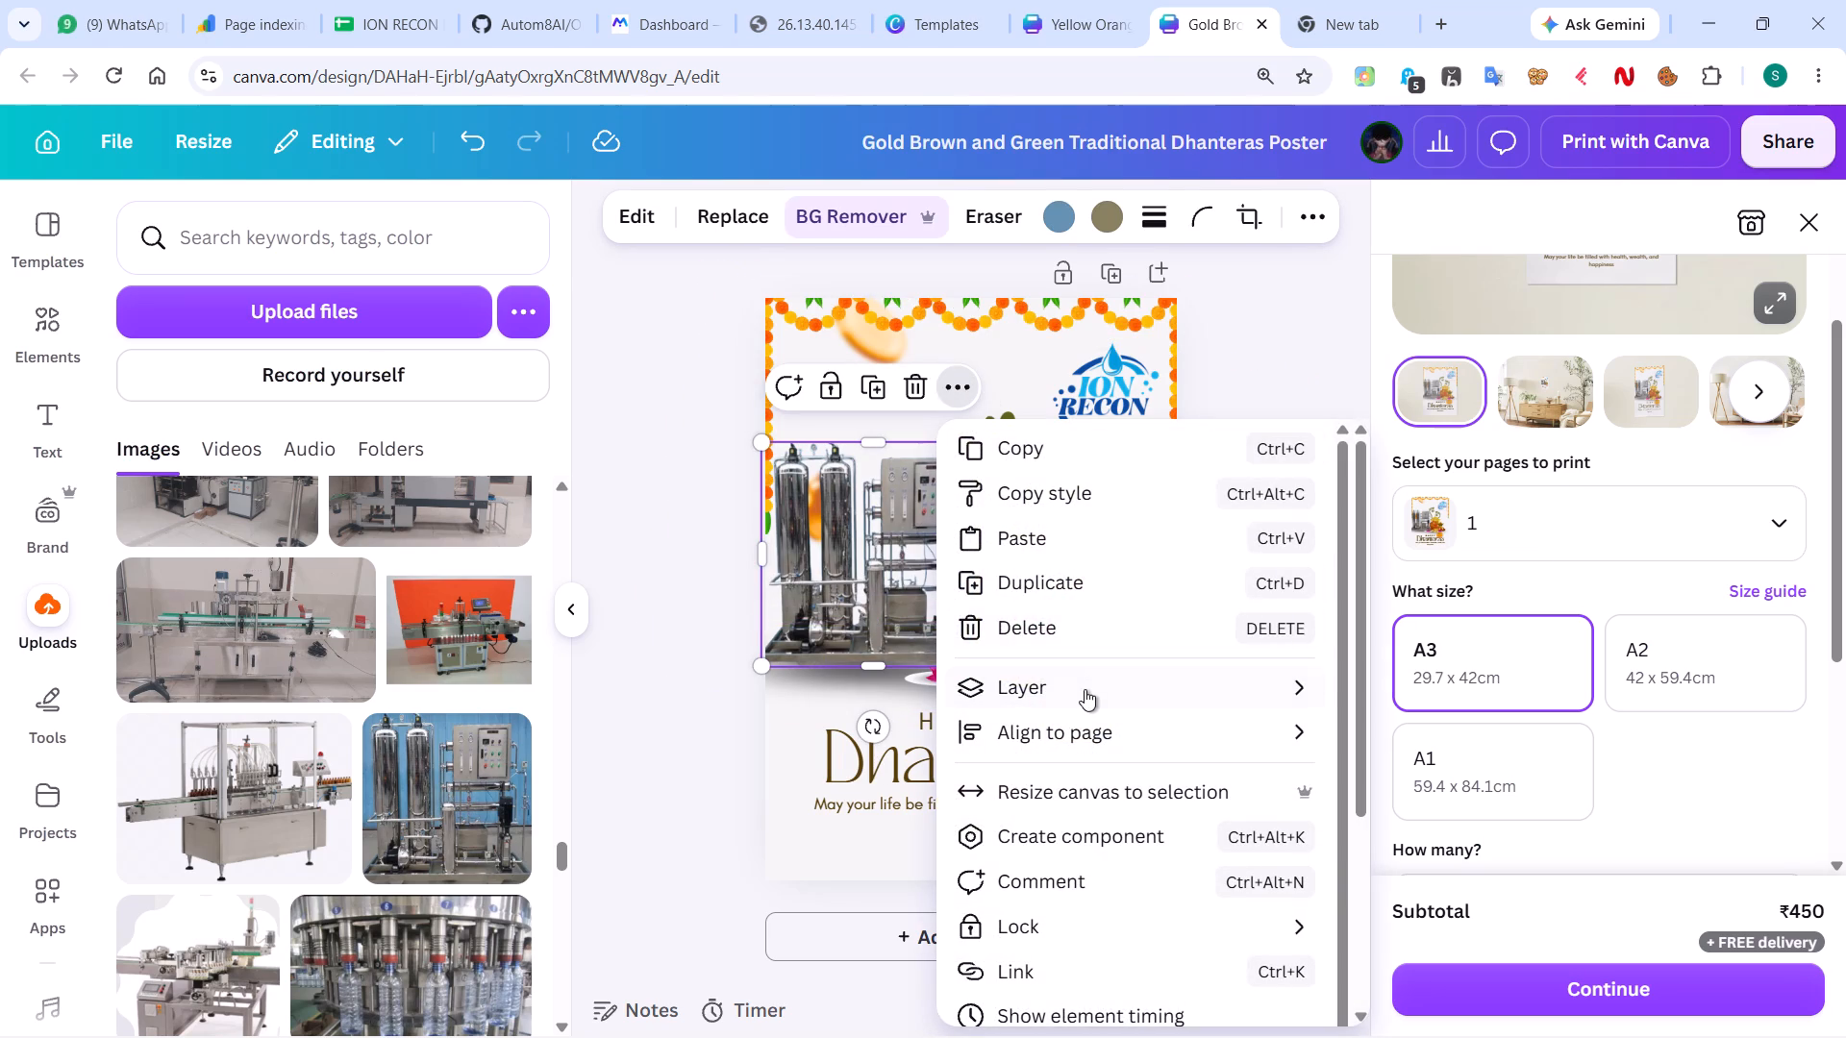
click(1085, 689)
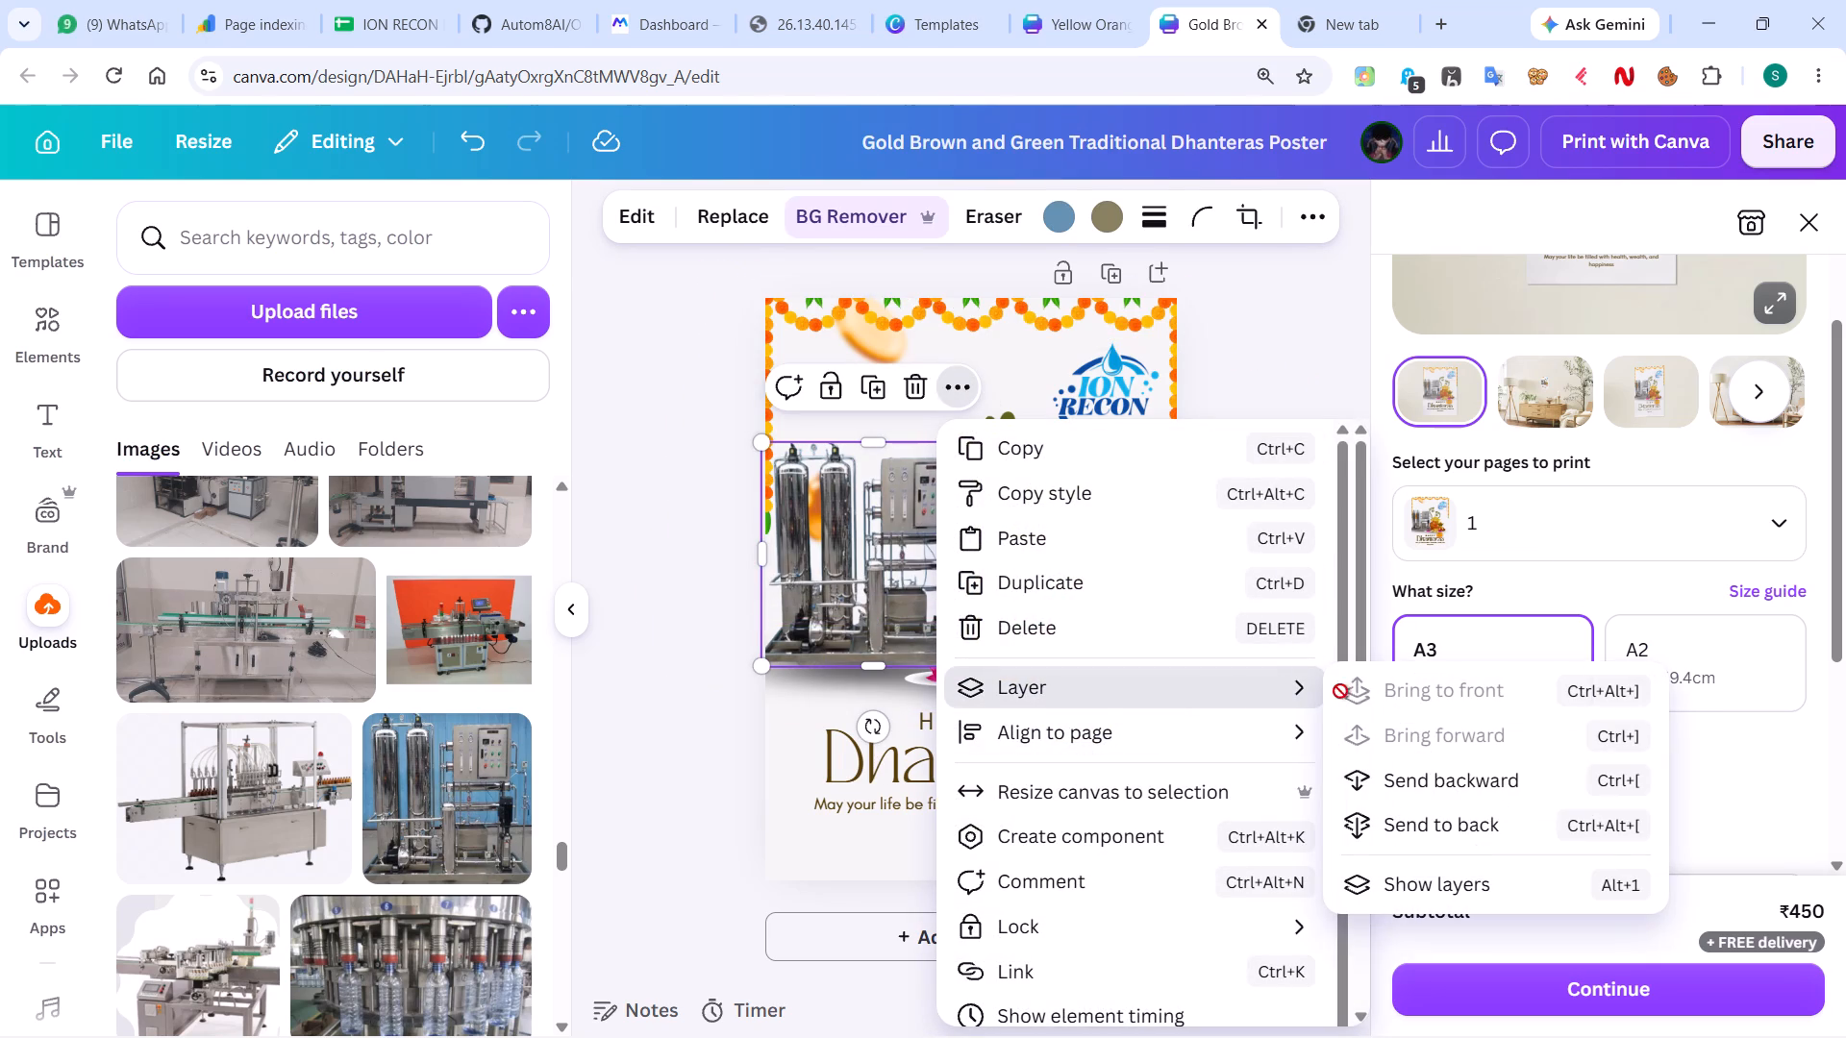
click(1427, 778)
click(705, 674)
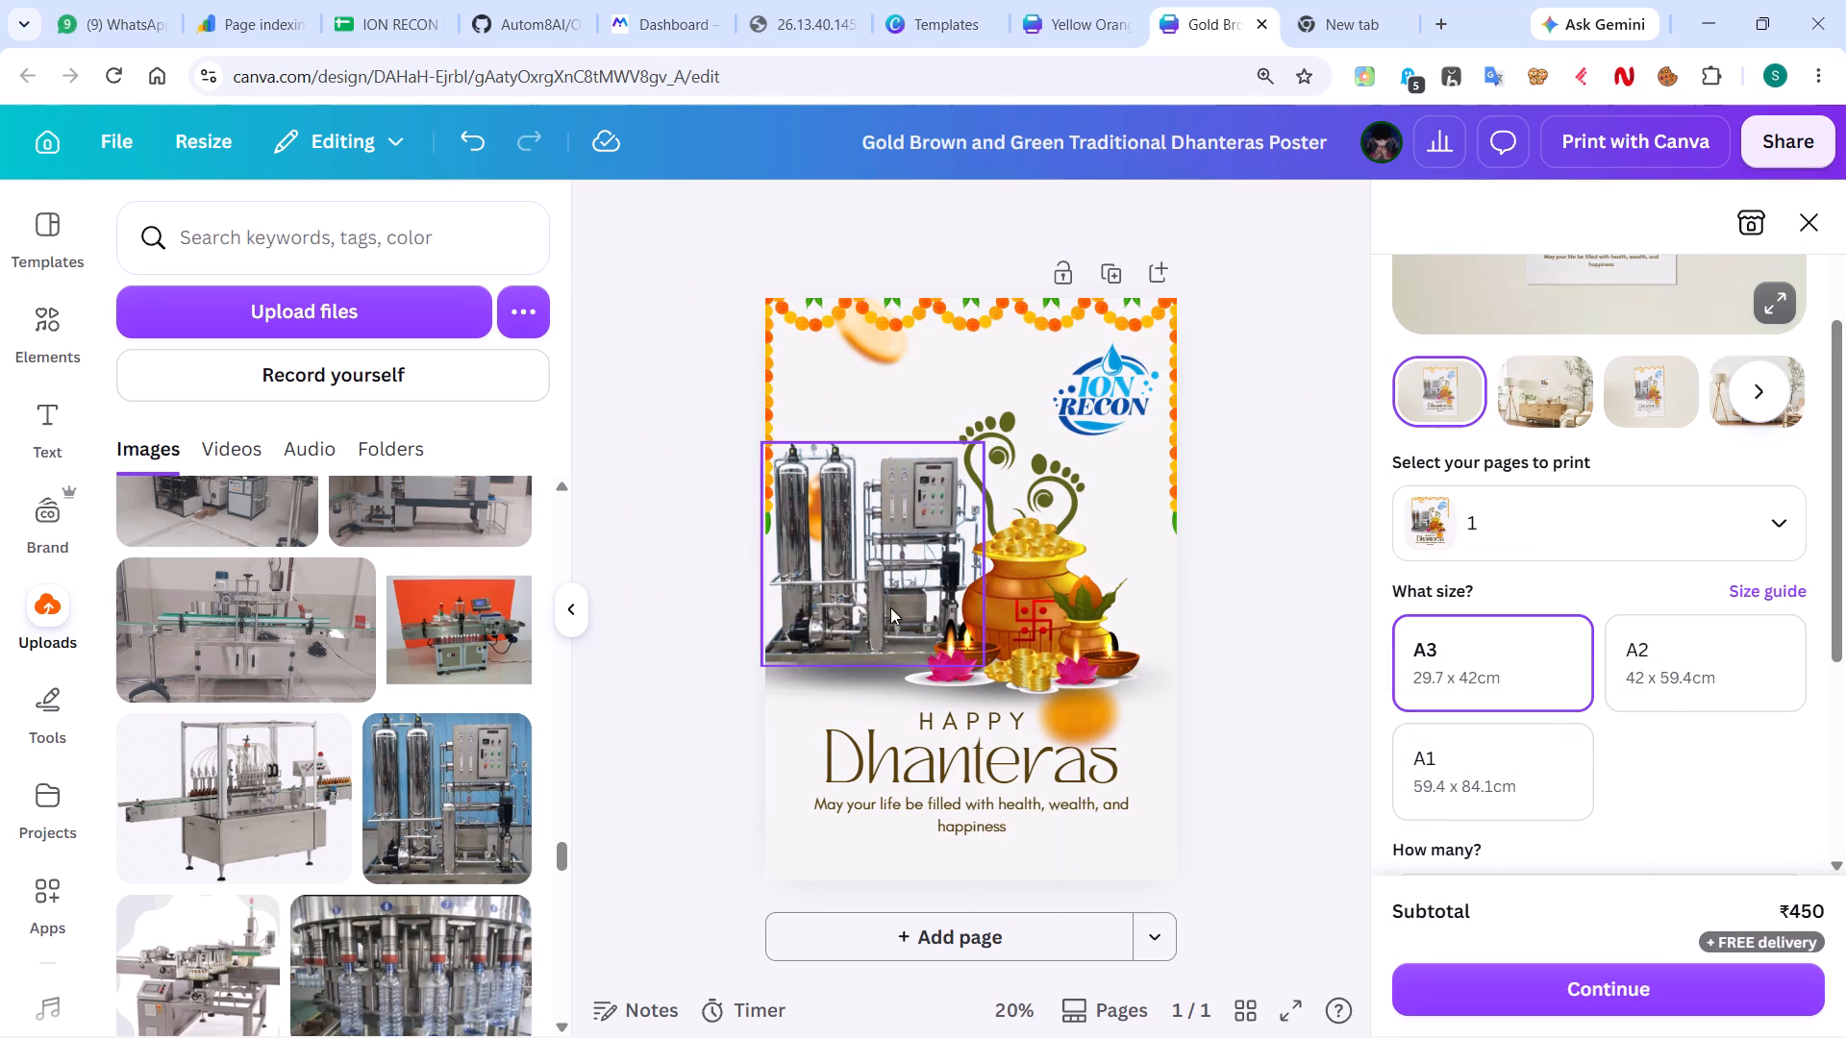
Reduce the machine image's transparency value slightly, to about 95.
click(897, 593)
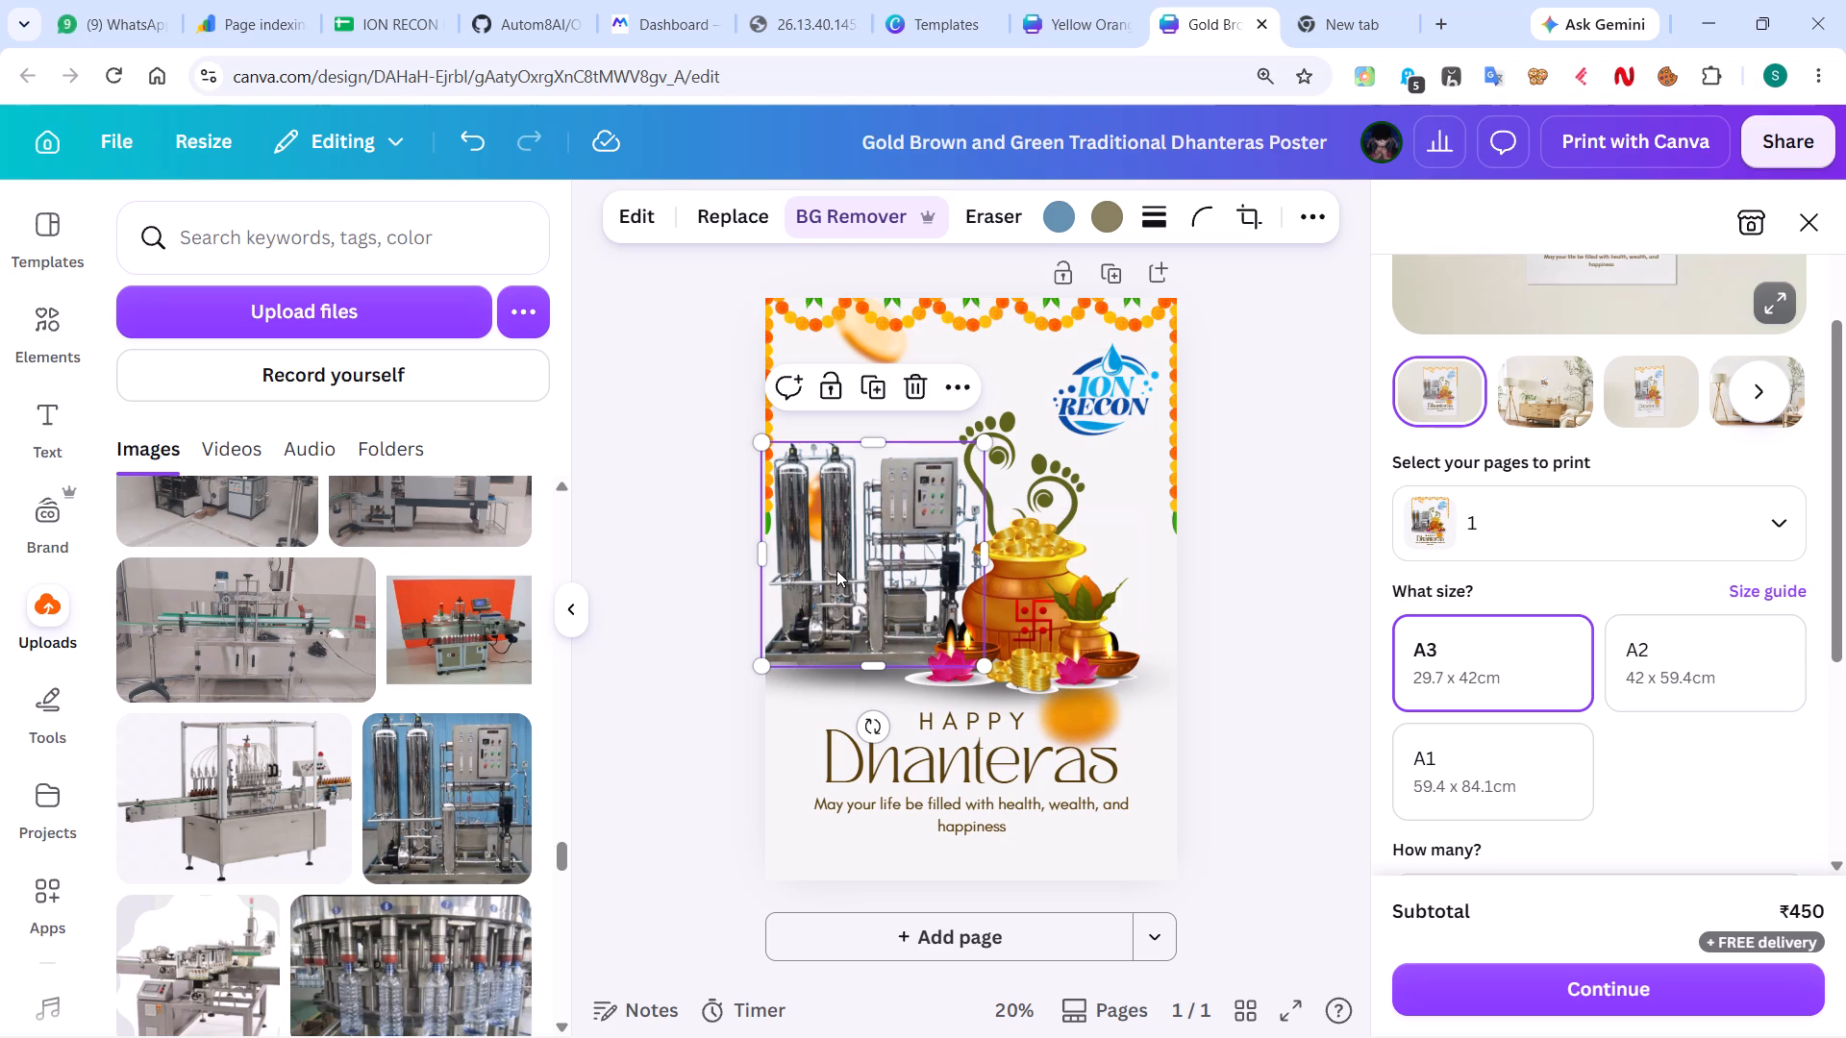
click(955, 400)
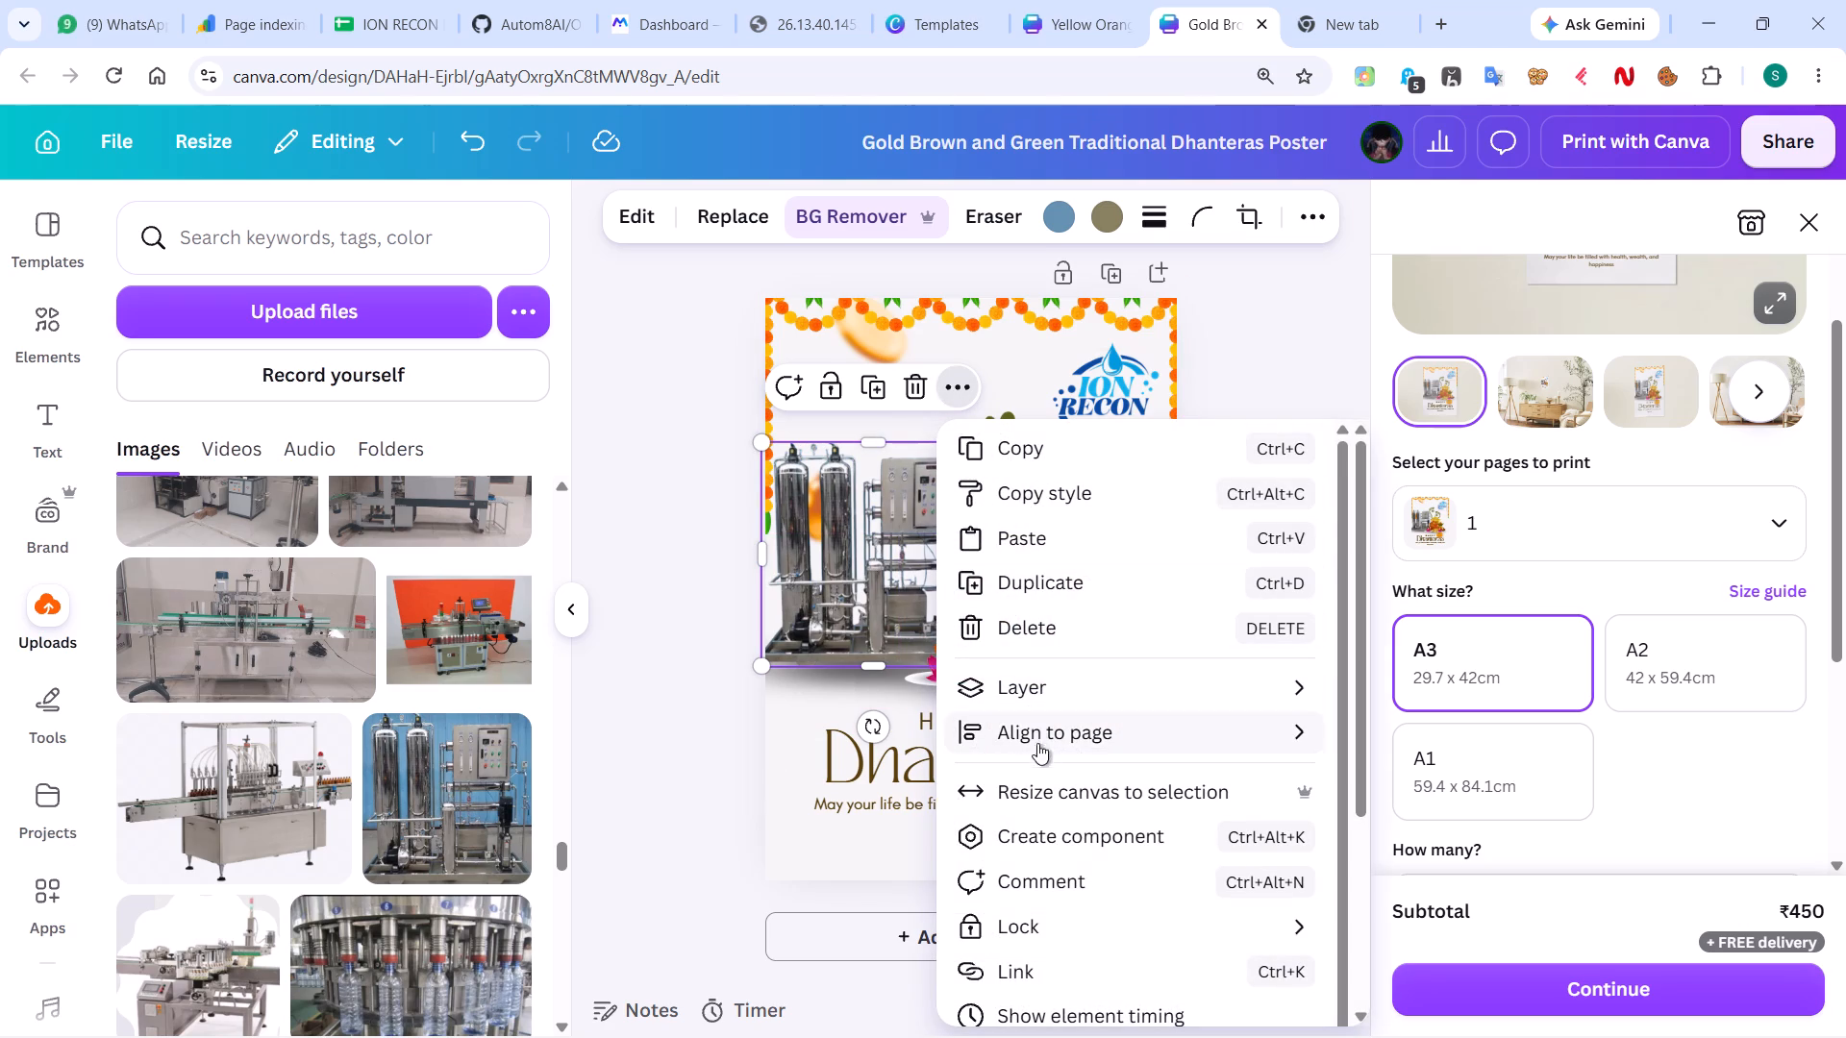
scroll(1046, 892, down, 4)
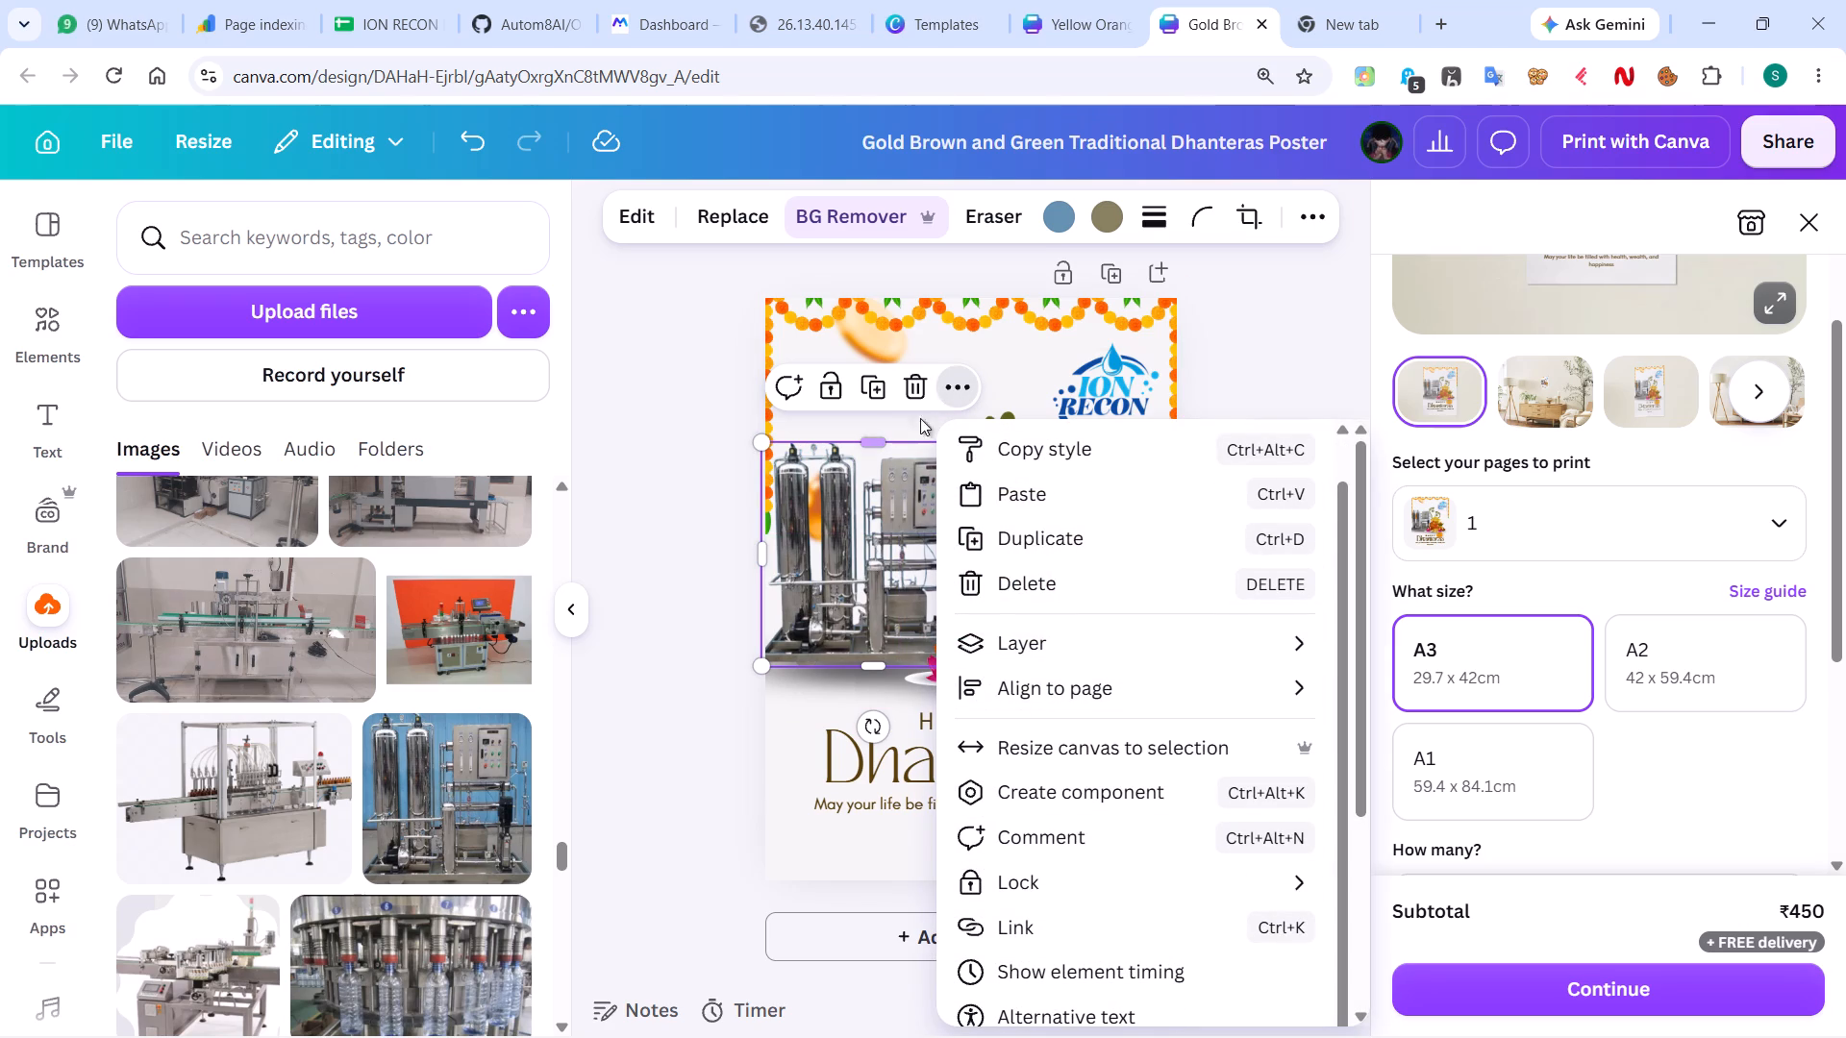
click(962, 398)
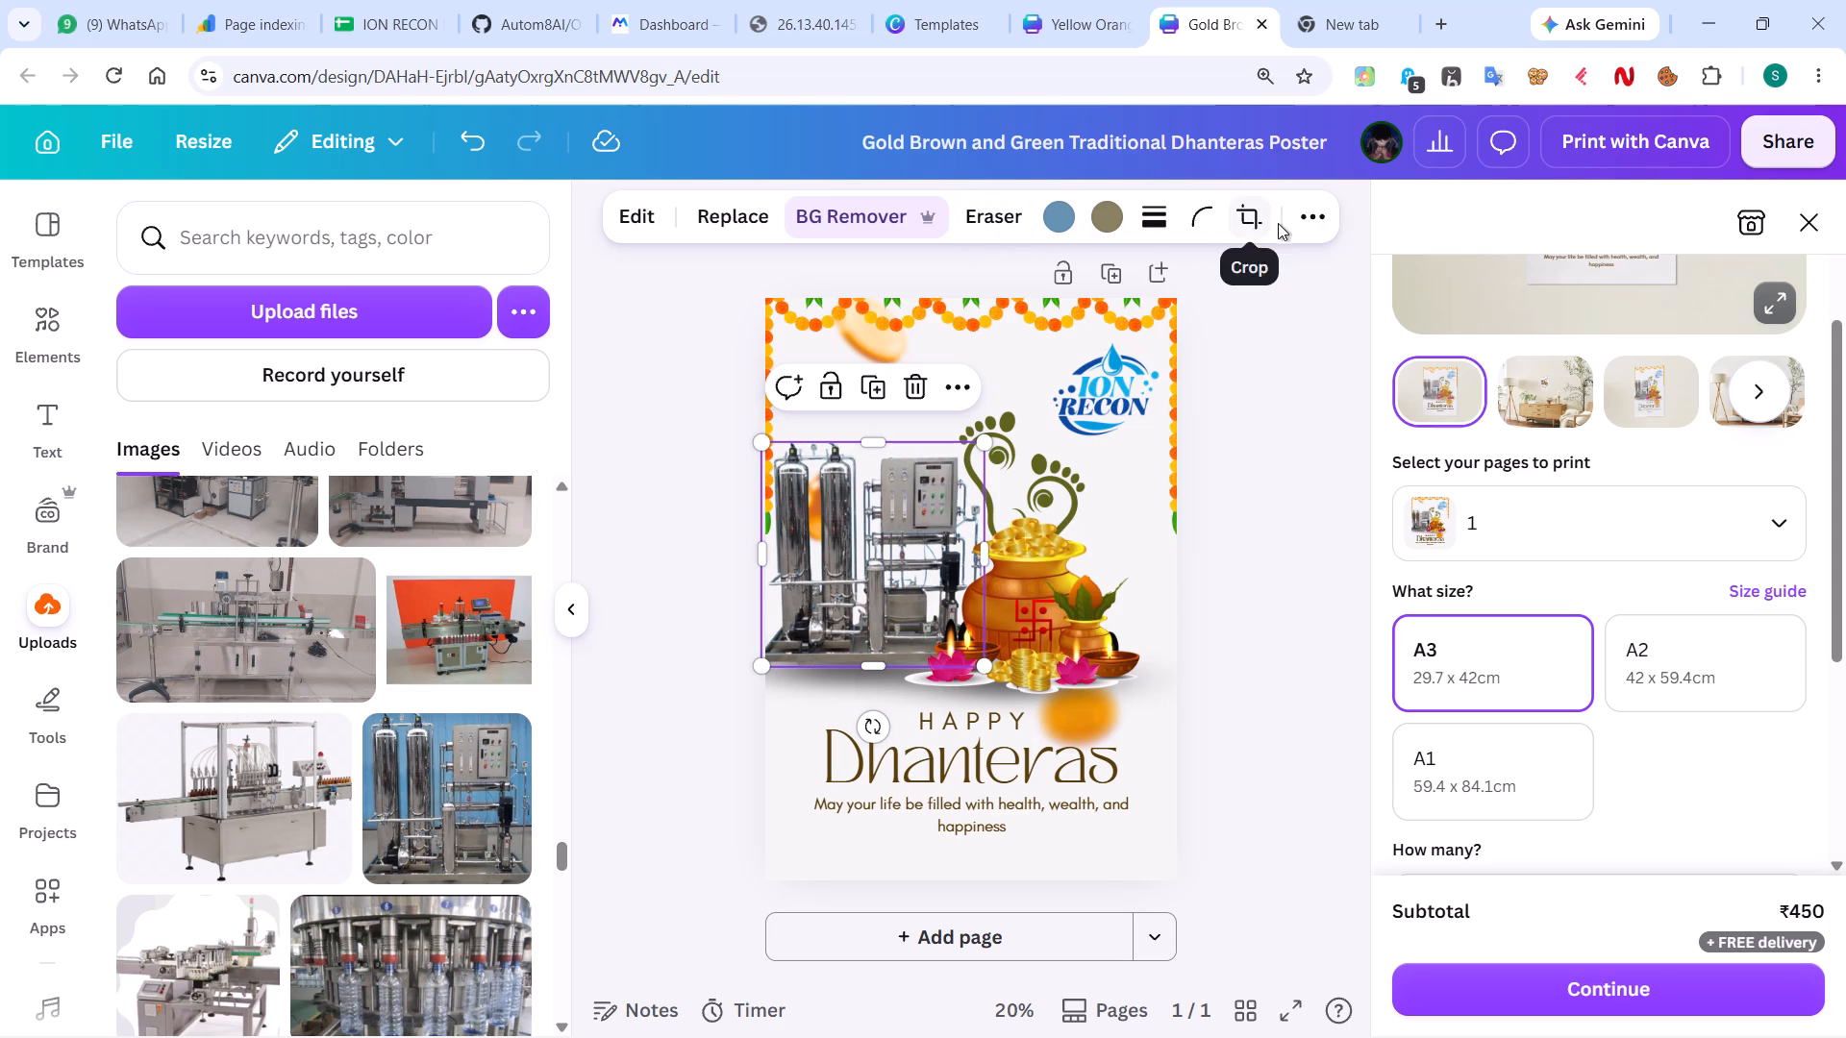
click(1303, 218)
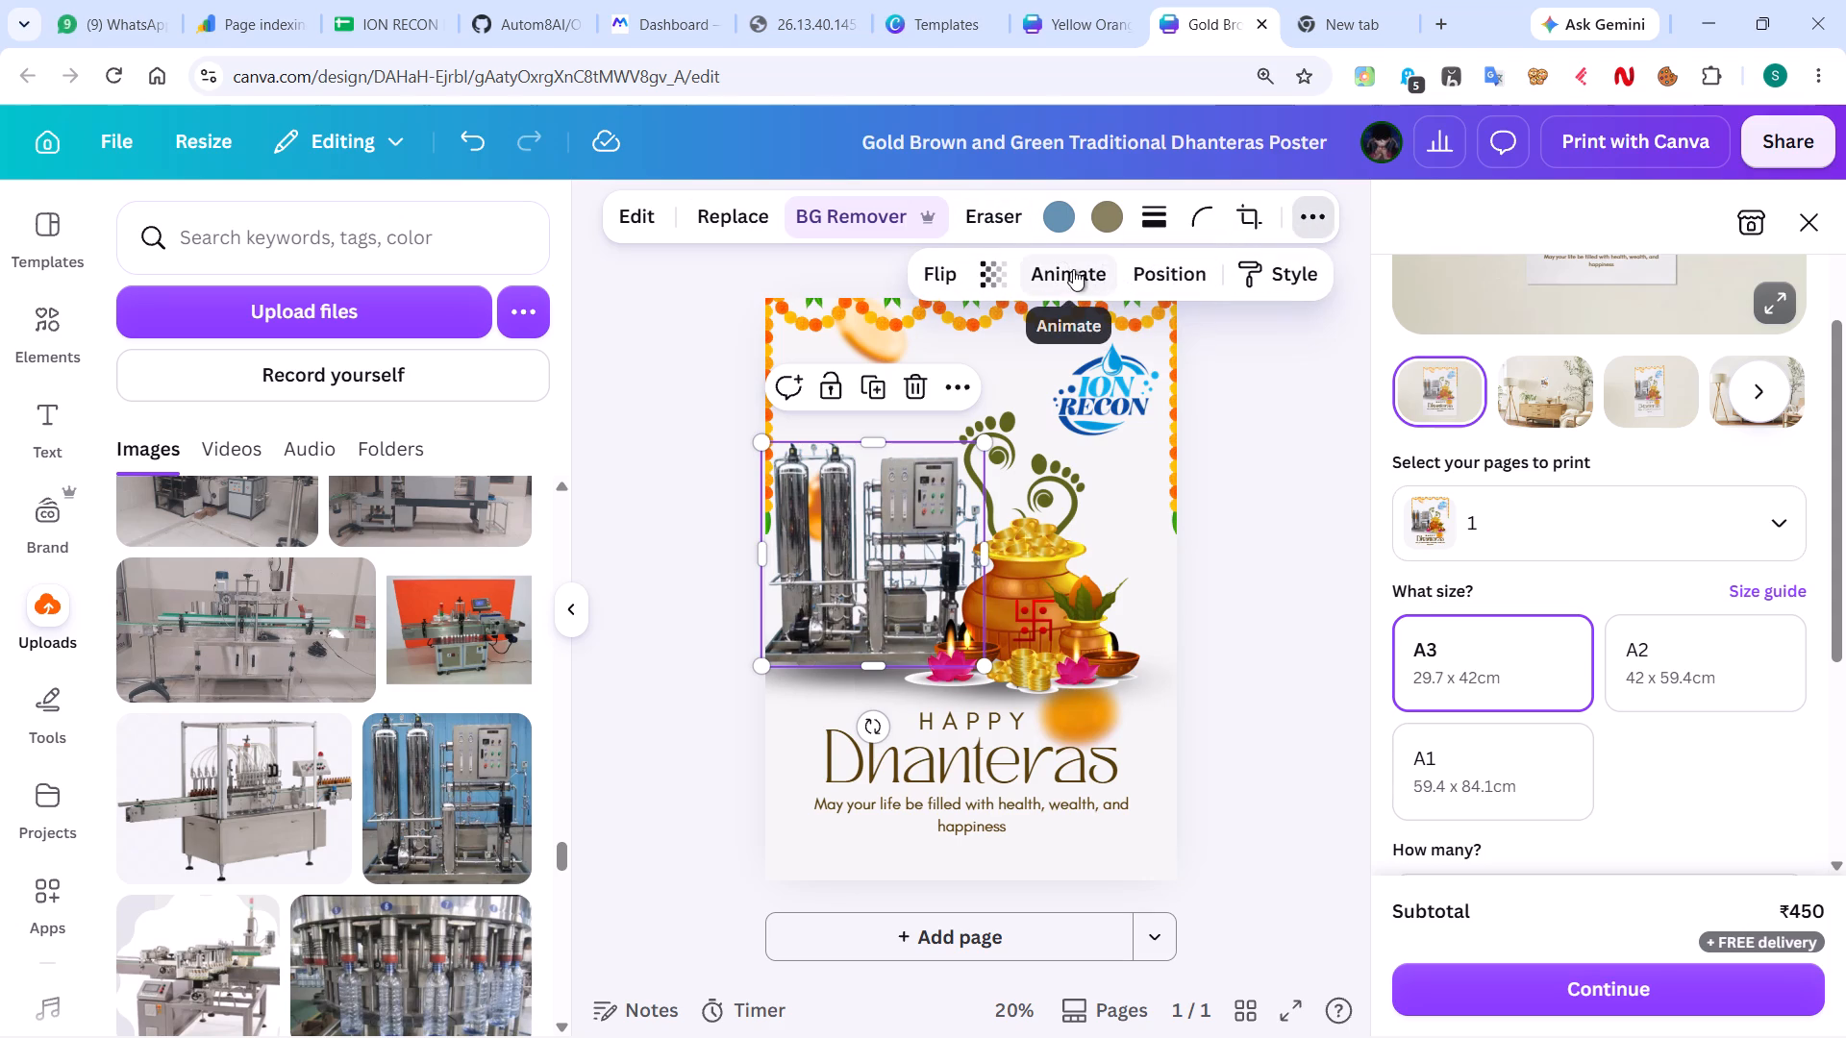
click(1015, 273)
click(1005, 275)
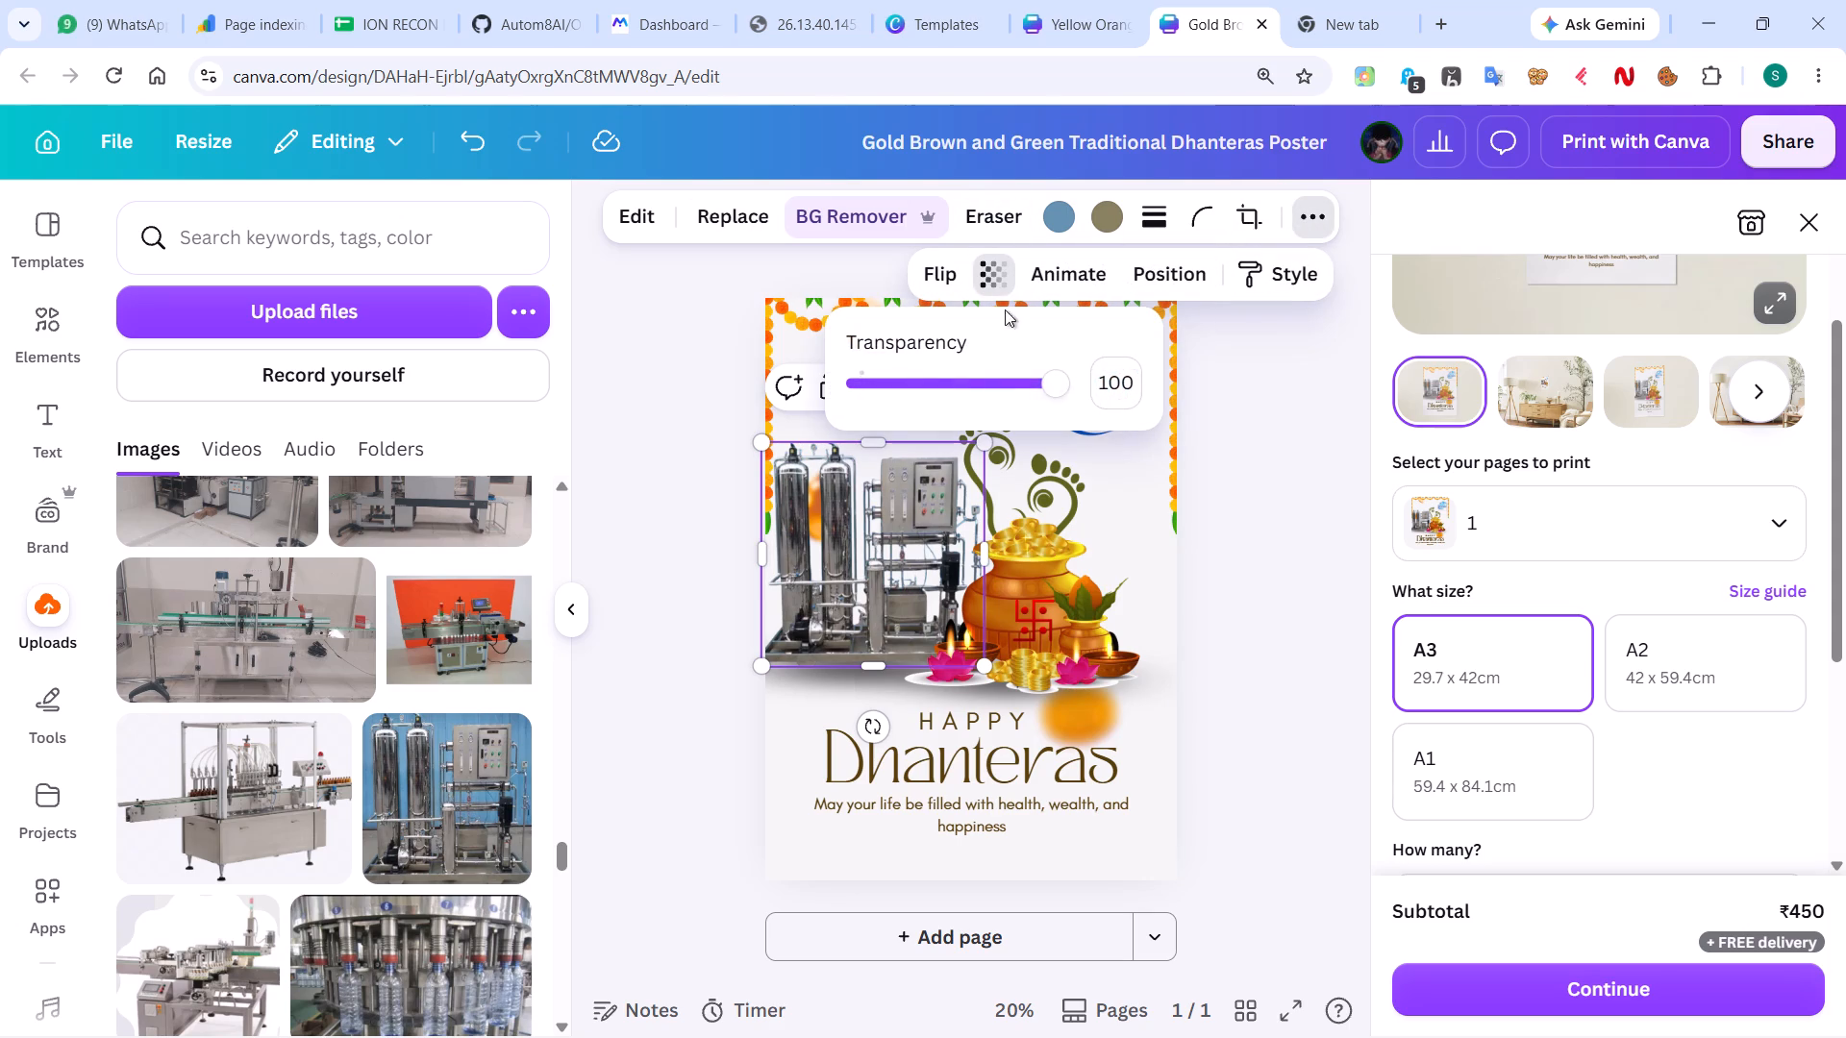
drag(1047, 383, 1049, 393)
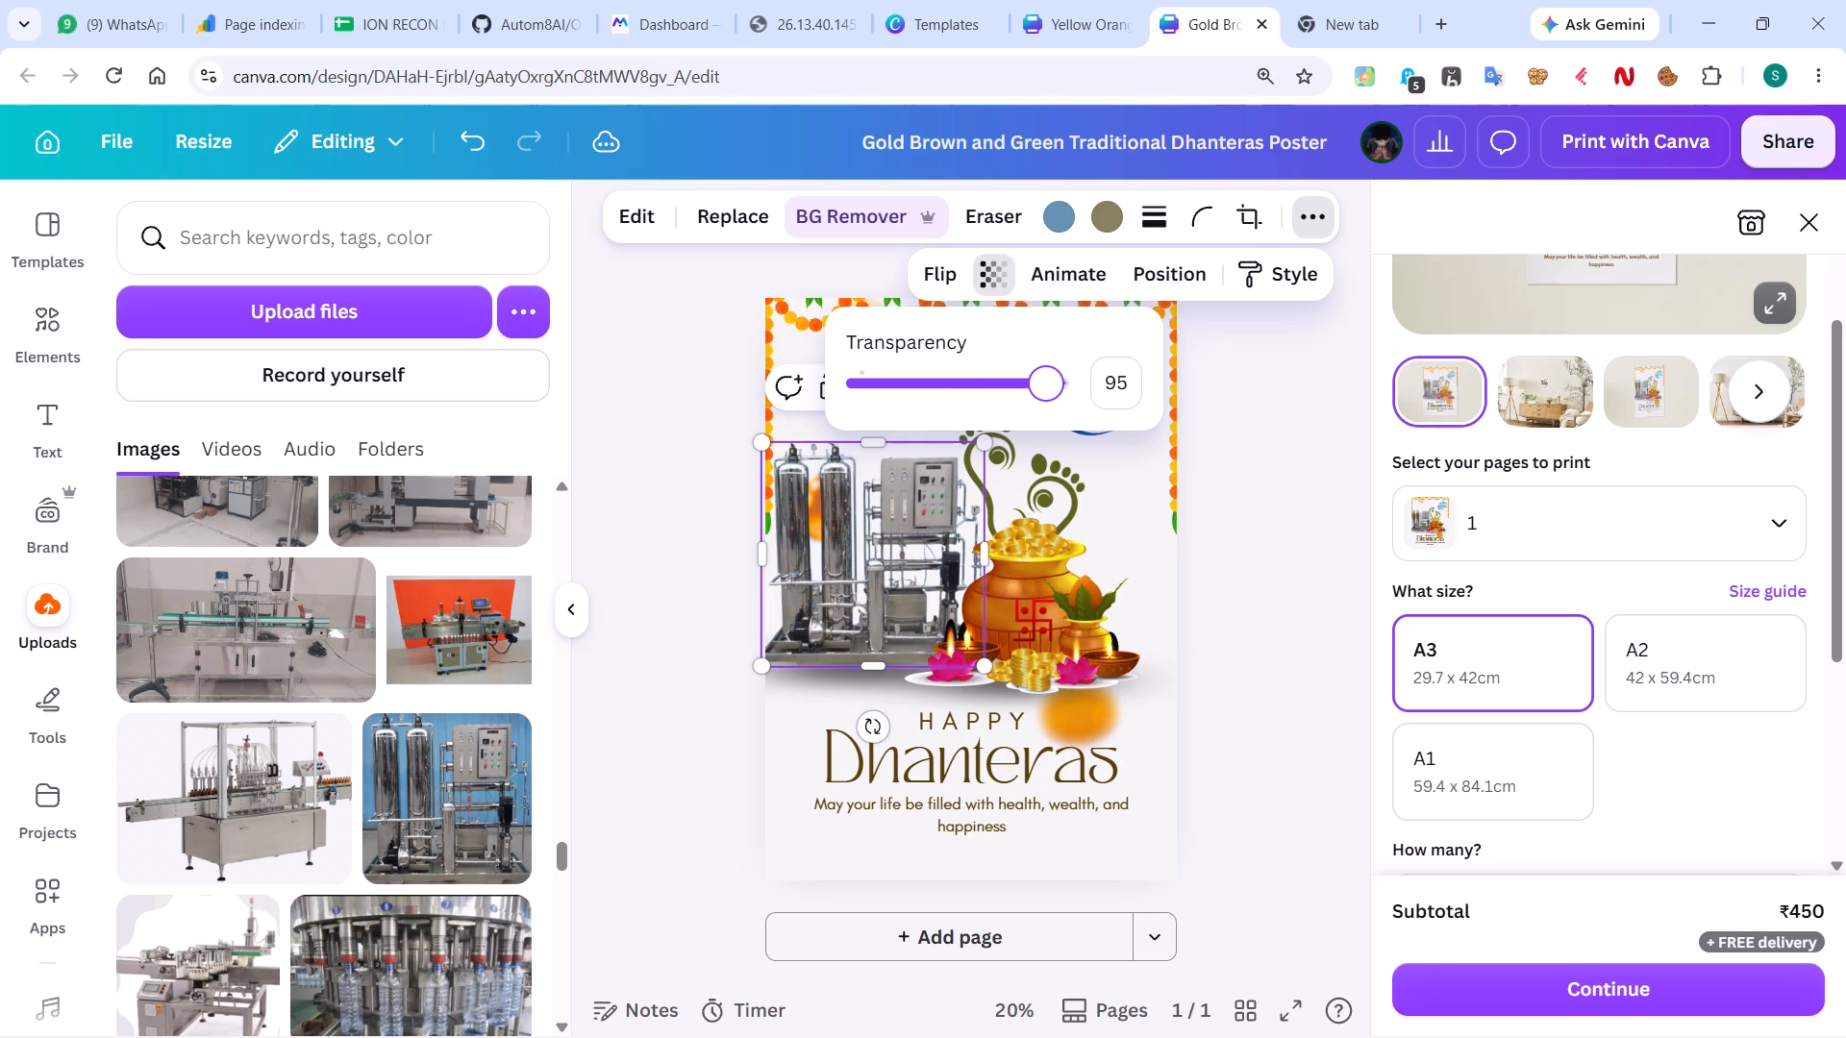
drag(1049, 393, 1044, 396)
click(1236, 493)
click(882, 552)
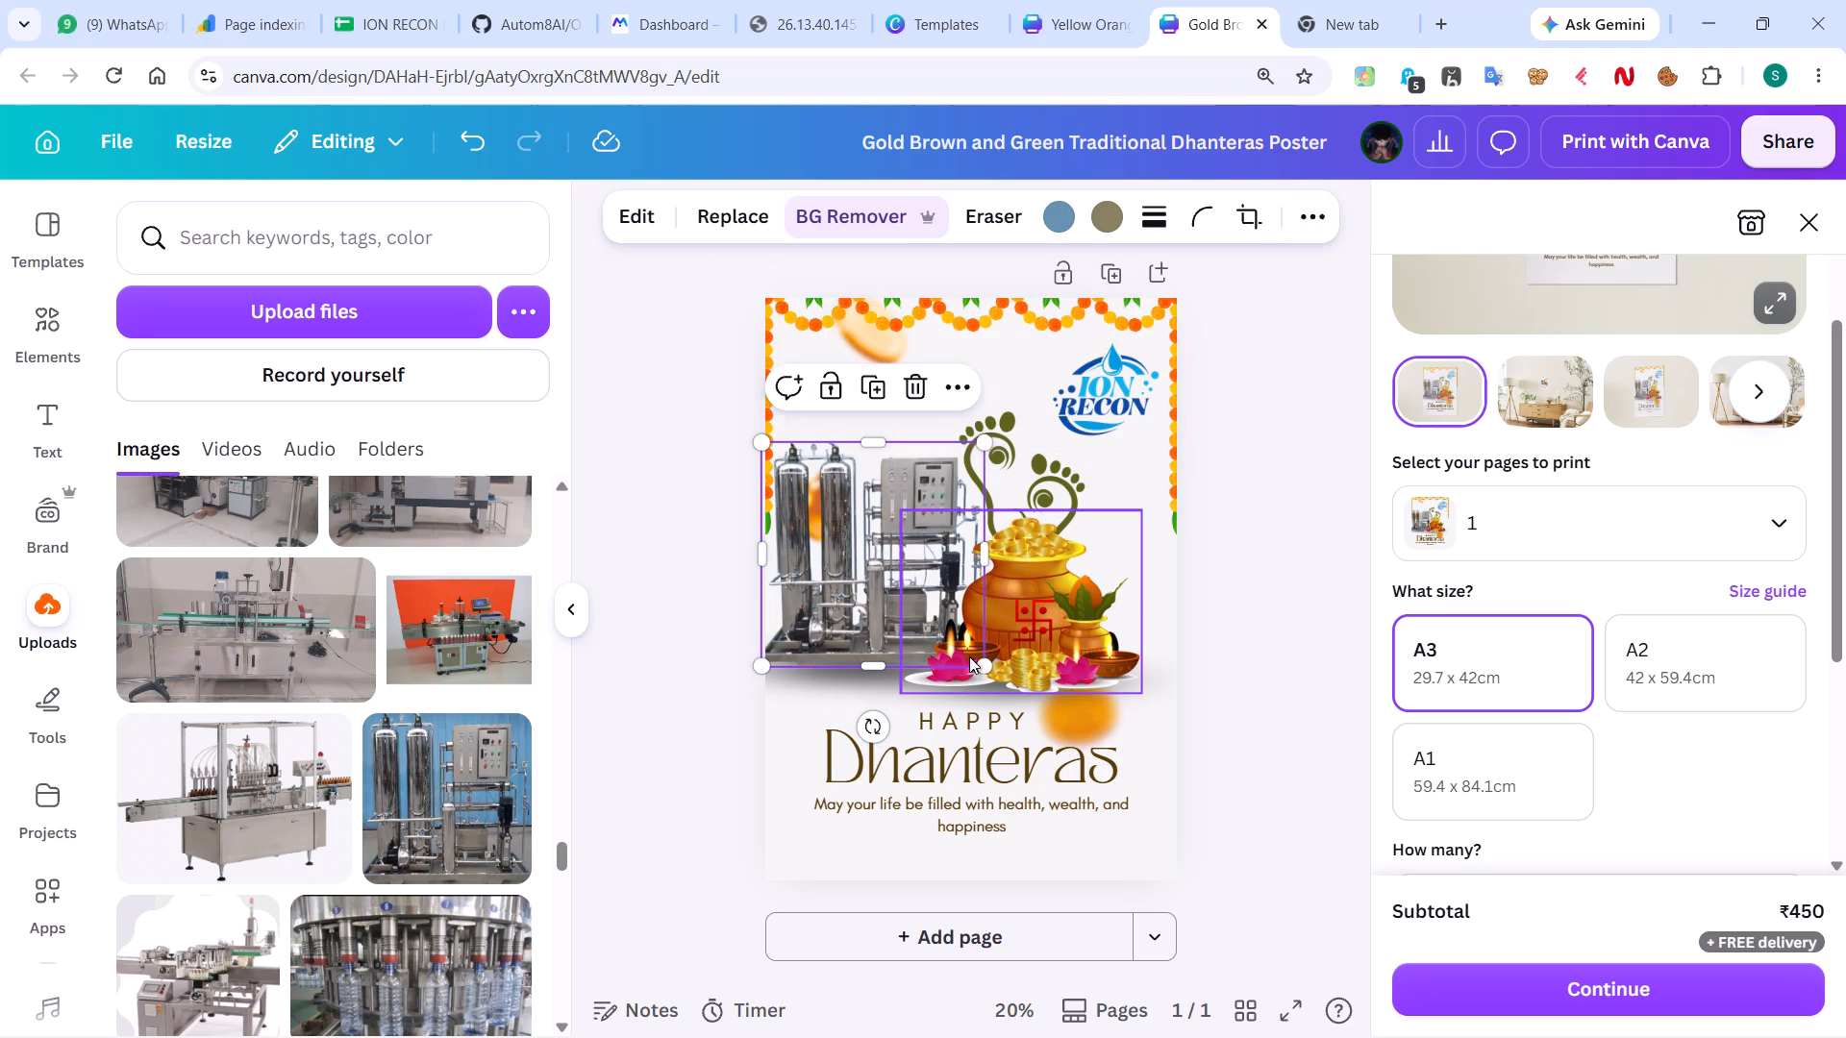
Scale the machine image down slightly, keeping its top-left corner in place at the poster's left edge.
click(855, 563)
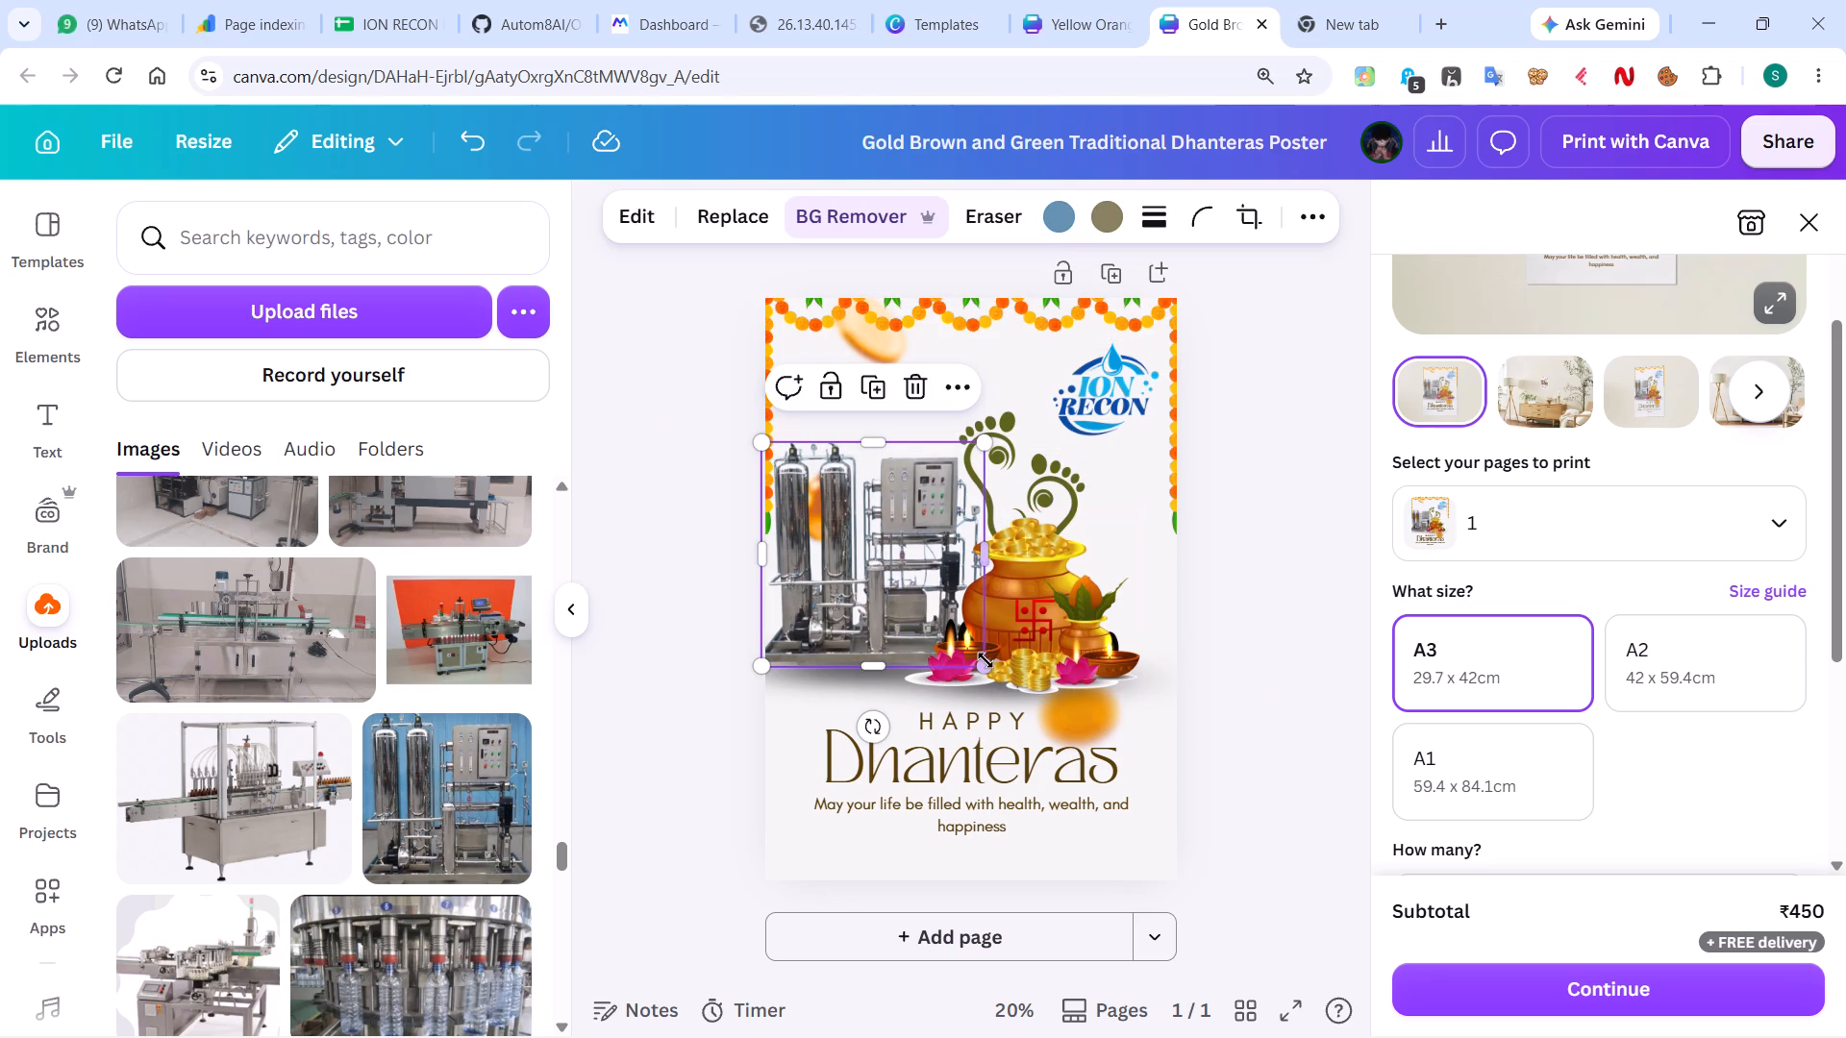
drag(987, 662, 976, 653)
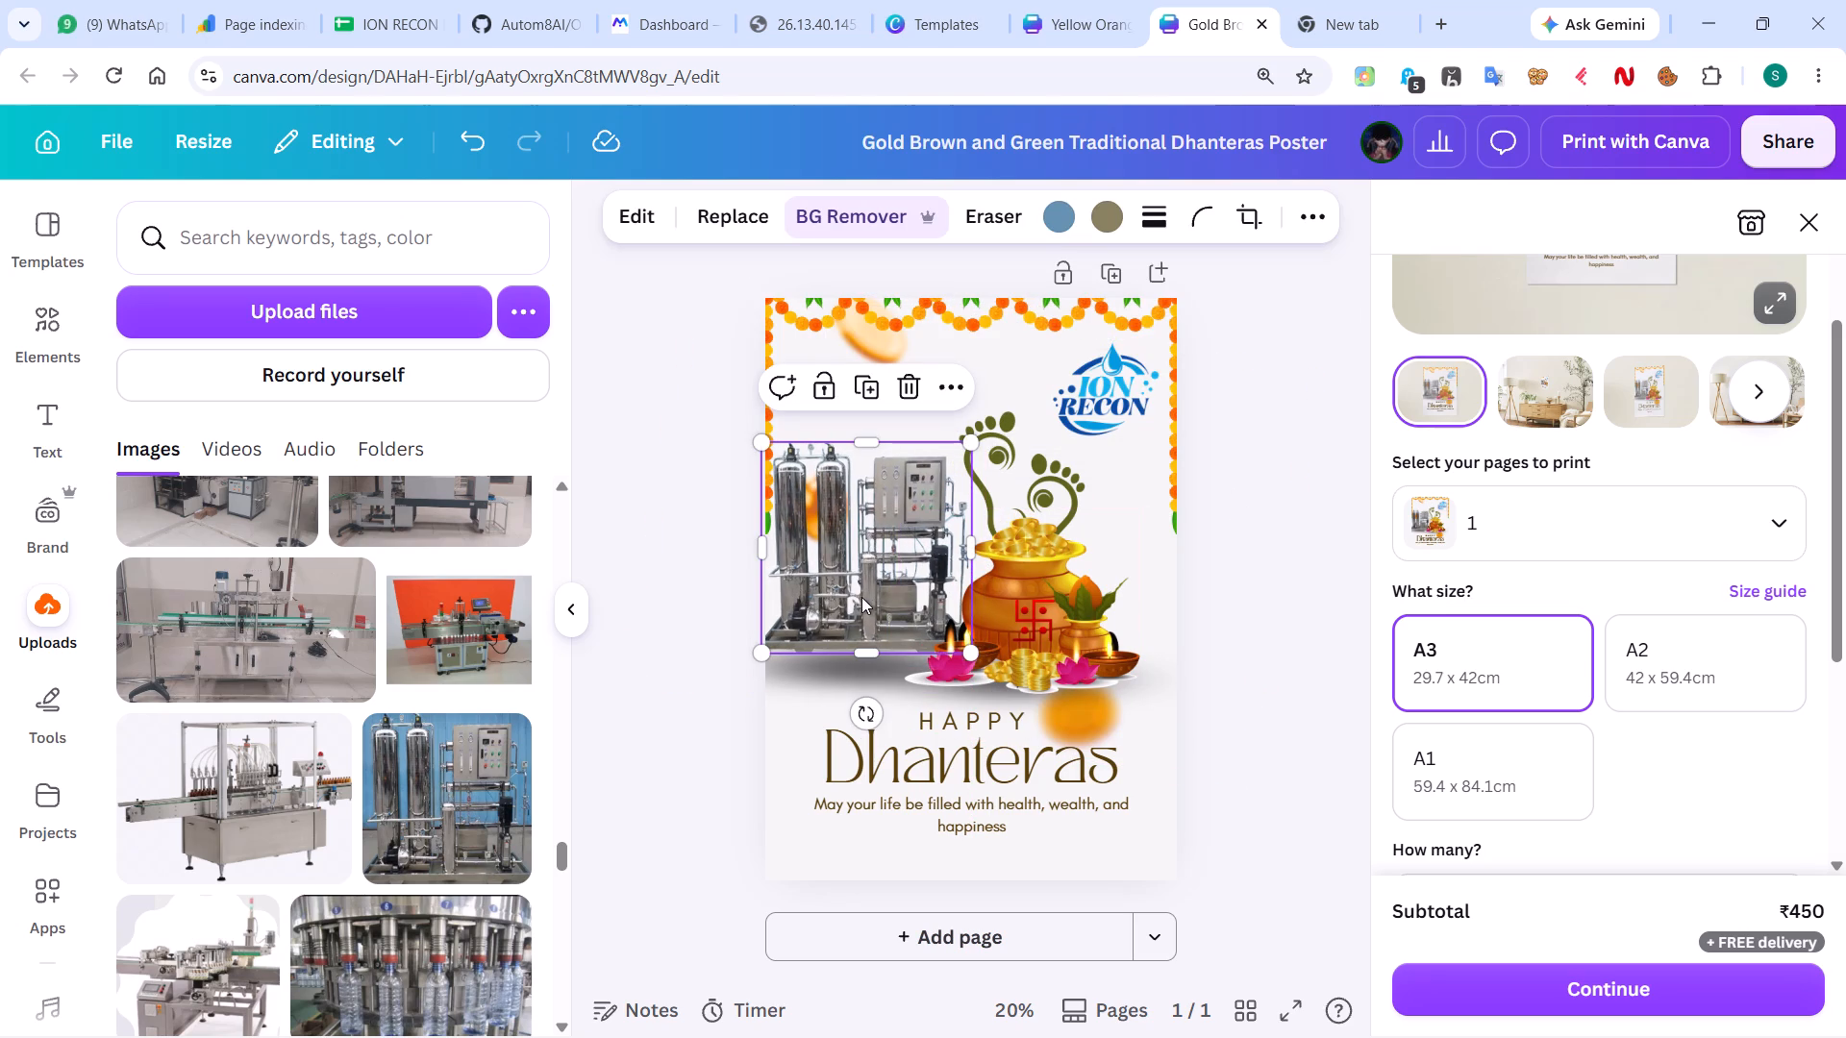
click(615, 577)
Nudge the machine image down and very slightly right so its base rests on the soft shadow beside the gold pot.
click(792, 572)
key(Down)
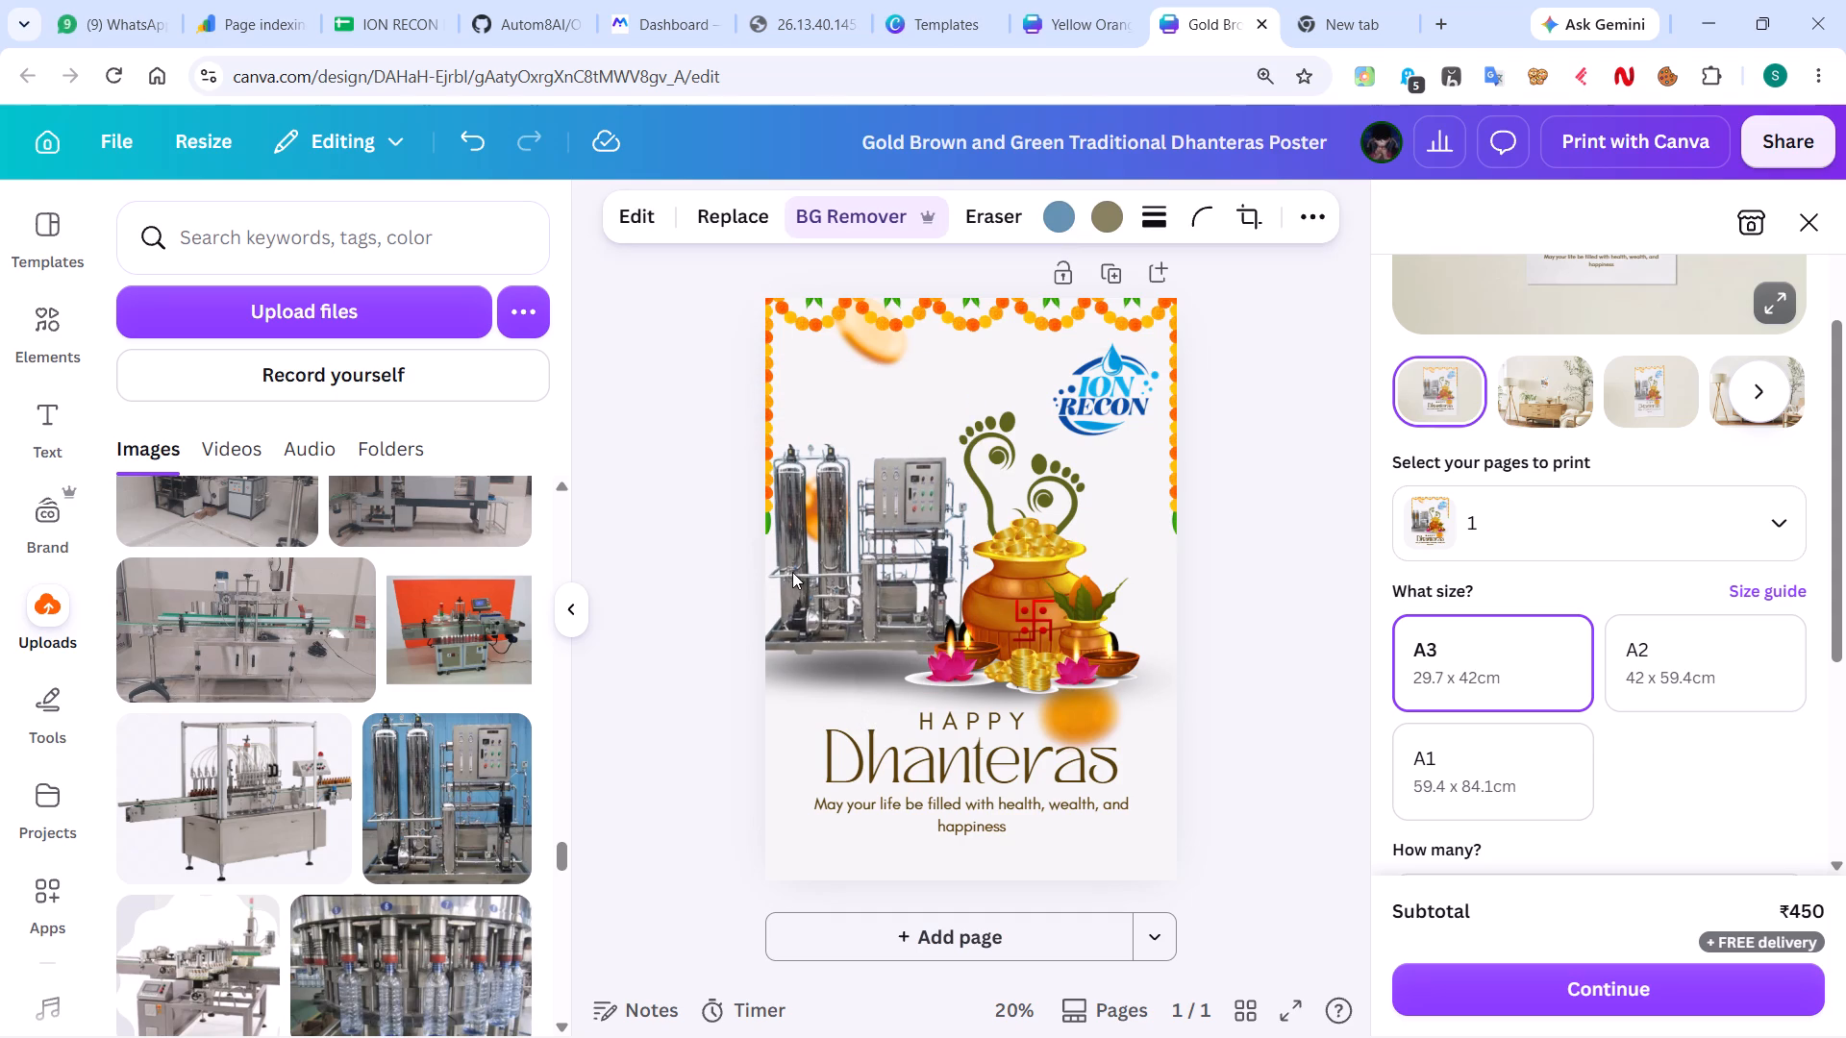
key(Down)
key(Down)
key(Down)
key(Down)
key(Down)
key(Down)
key(Down)
key(Down)
key(Down)
key(Down)
key(Down)
key(Down)
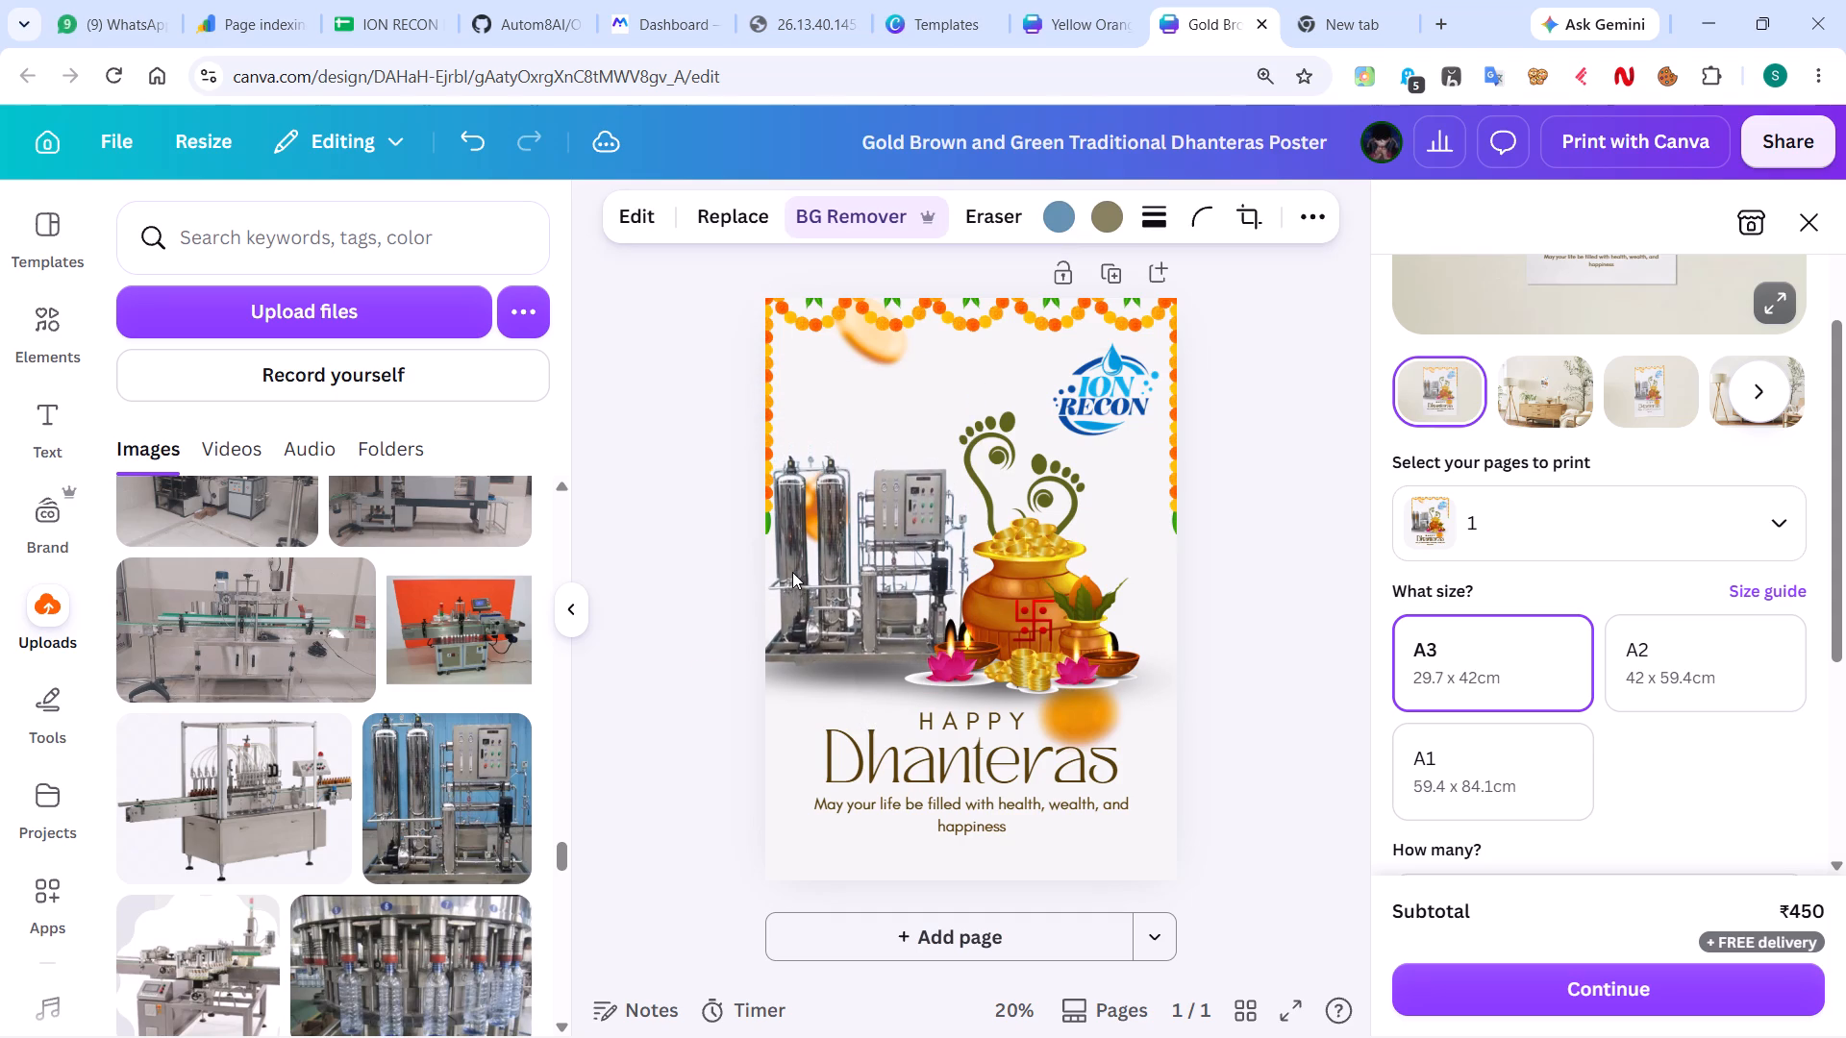
key(Down)
key(Right)
key(Right)
key(Down)
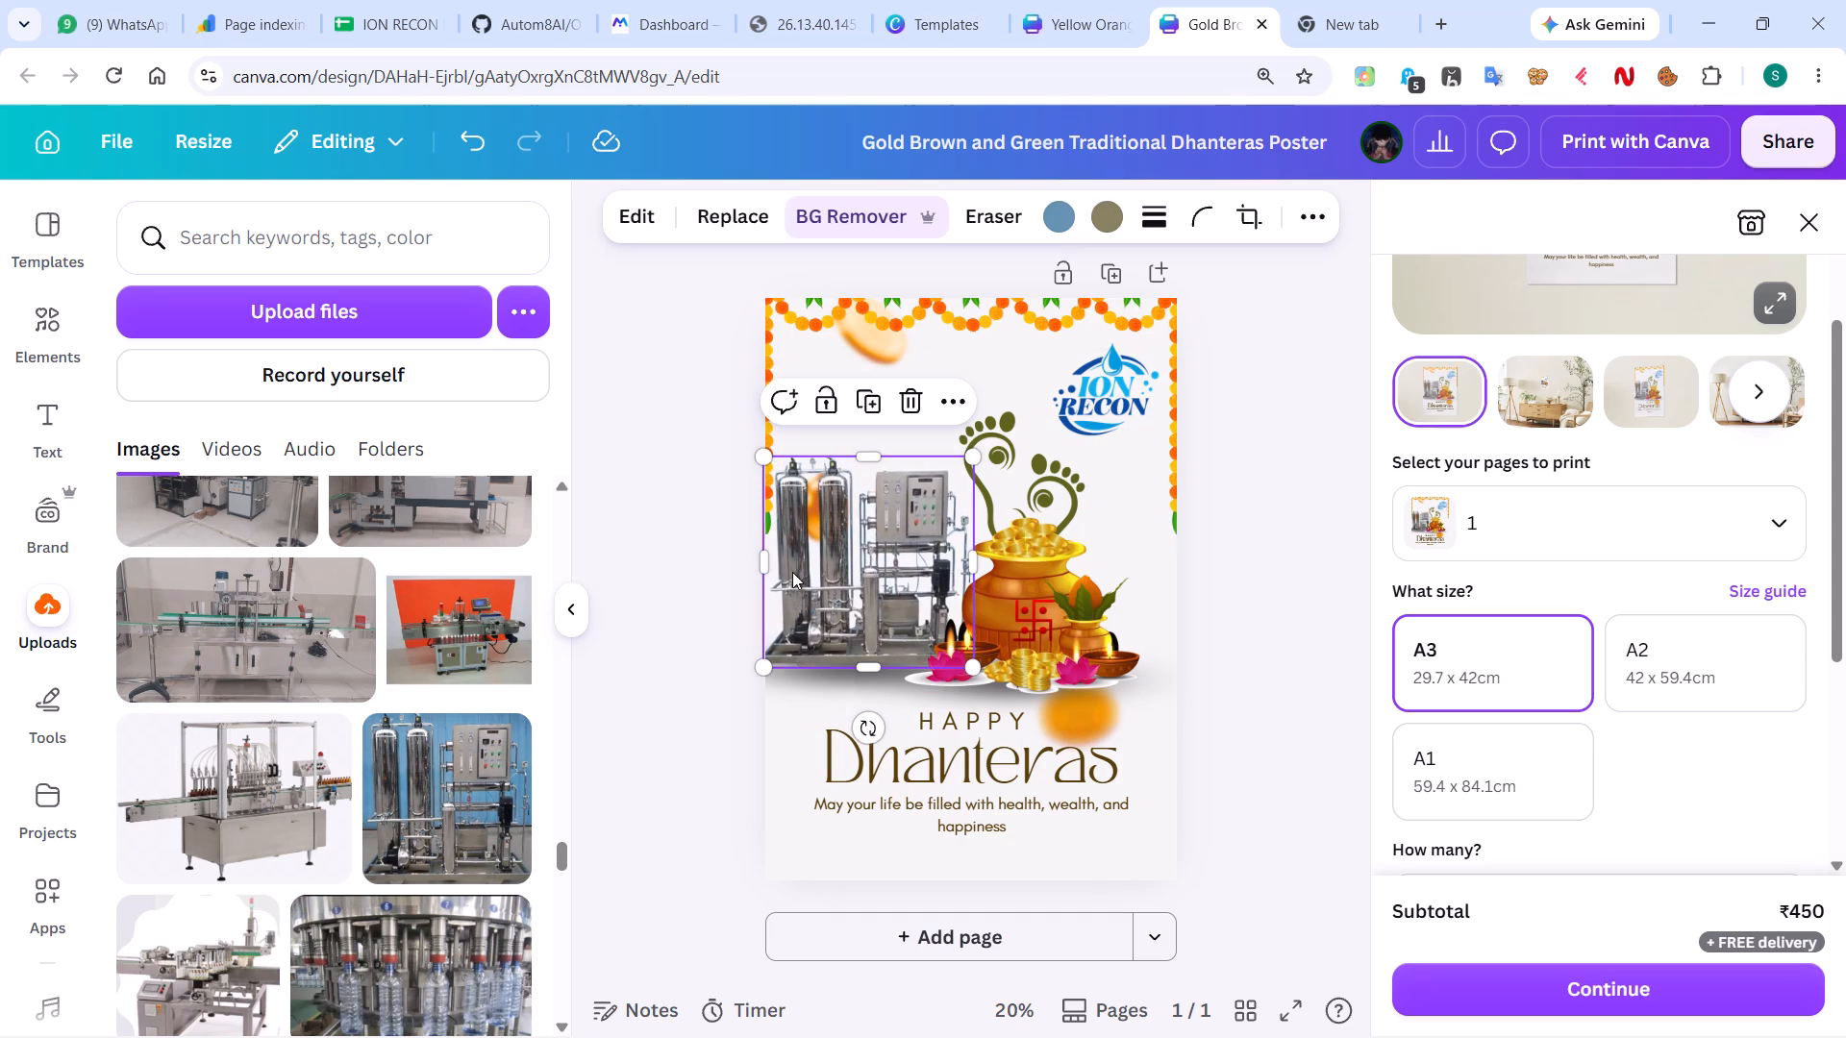
click(1307, 655)
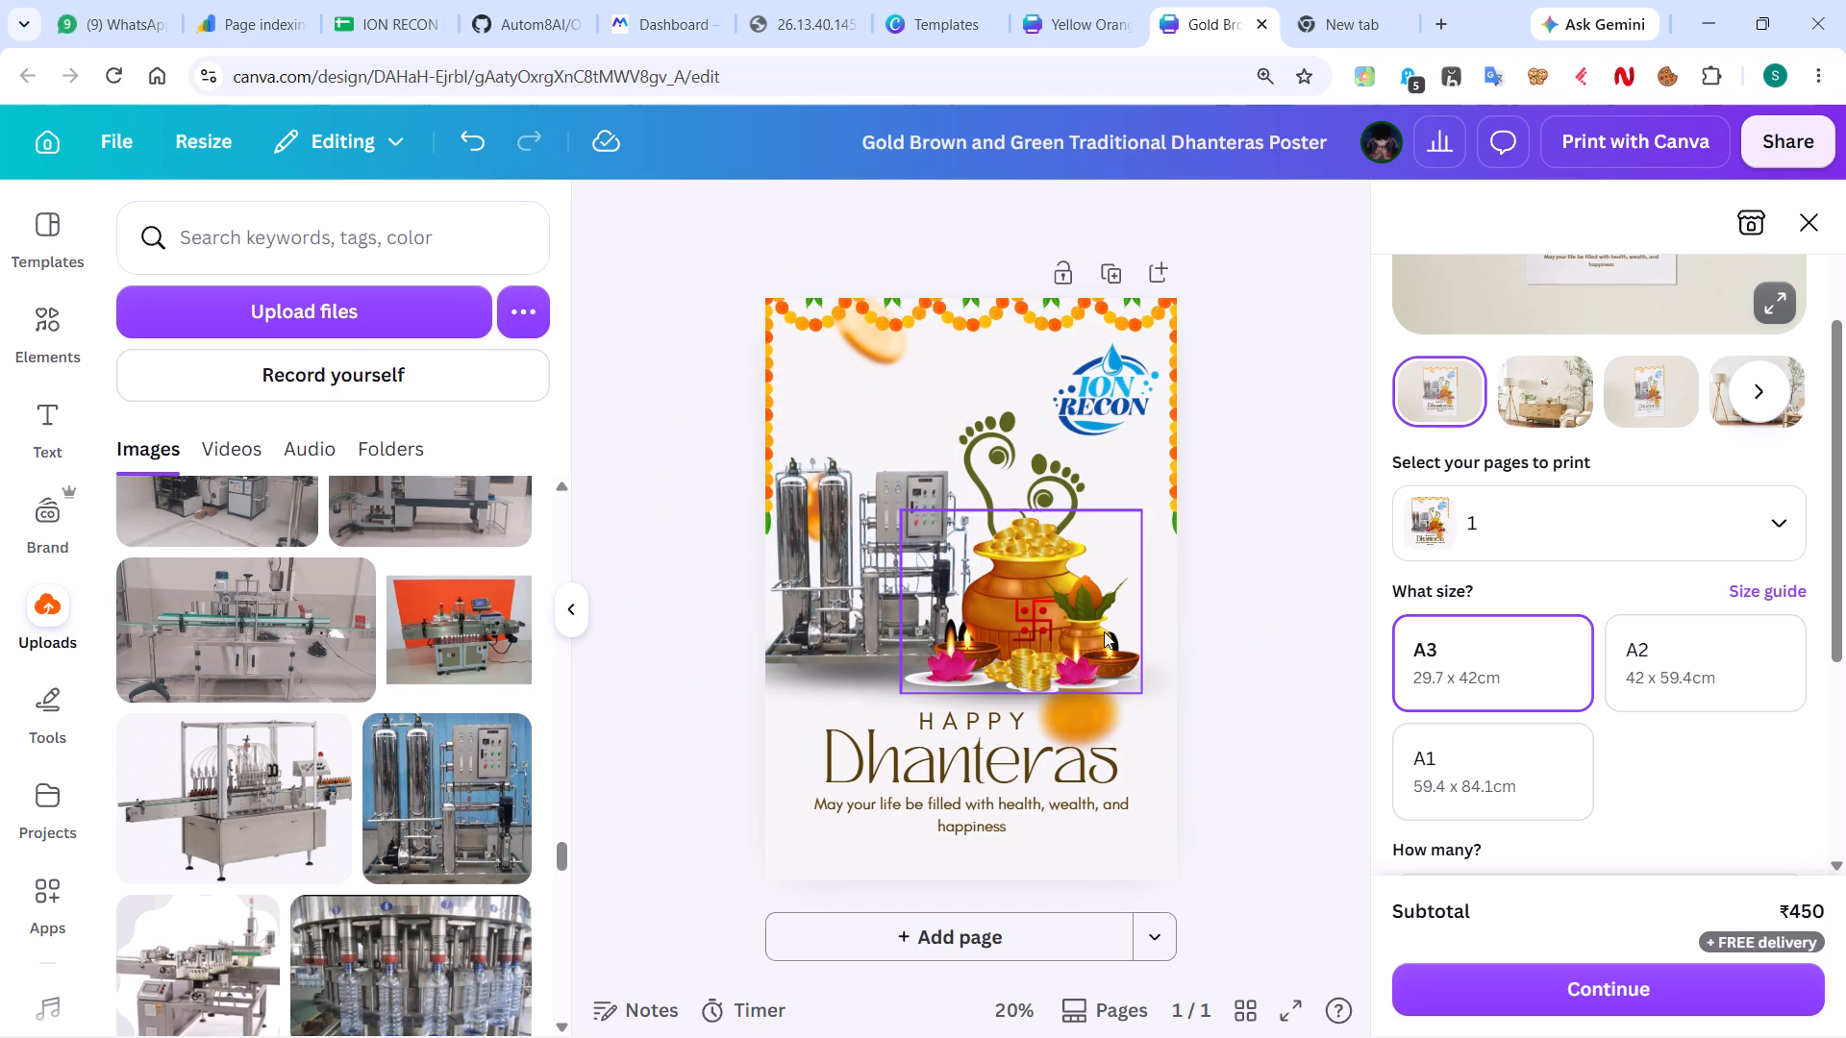
Select the gold pot and diyas image together with the green footprints above it.
click(1104, 631)
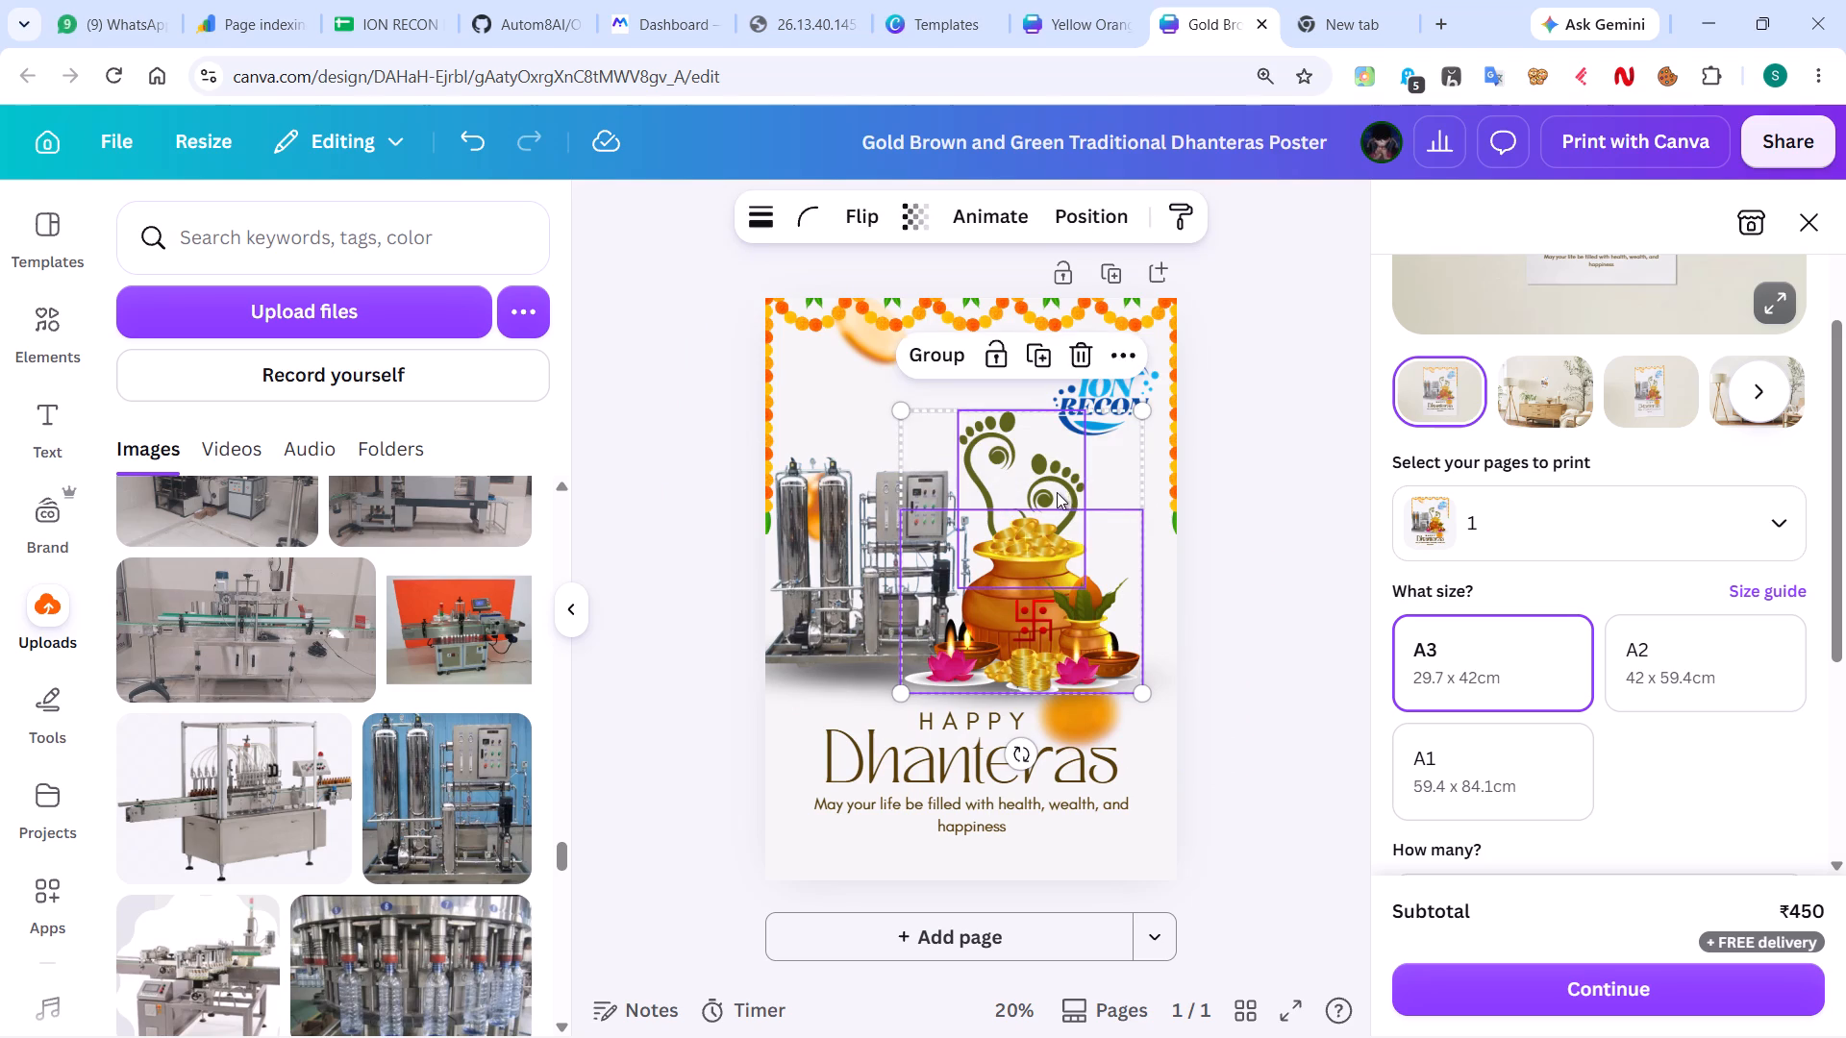